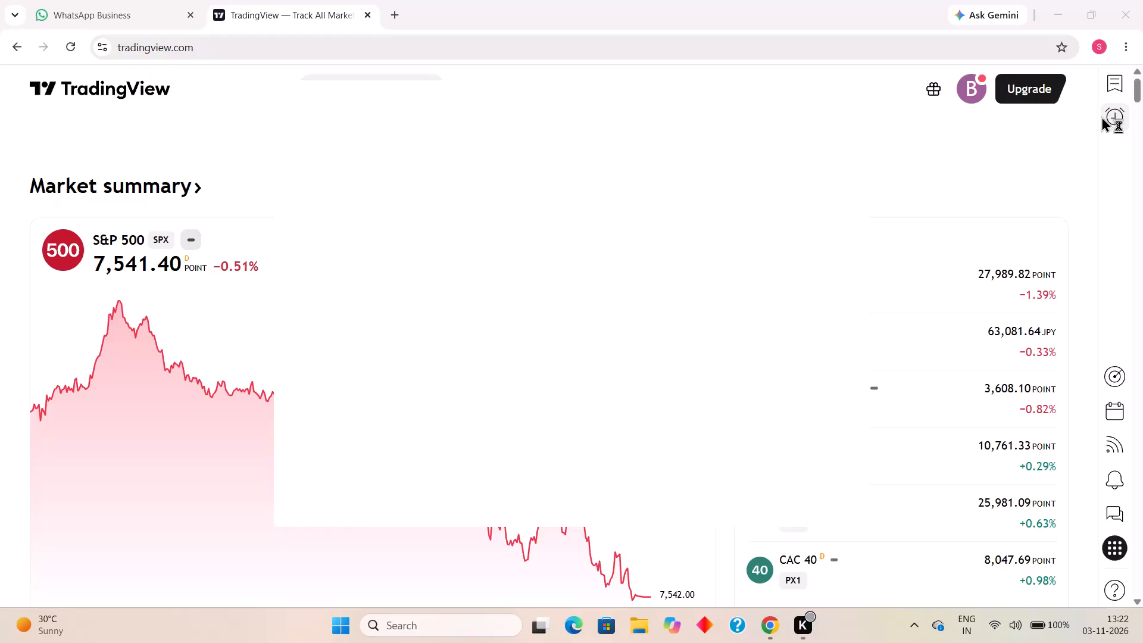
Select XAUUSD in the watchlist and open its full chart.
click(1113, 111)
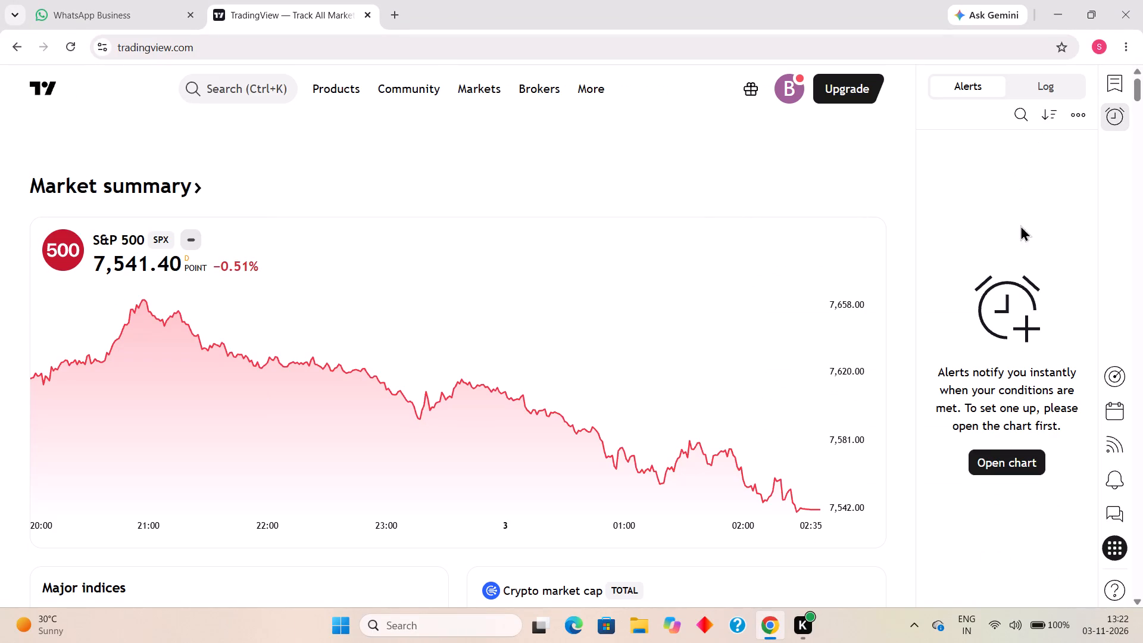
click(1117, 76)
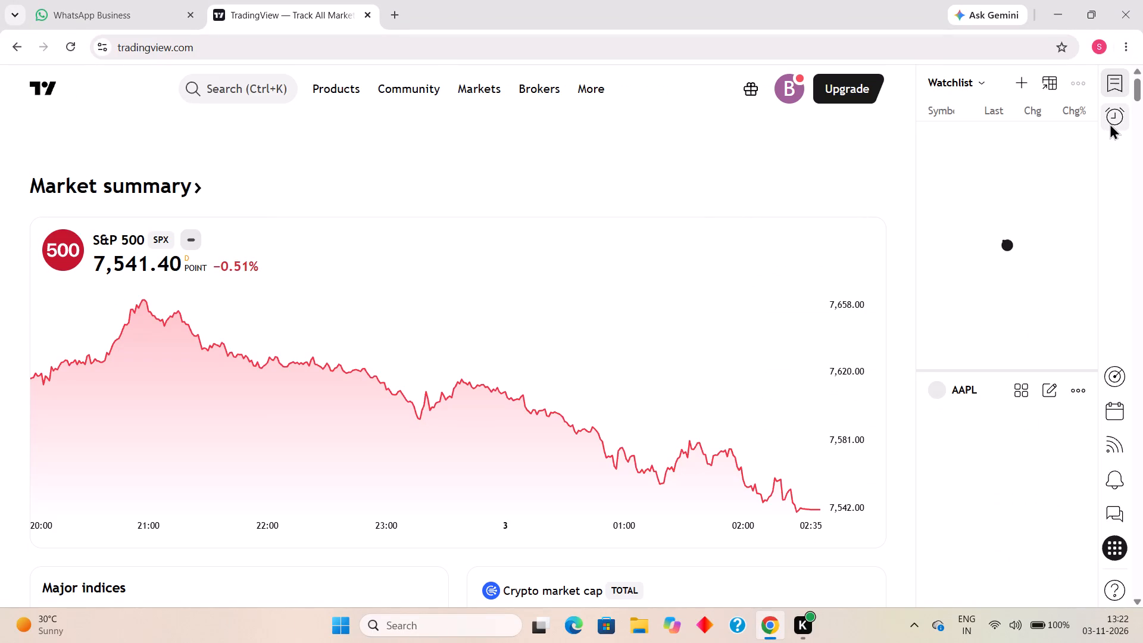
click(992, 248)
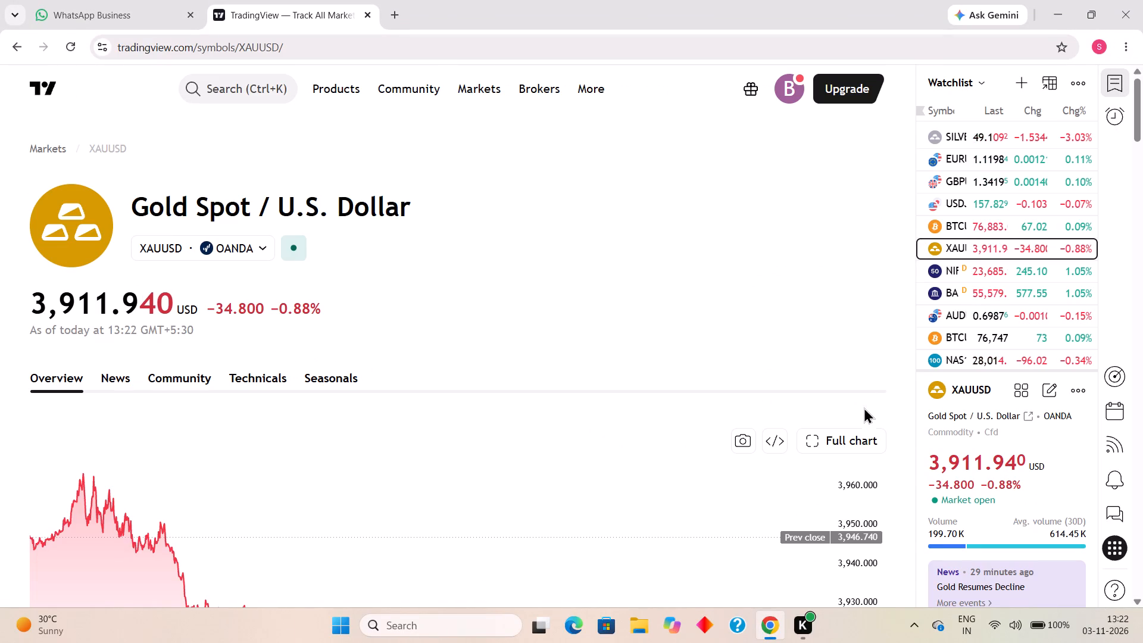
click(822, 441)
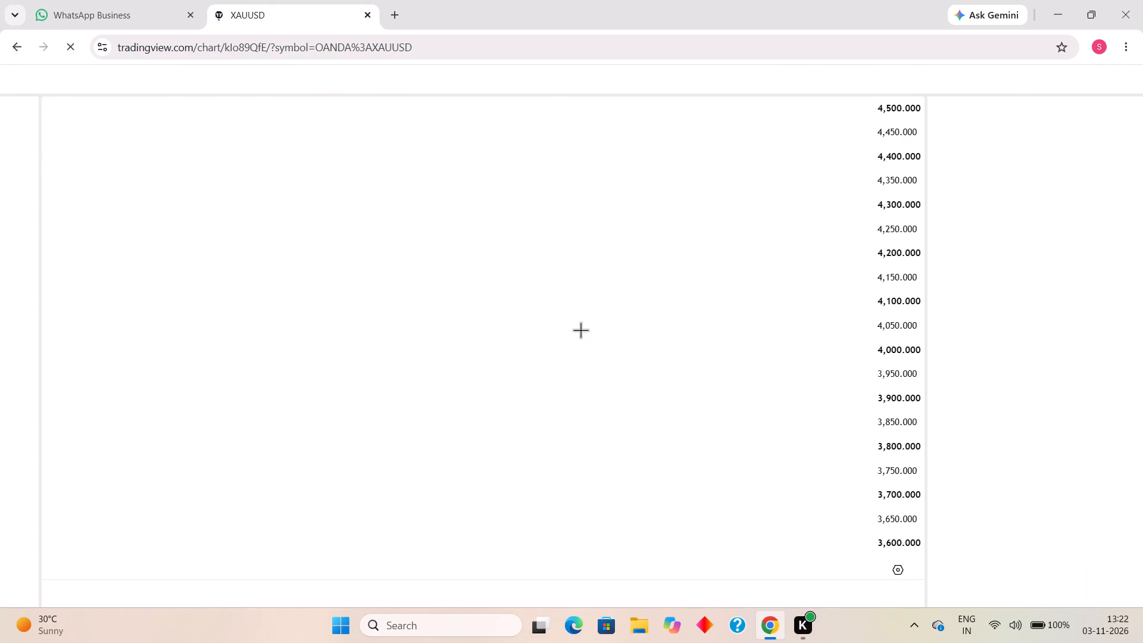
Examine the daily XAUUSD chart around the marked zones and the latest candles.
scroll(682, 408, down, 2)
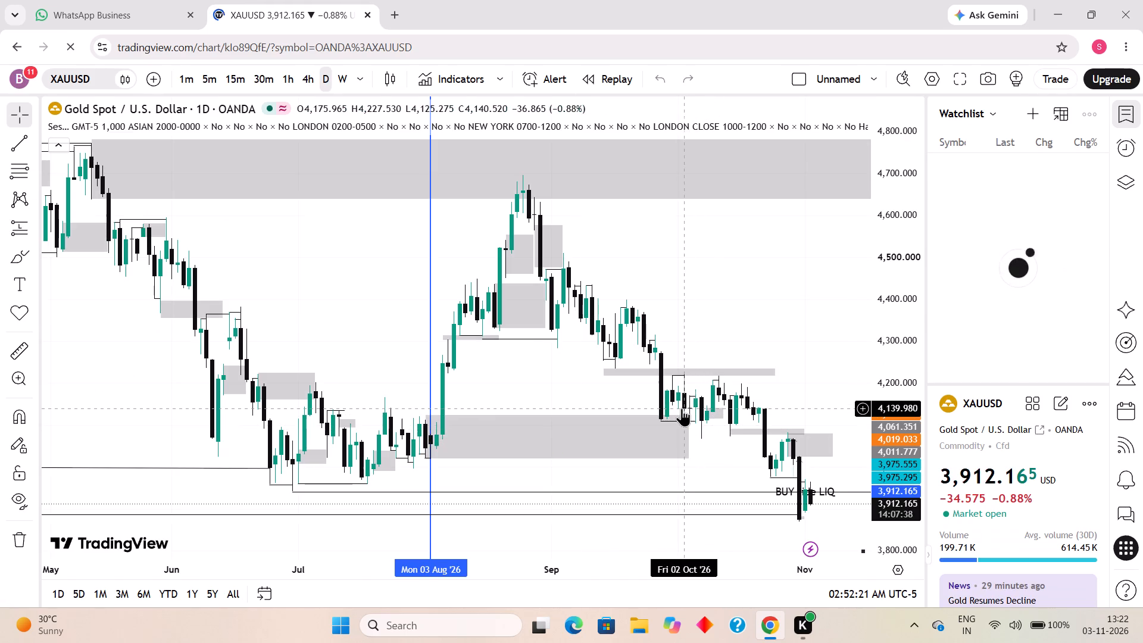
scroll(682, 408, down, 3)
scroll(682, 408, up, 6)
drag(838, 398, 888, 167)
scroll(782, 319, up, 5)
drag(798, 360, 694, 406)
scroll(647, 413, up, 2)
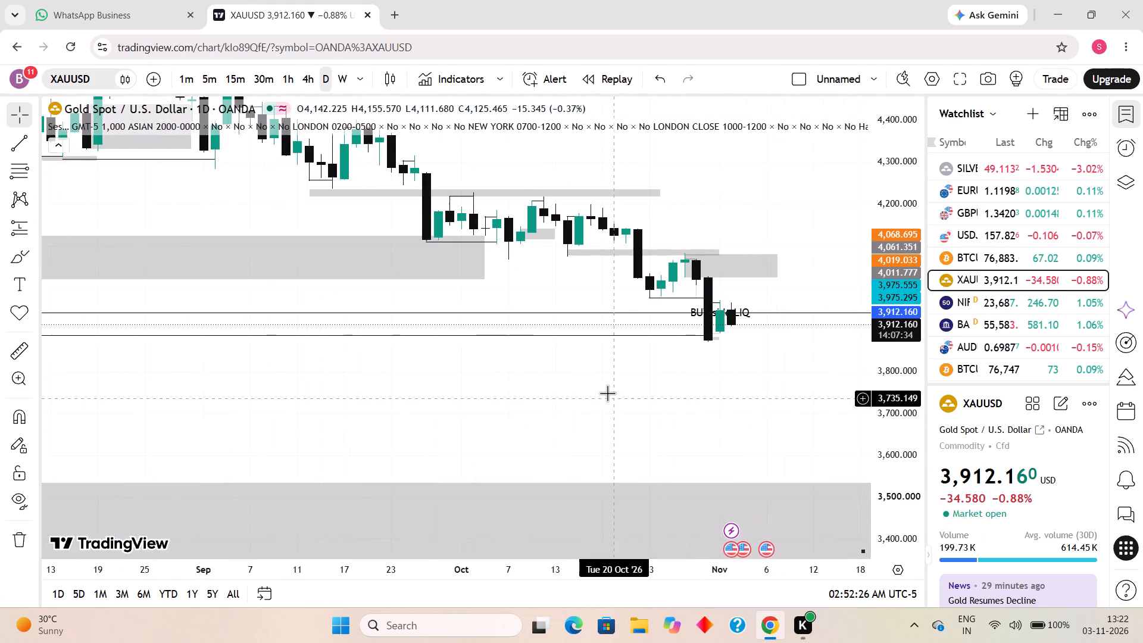
scroll(607, 393, up, 2)
Switch the chart to the 4-hour timeframe and examine the recent drop and rebound.
click(315, 79)
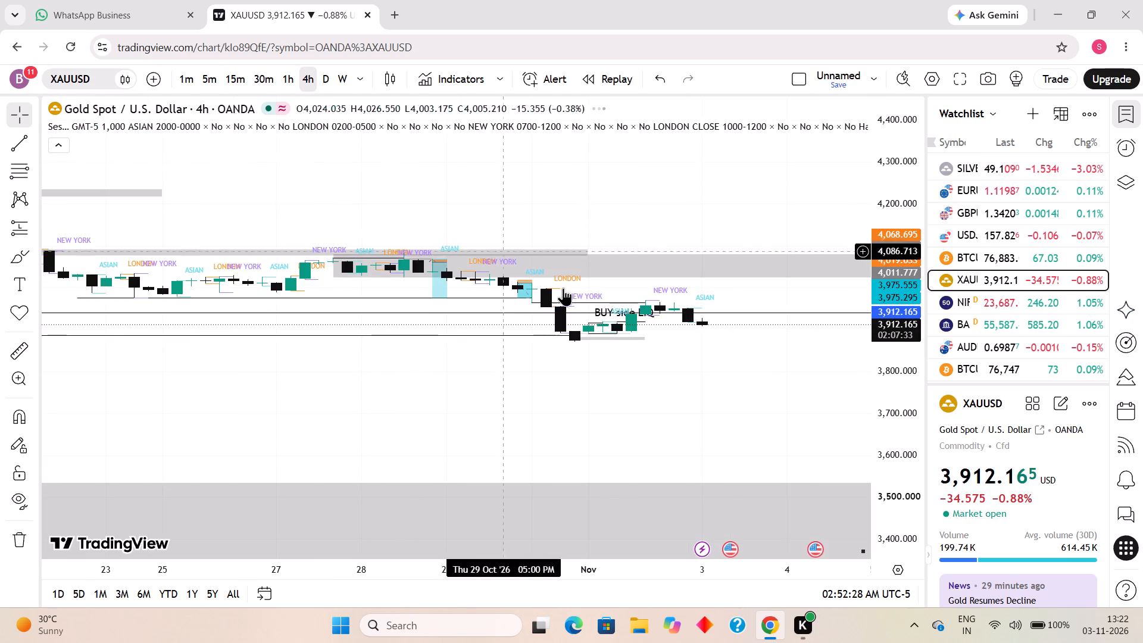
scroll(593, 317, down, 4)
drag(889, 437, 835, 93)
scroll(720, 319, up, 5)
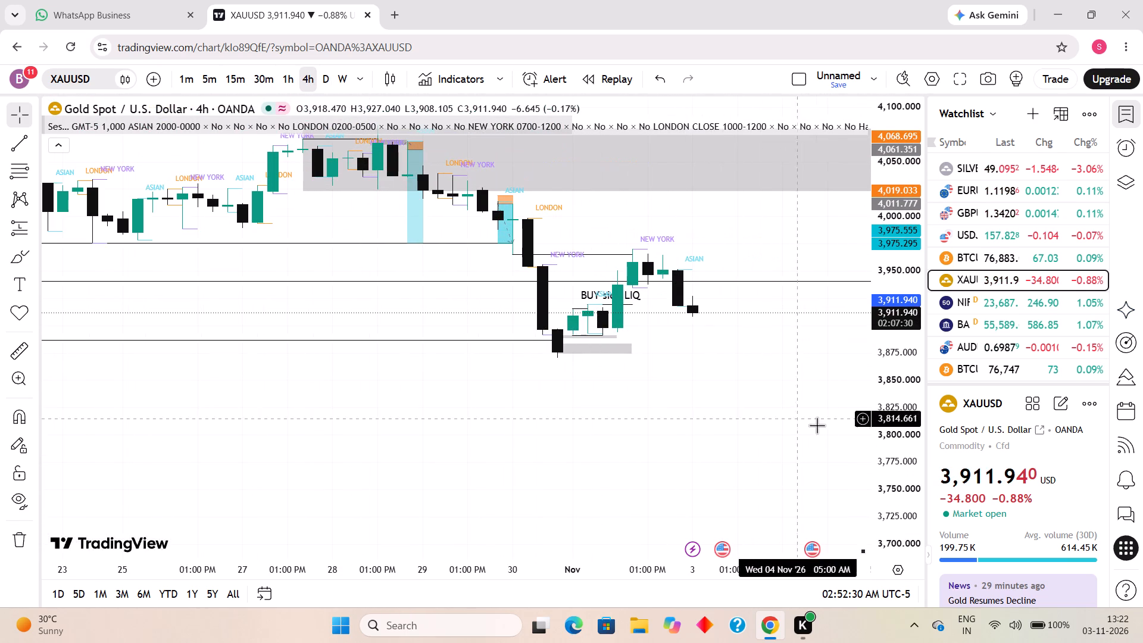
drag(886, 460, 870, 182)
scroll(713, 312, up, 3)
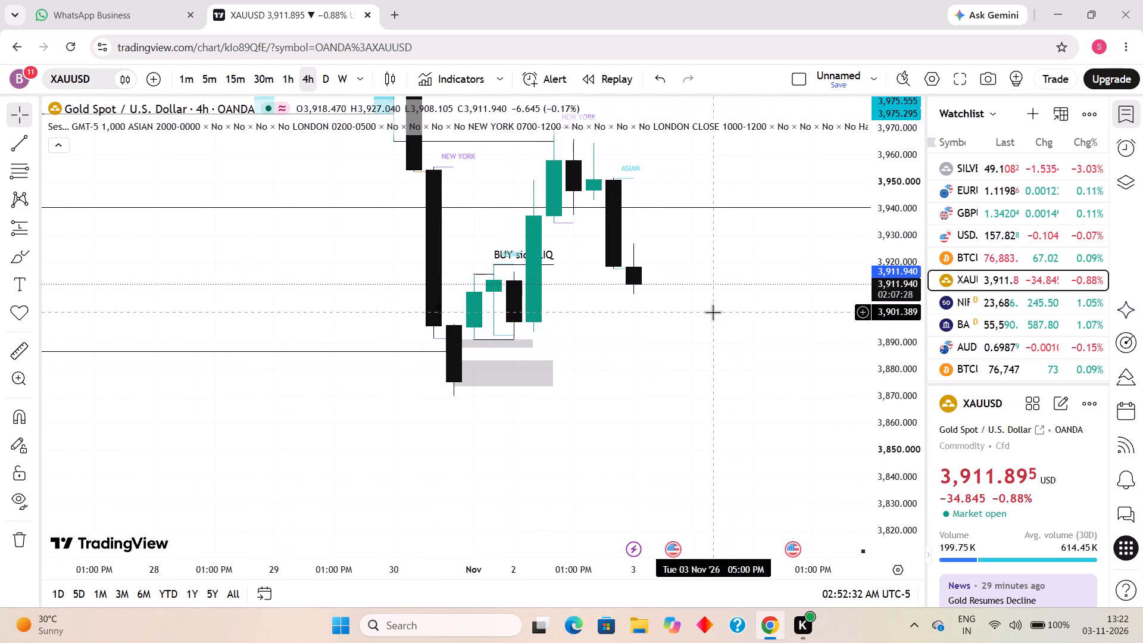
drag(708, 258, 717, 416)
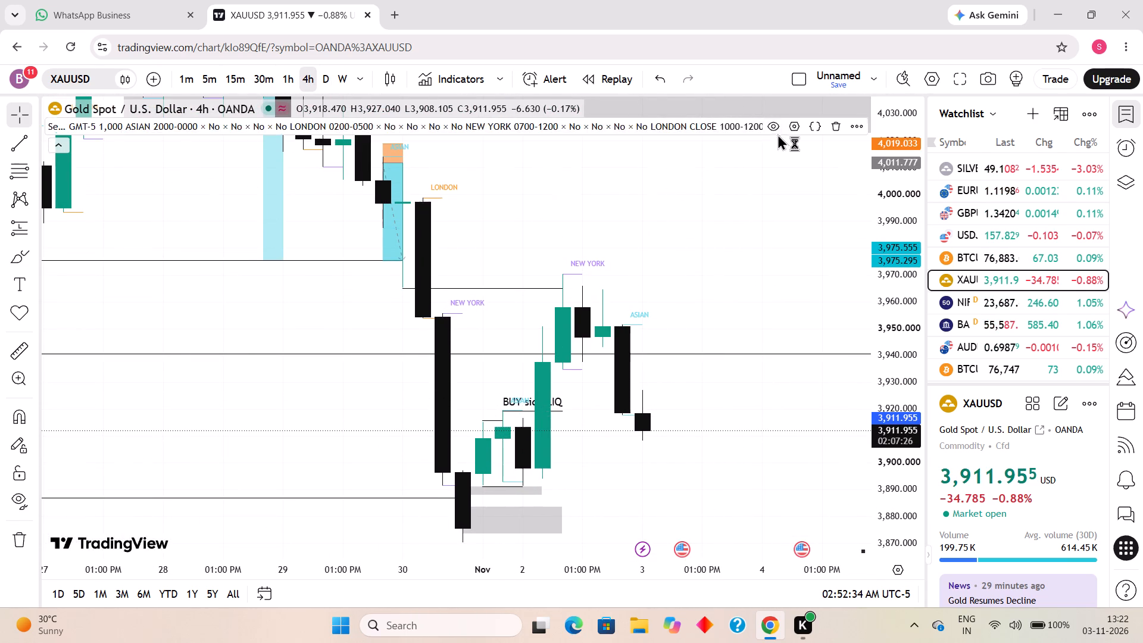
Hide the trading sessions indicator (ASIAN, LONDON, NEW YORK) on the chart.
click(777, 121)
Review the 4-hour chart and switch to the 1-hour timeframe to examine price action around the liquidity levels.
scroll(672, 302, up, 1)
drag(886, 310, 885, 361)
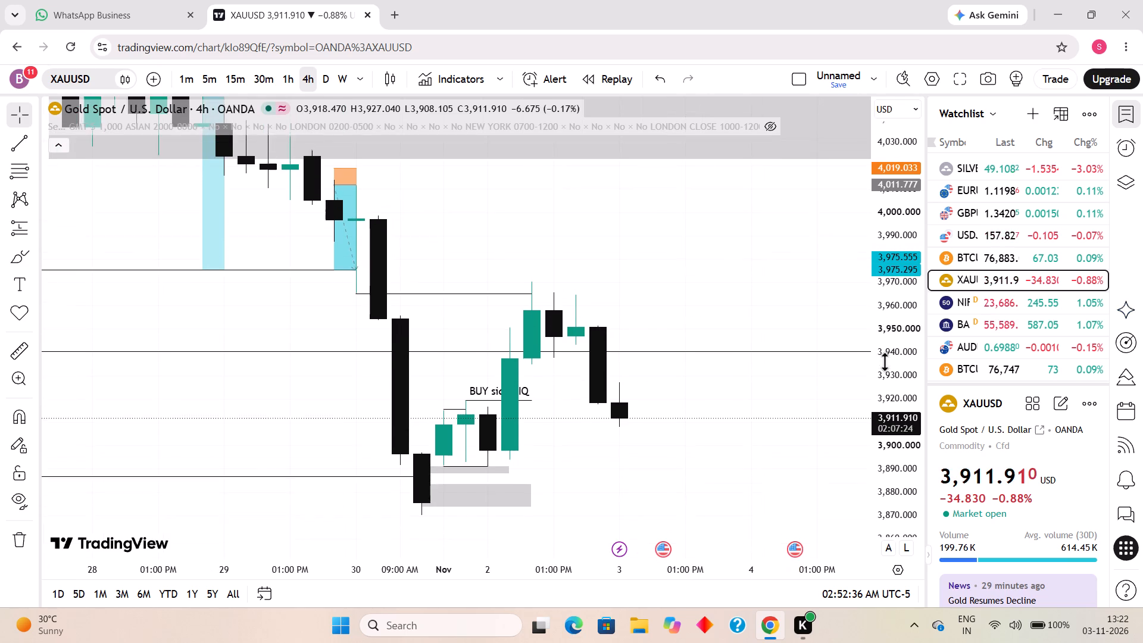
drag(885, 361, 869, 392)
scroll(775, 372, down, 4)
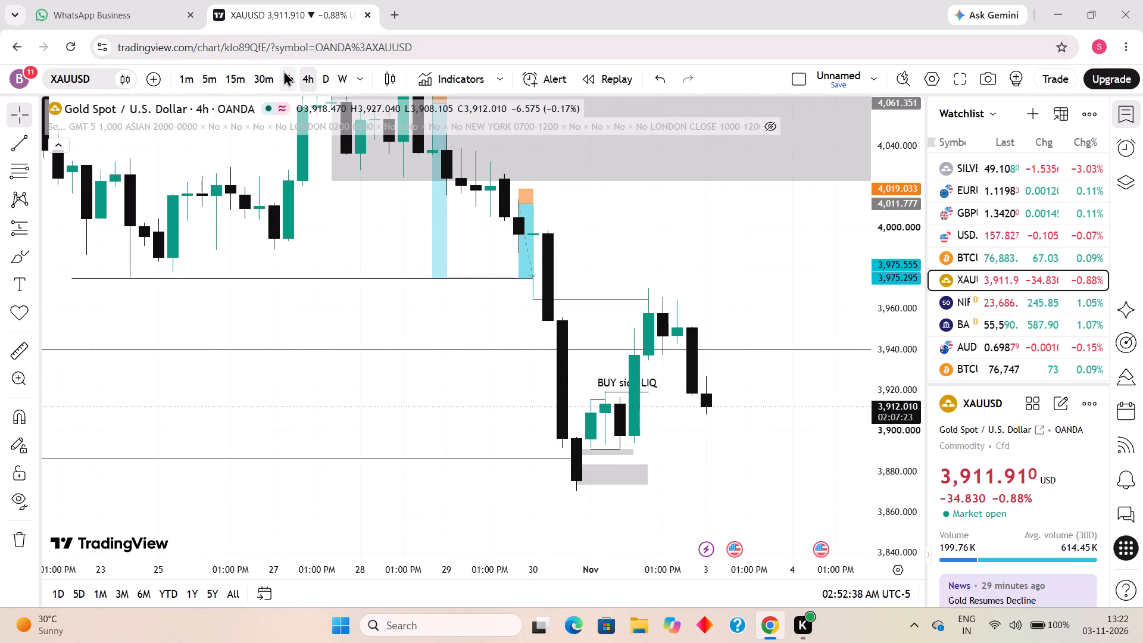
click(280, 74)
scroll(386, 204, down, 6)
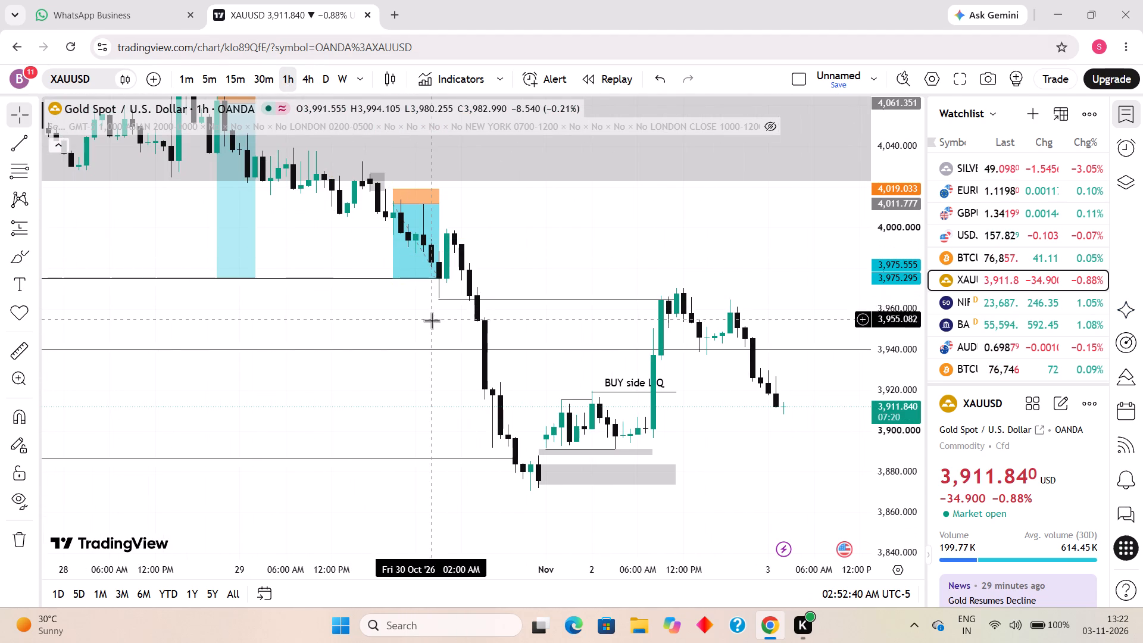
scroll(433, 325, up, 1)
scroll(492, 332, down, 3)
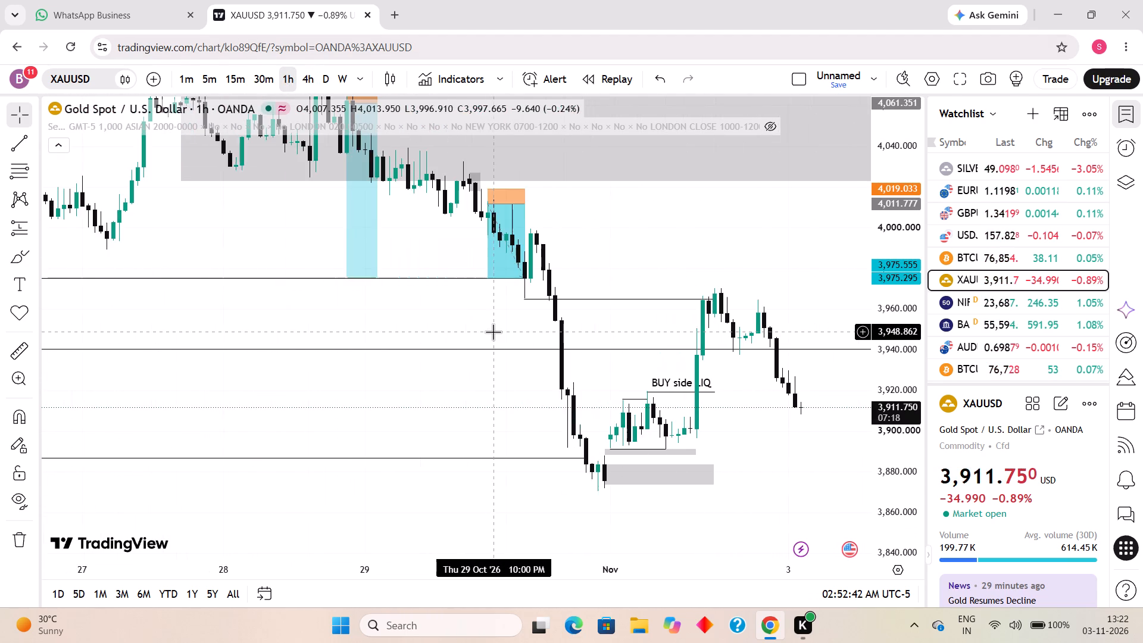
scroll(493, 332, down, 2)
scroll(493, 332, up, 7)
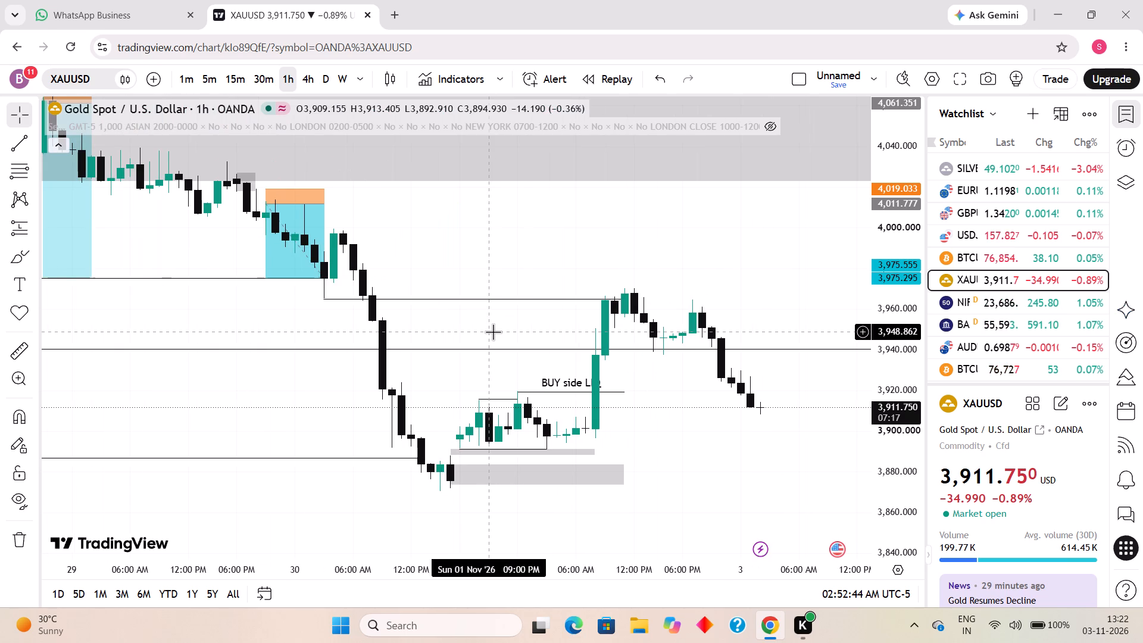
drag(540, 326, 570, 267)
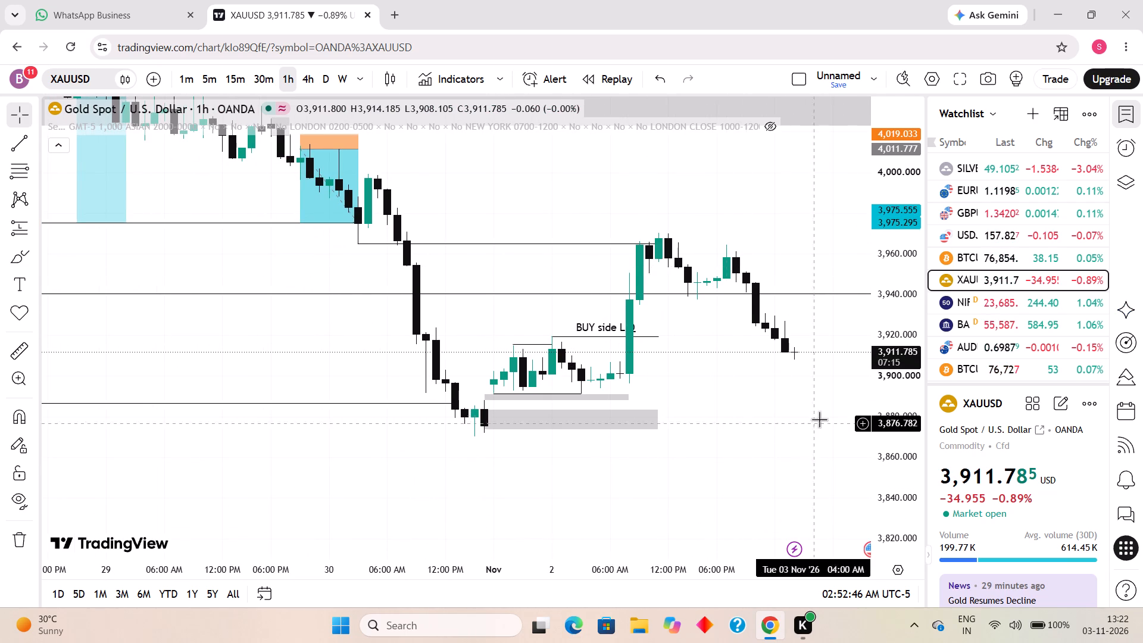
drag(884, 451, 839, 235)
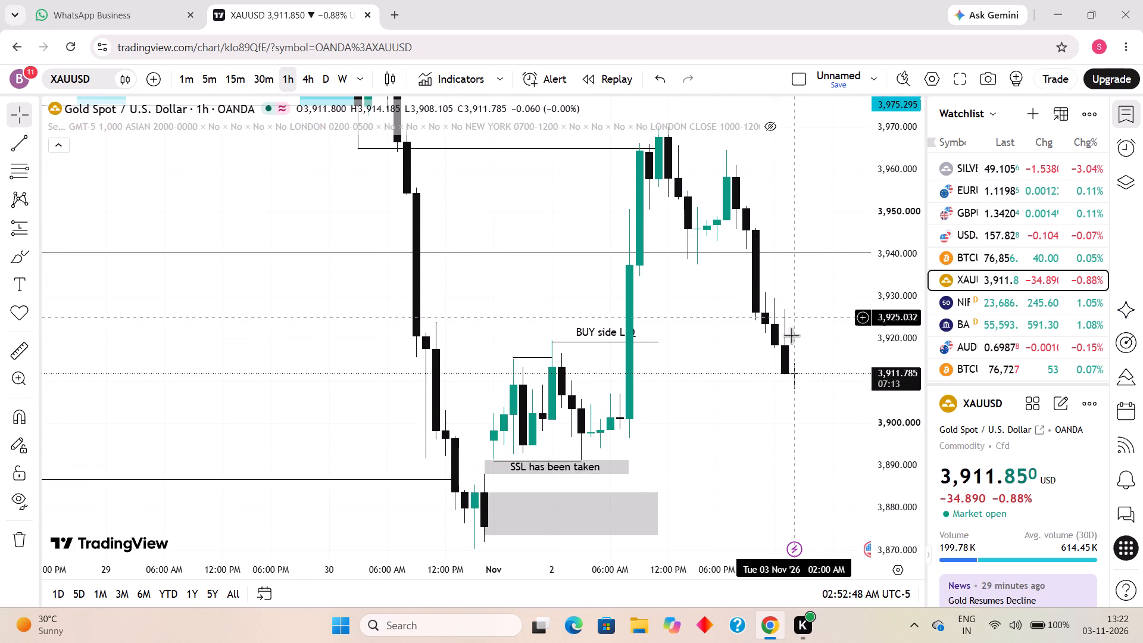
scroll(735, 416, up, 1)
drag(727, 285, 714, 394)
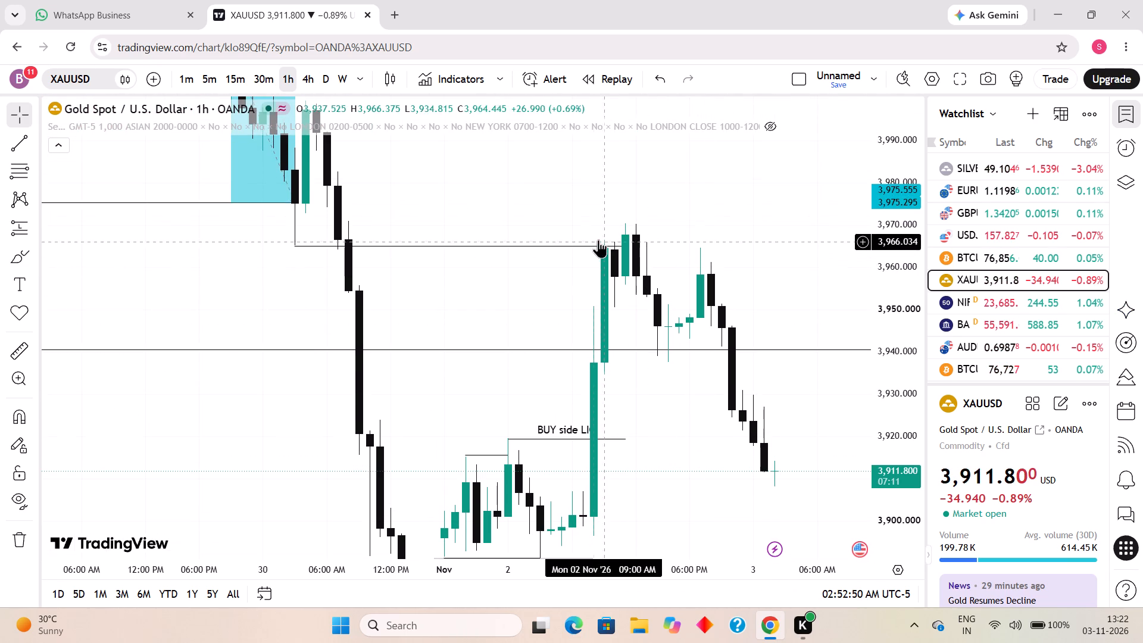
scroll(591, 233, up, 1)
Compare the recent price structure on the 15-minute and 4-hour timeframes.
click(238, 72)
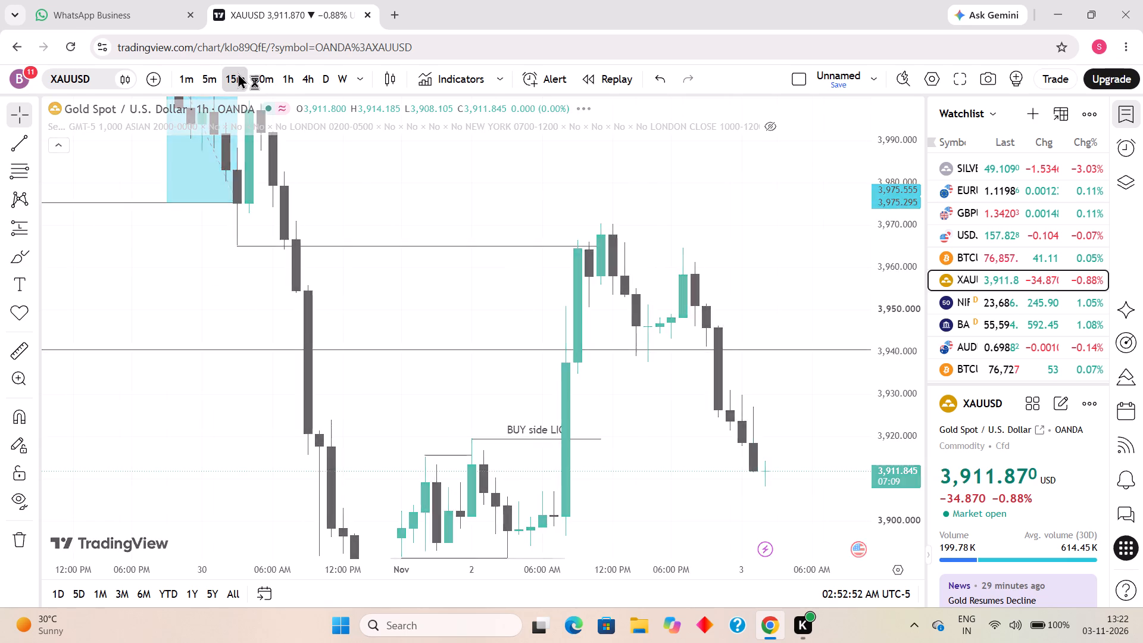
scroll(427, 245, down, 12)
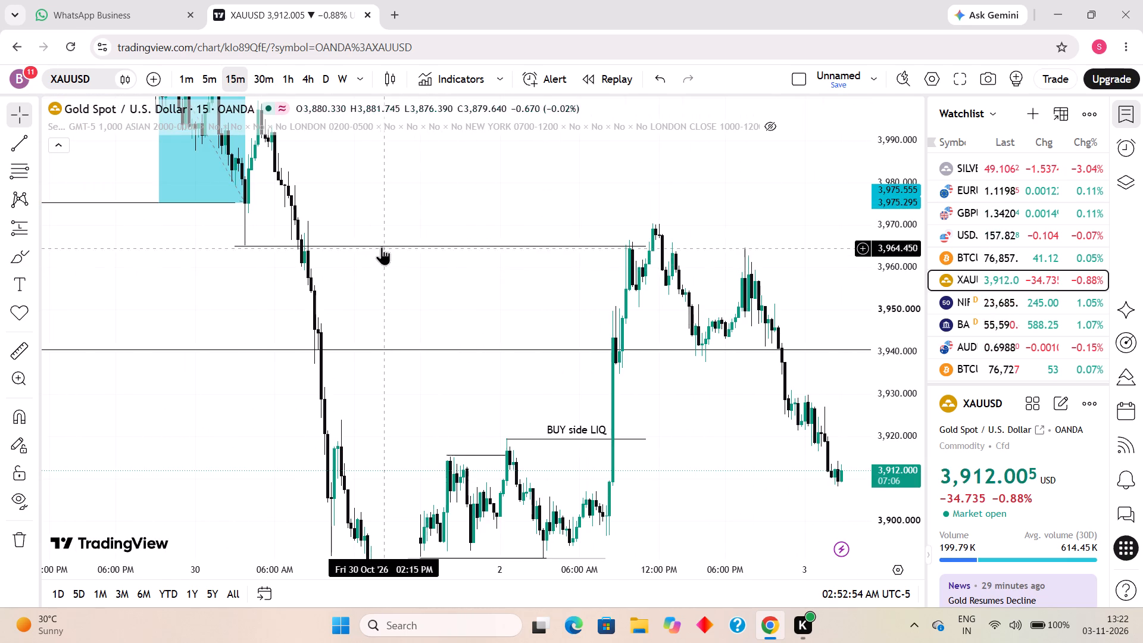
drag(418, 207, 452, 277)
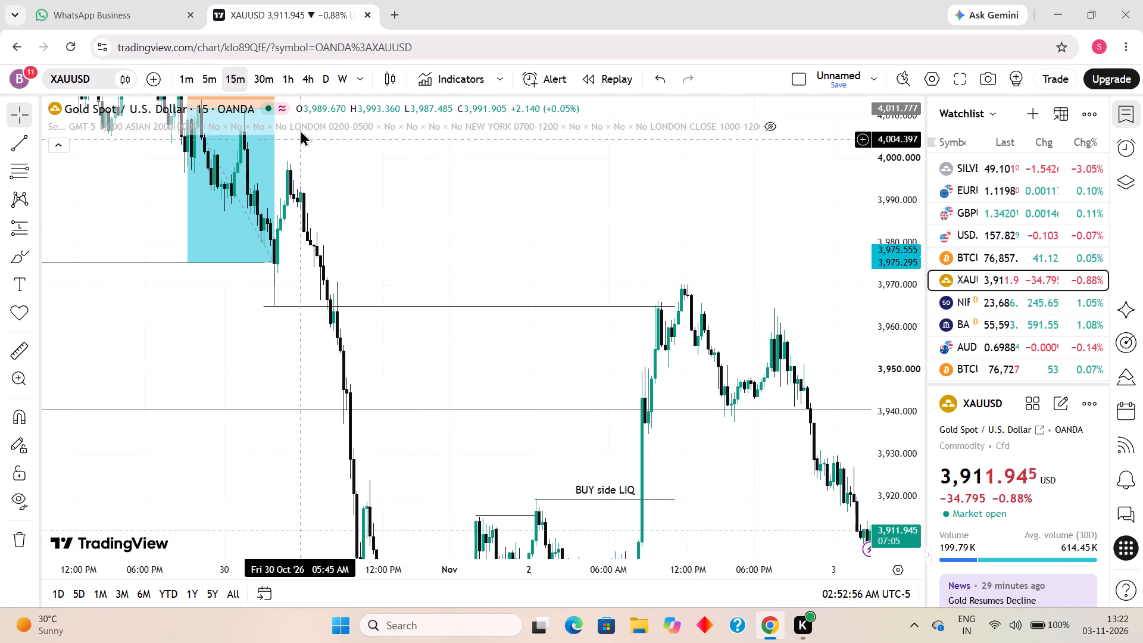
click(313, 80)
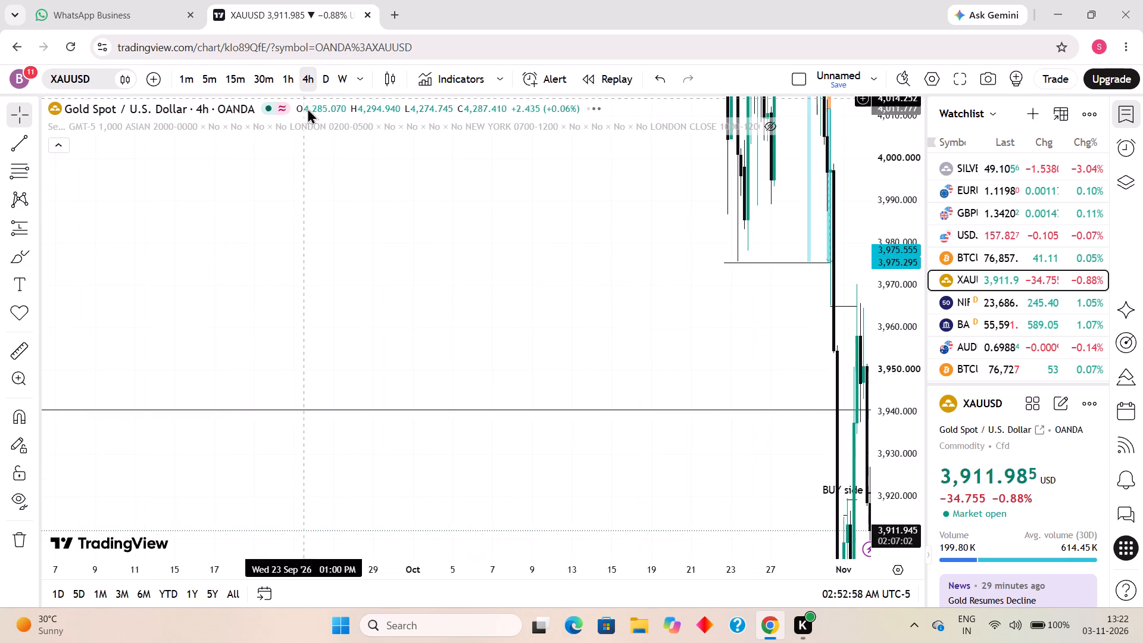
scroll(339, 172, up, 5)
scroll(466, 281, up, 12)
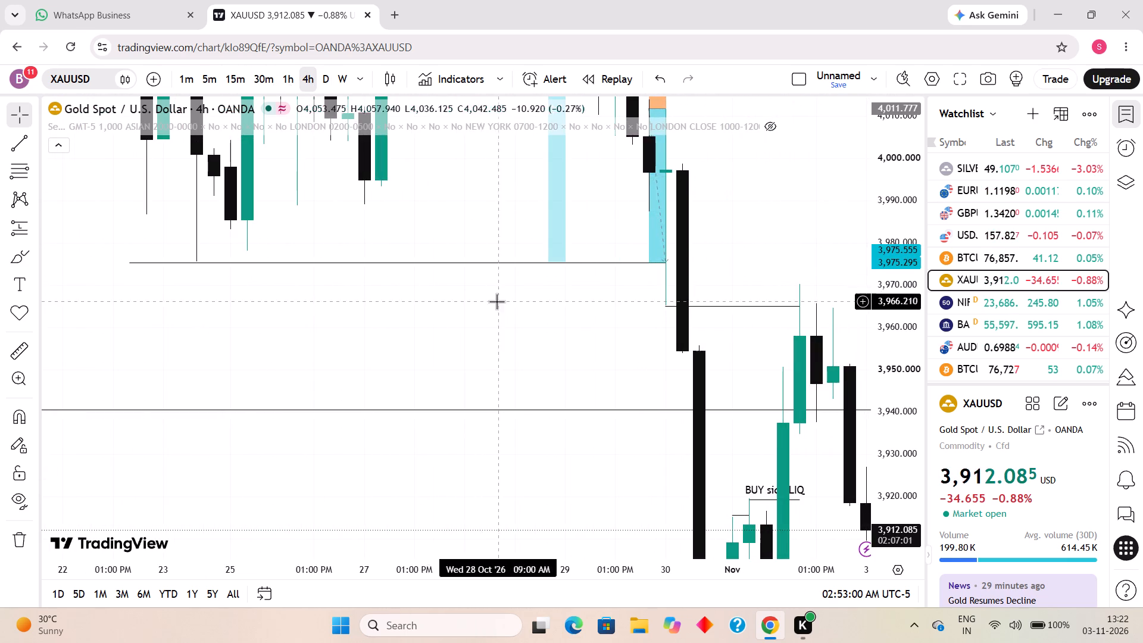
drag(499, 303, 370, 327)
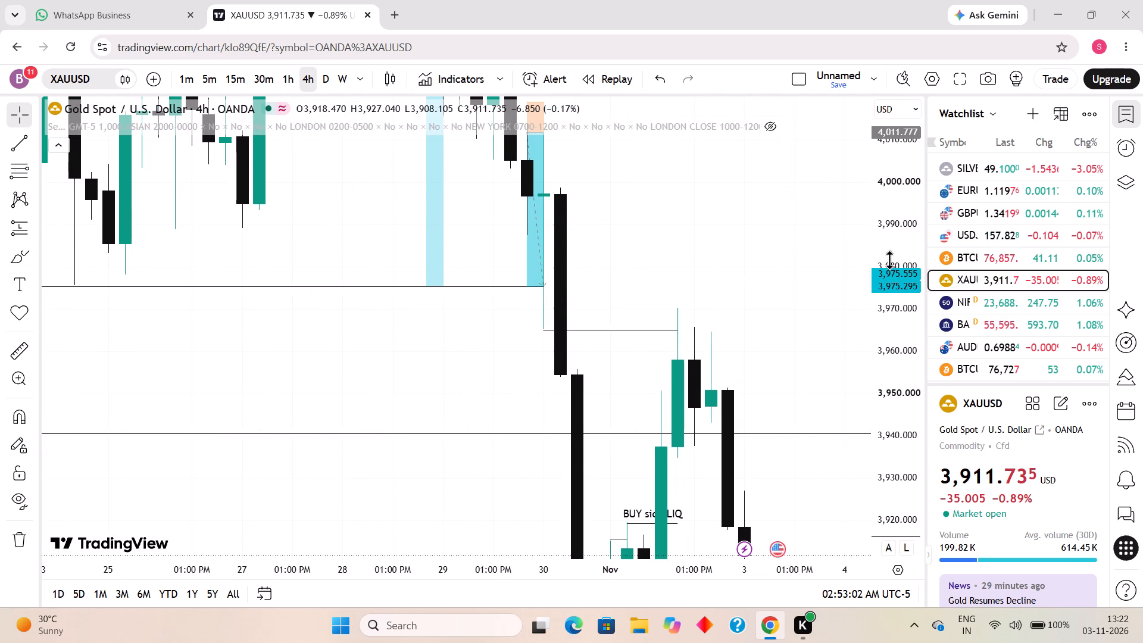
drag(889, 260, 761, 480)
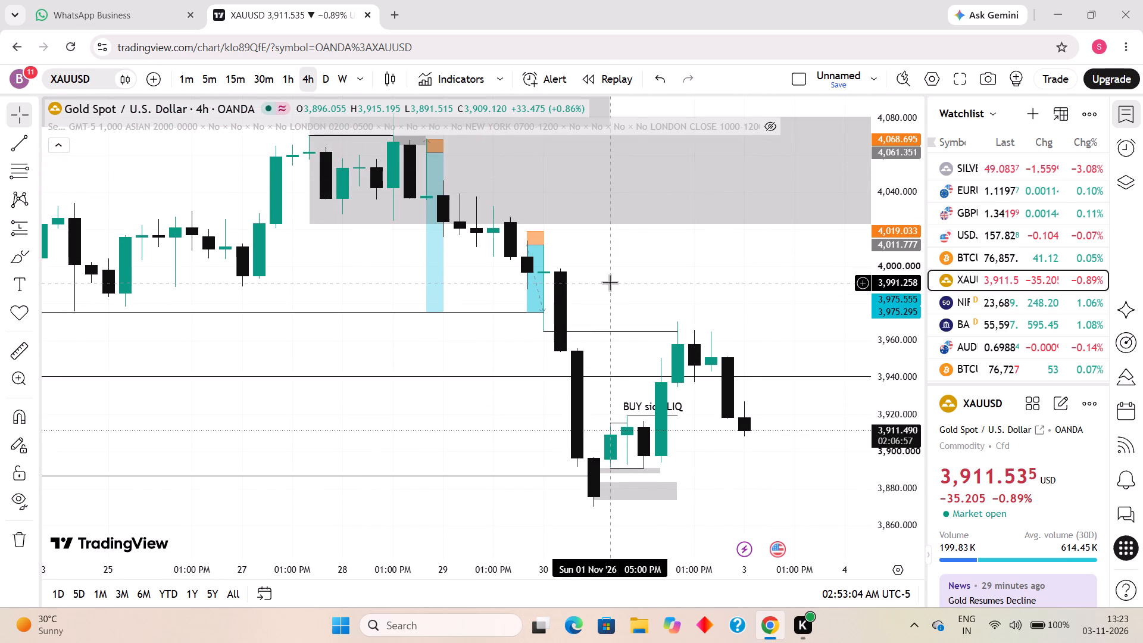
Compare the latest candles on the daily and 4-hour timeframes.
click(326, 76)
scroll(404, 210, up, 4)
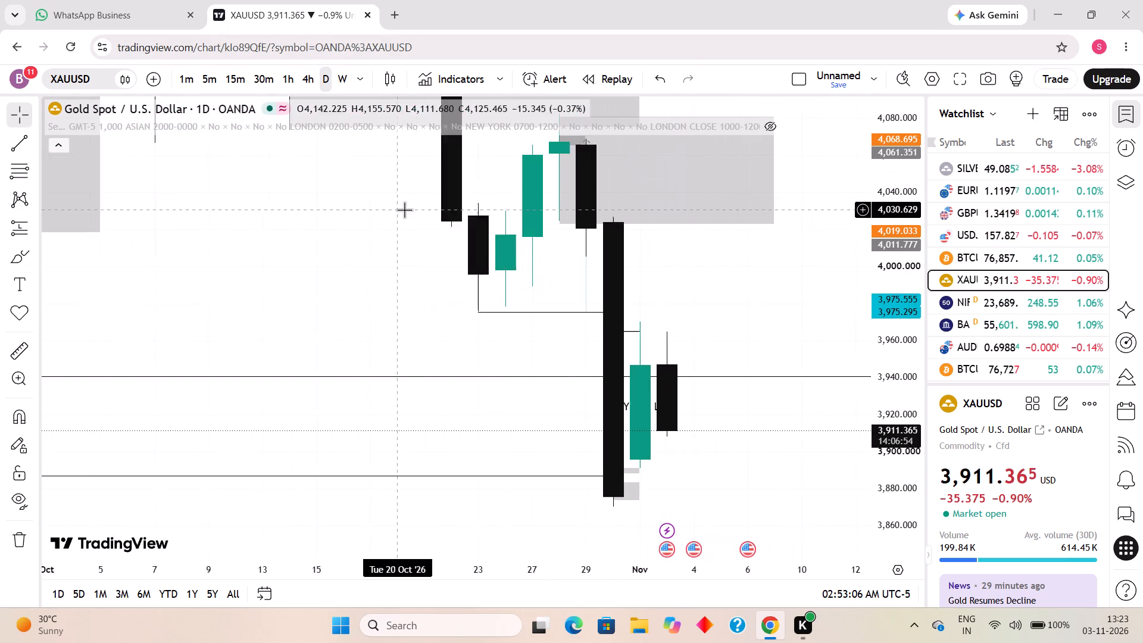
scroll(404, 210, up, 2)
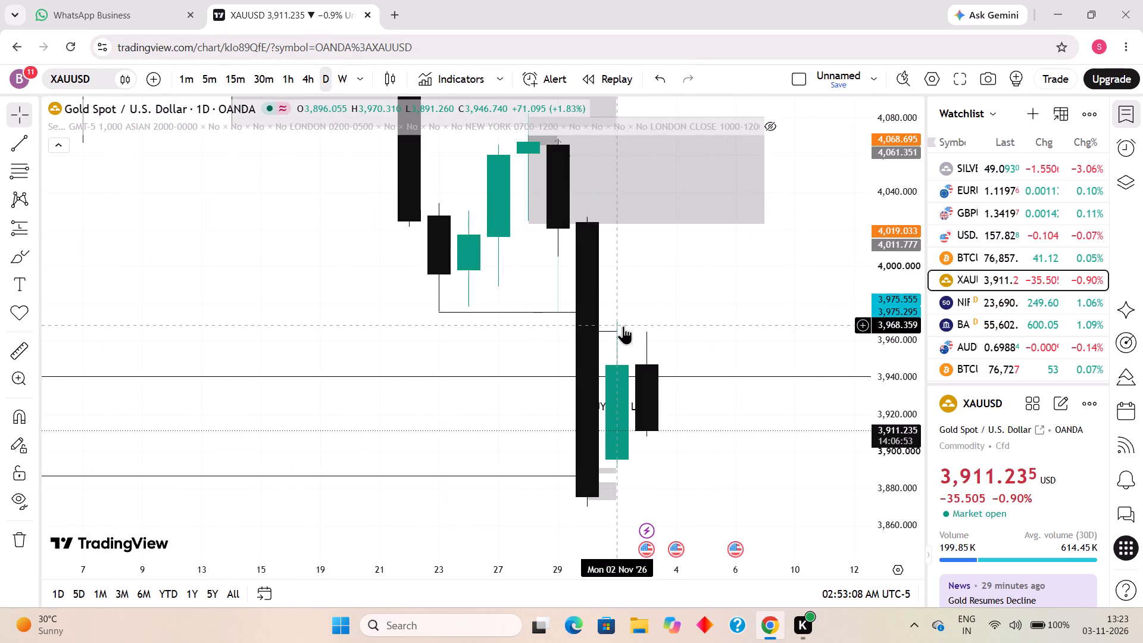
click(303, 82)
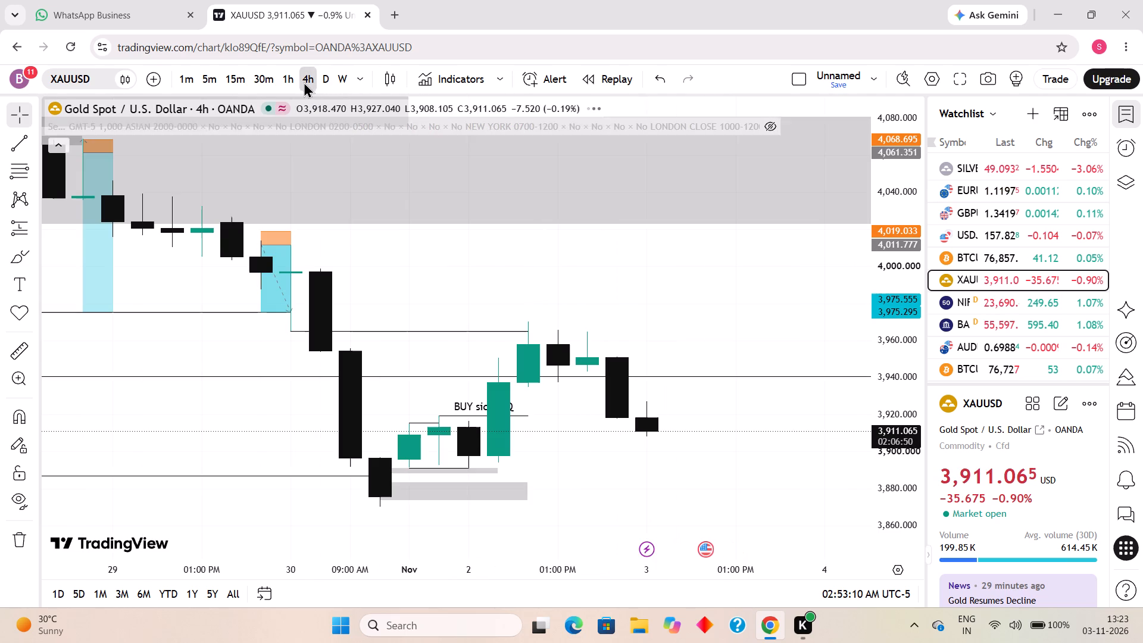
drag(633, 302, 670, 259)
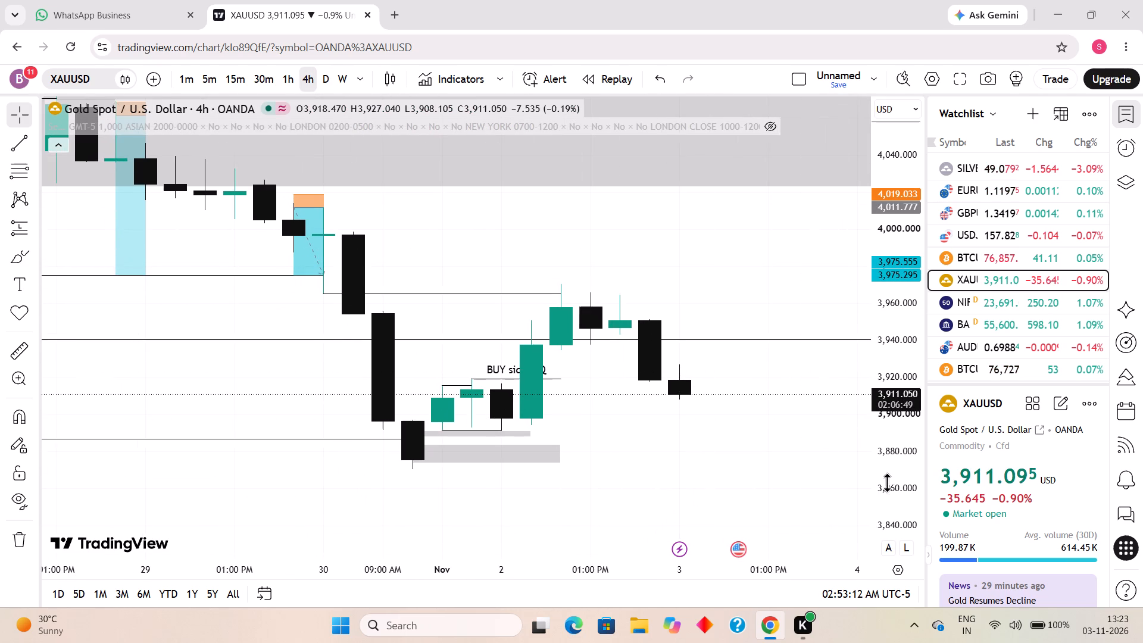
drag(887, 482, 747, 251)
drag(699, 277, 691, 210)
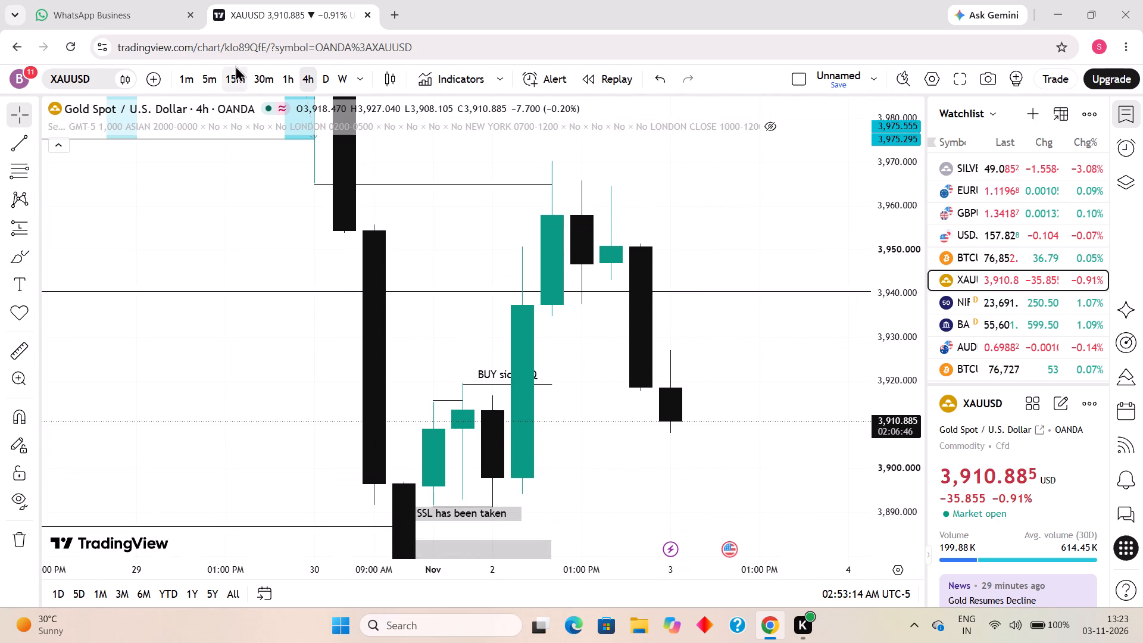
On the 15-minute timeframe, draw a short horizontal trend line at about 3,966.3 from the 2 November morning swing high to 11:15 AM.
click(235, 69)
scroll(465, 226, down, 20)
scroll(465, 226, down, 1)
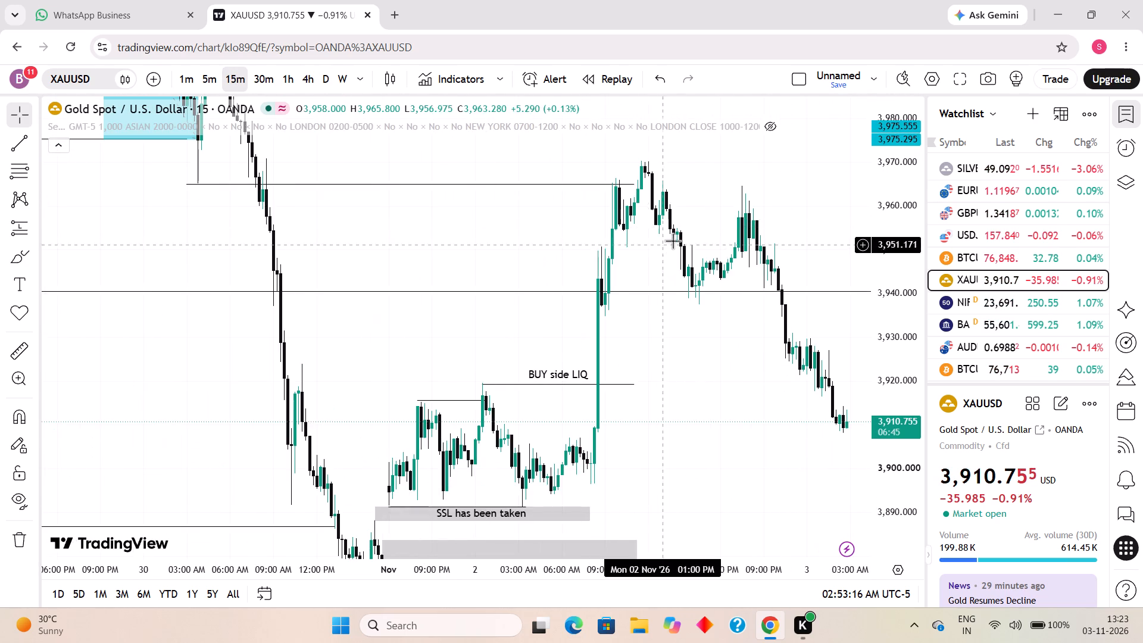
drag(679, 241, 682, 322)
scroll(590, 265, up, 3)
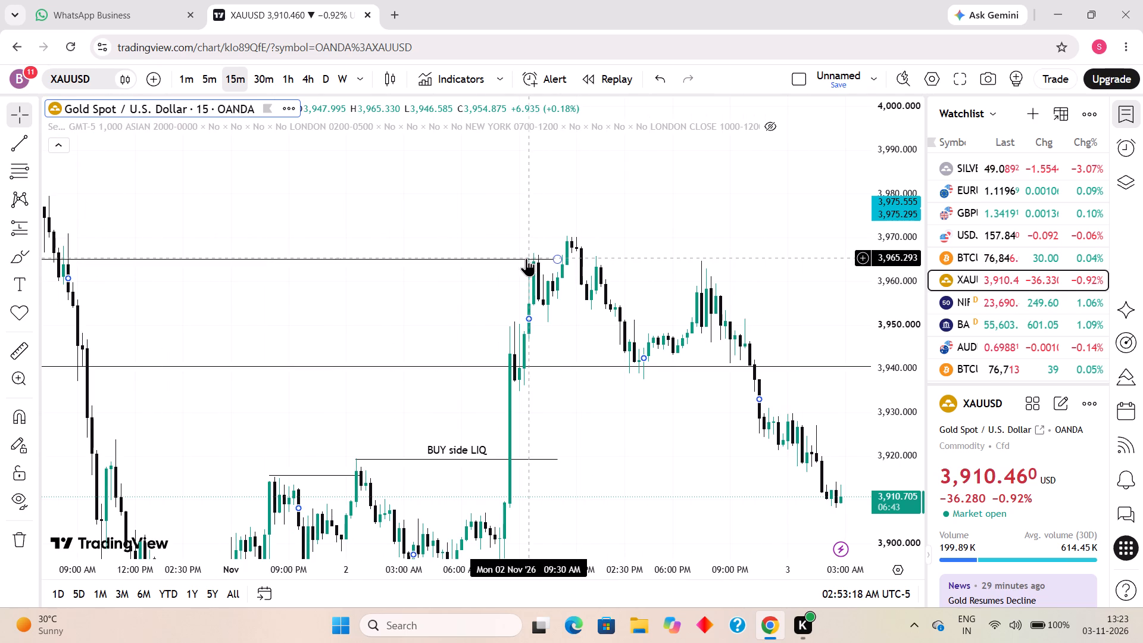
click(2, 143)
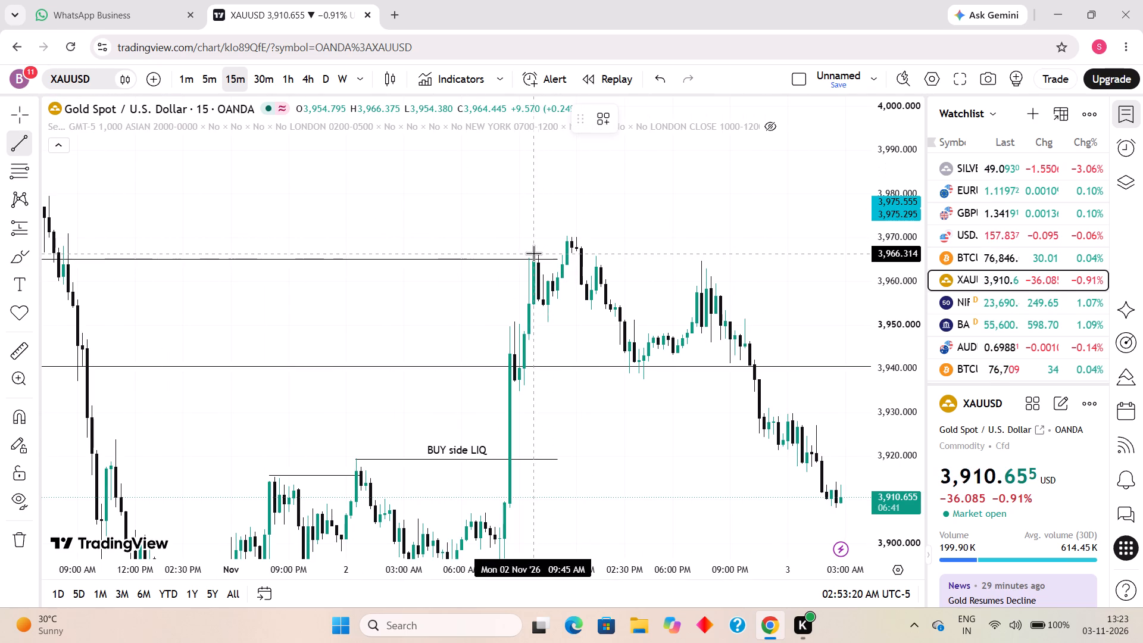
click(530, 253)
shift+click(562, 253)
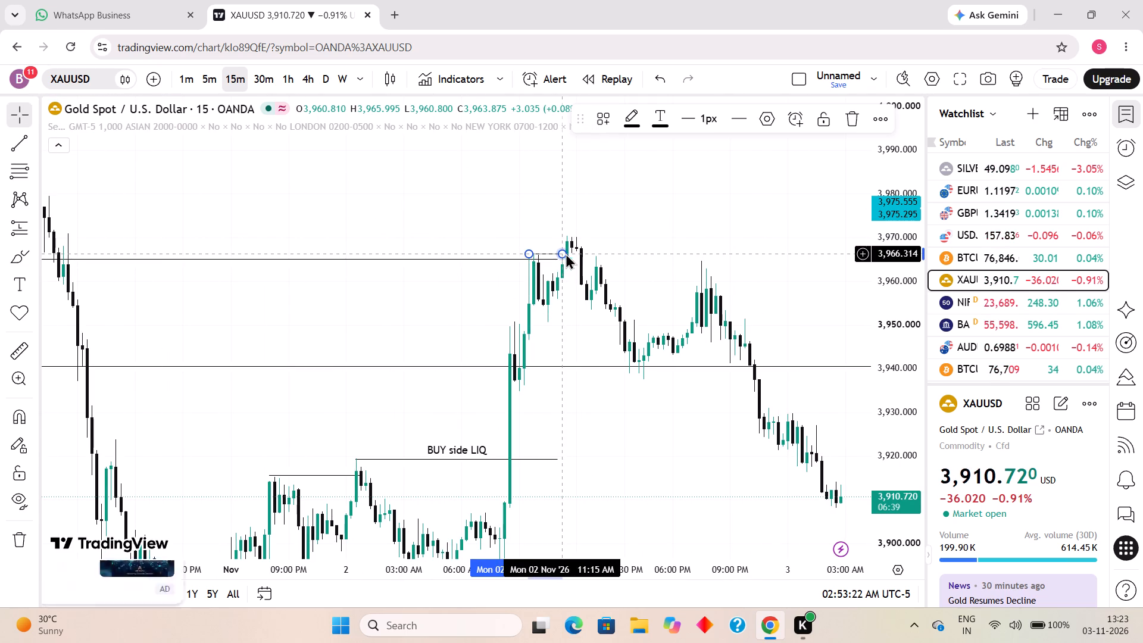
click(627, 257)
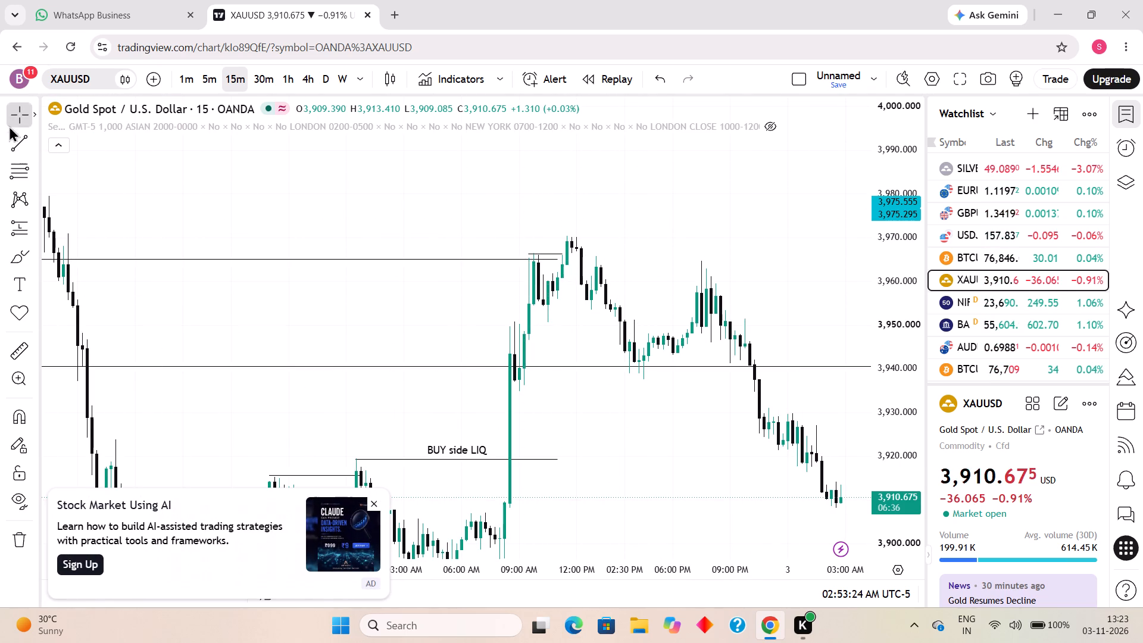
Draw a short horizontal trend line at about 3,956.8 from 11:00 AM to about 12:30 PM on 2 November.
click(18, 139)
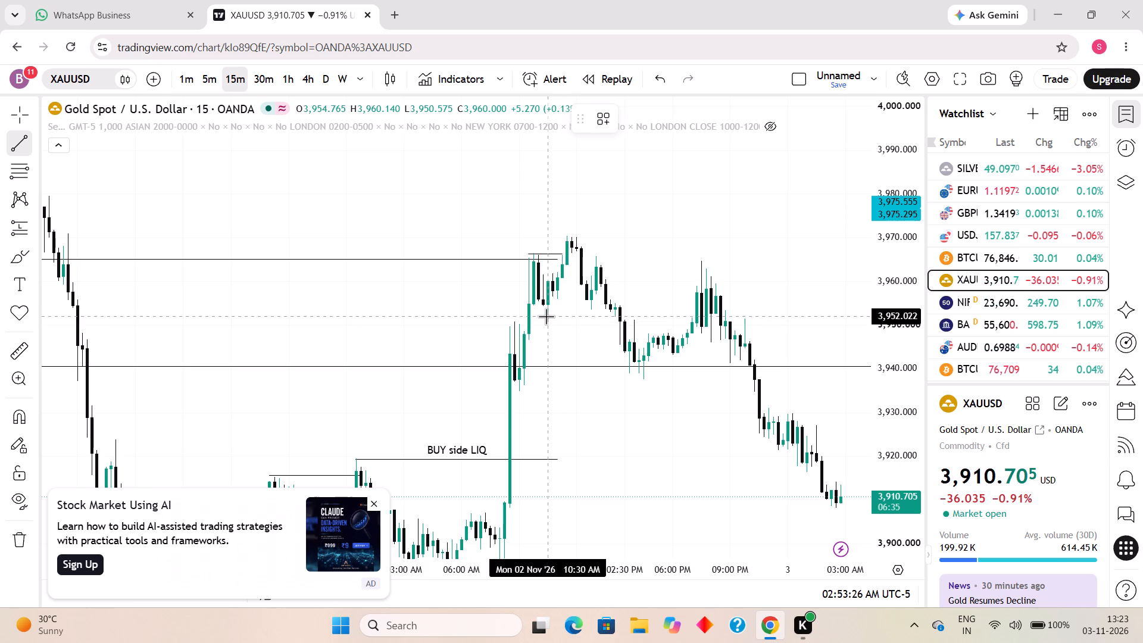
click(557, 295)
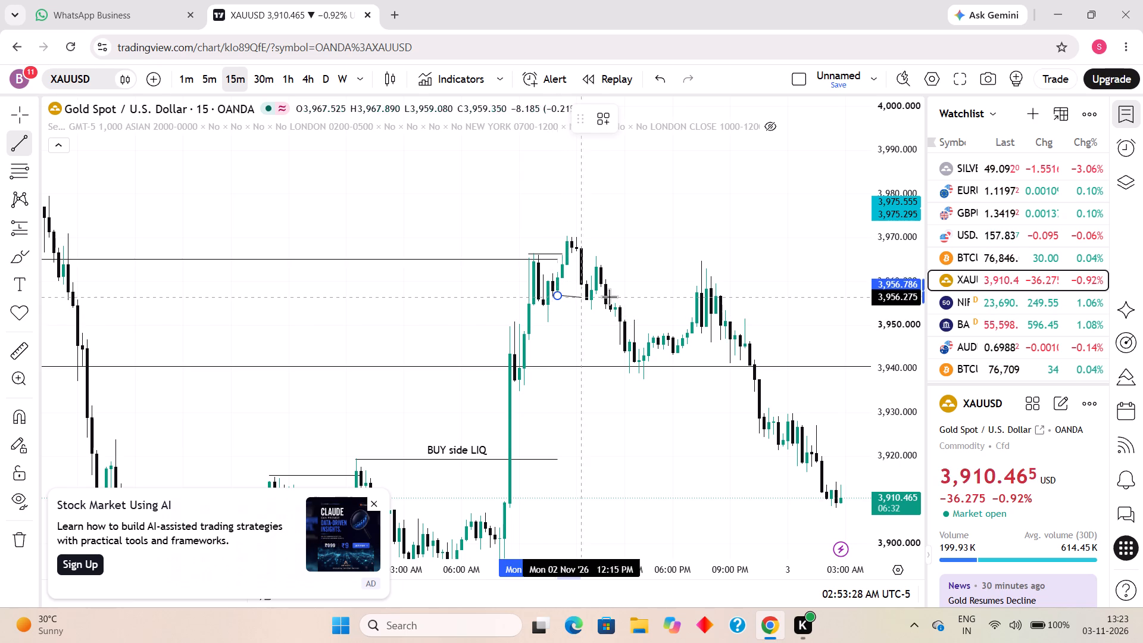
shift+click(586, 295)
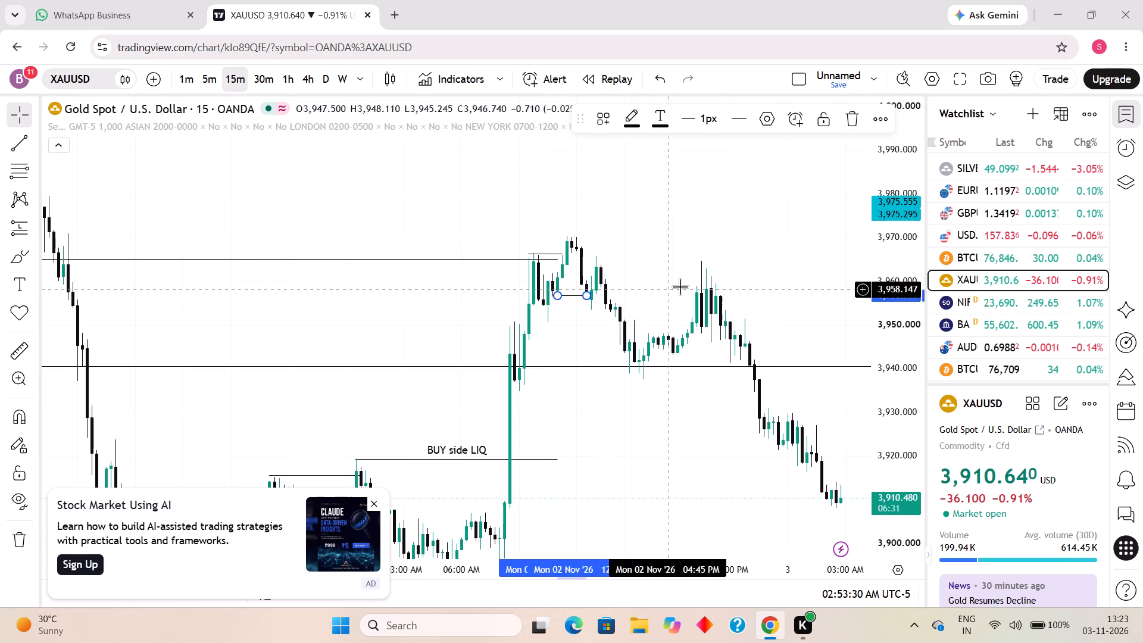
click(683, 282)
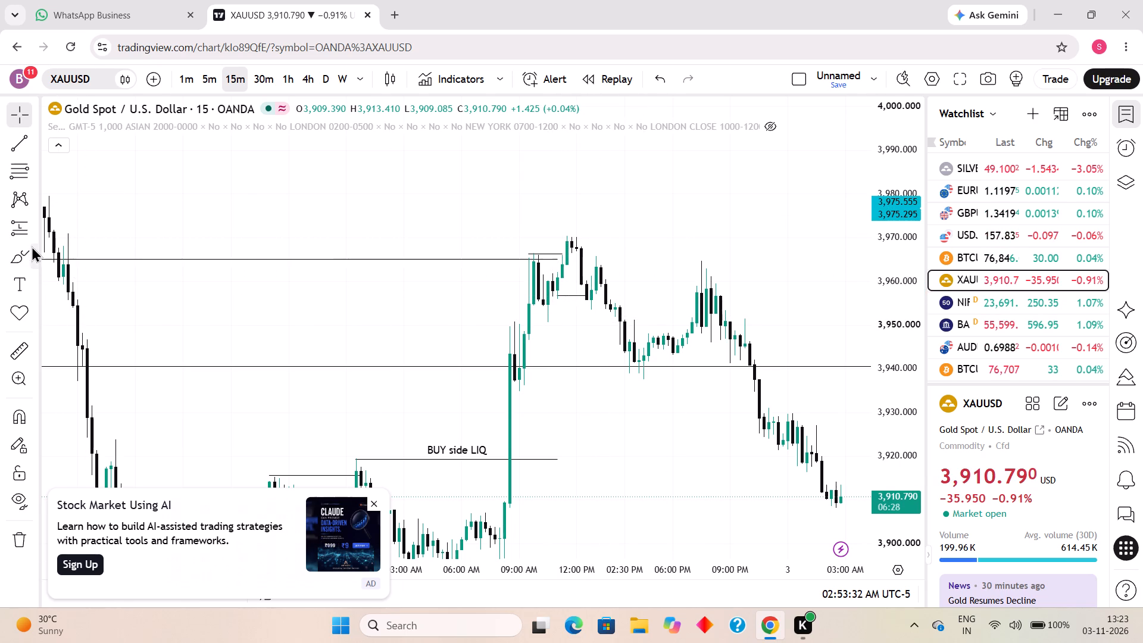
Draw a rectangle zone from the 2 November swing high at about 3,970 down to about 3,964, extending to about 2:00 PM.
click(32, 246)
click(70, 330)
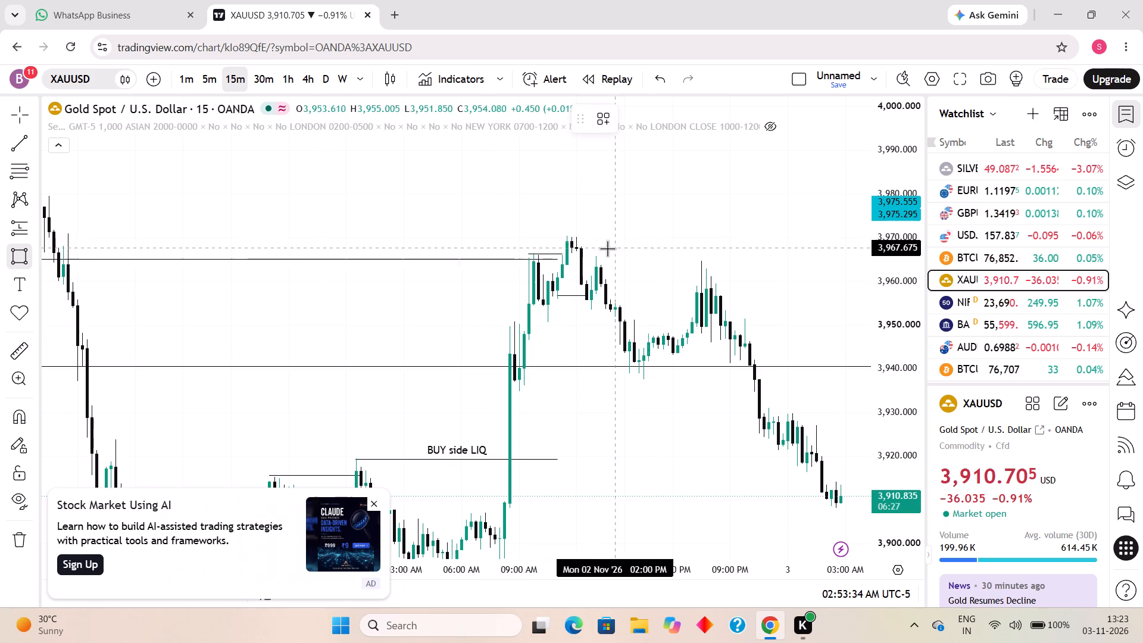
click(573, 237)
click(613, 263)
click(673, 285)
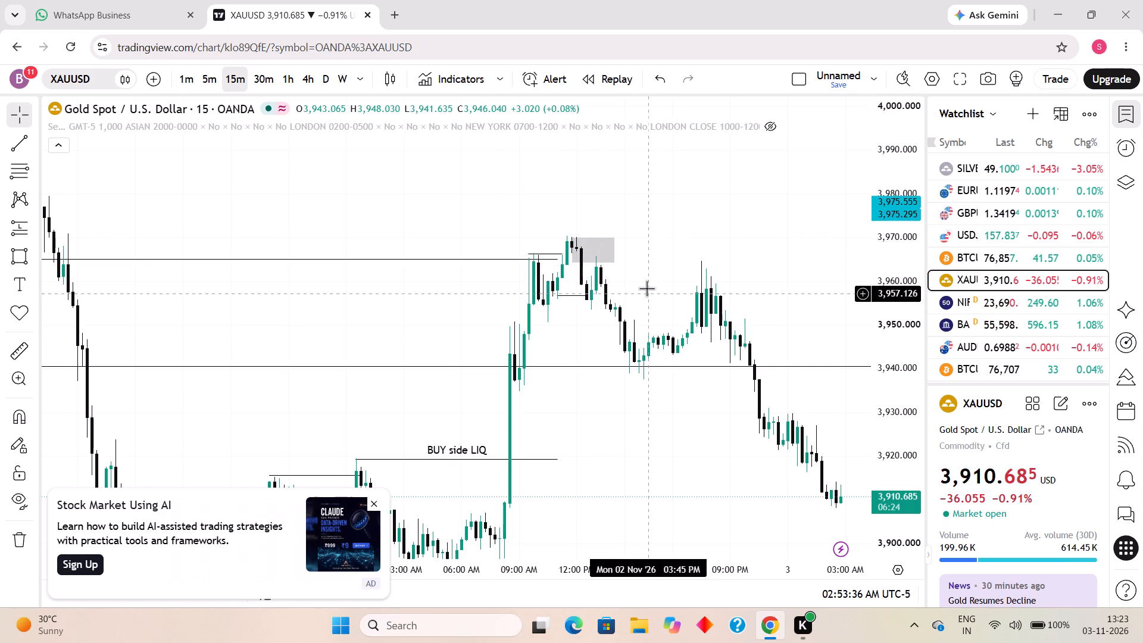
Show the hidden sessions indicator on the gold chart.
click(765, 132)
Draw a rectangle zone between about 3,963 and 3,959 from the 1:15 PM lower high to the evening rally at about 7:30 PM.
drag(730, 277, 666, 233)
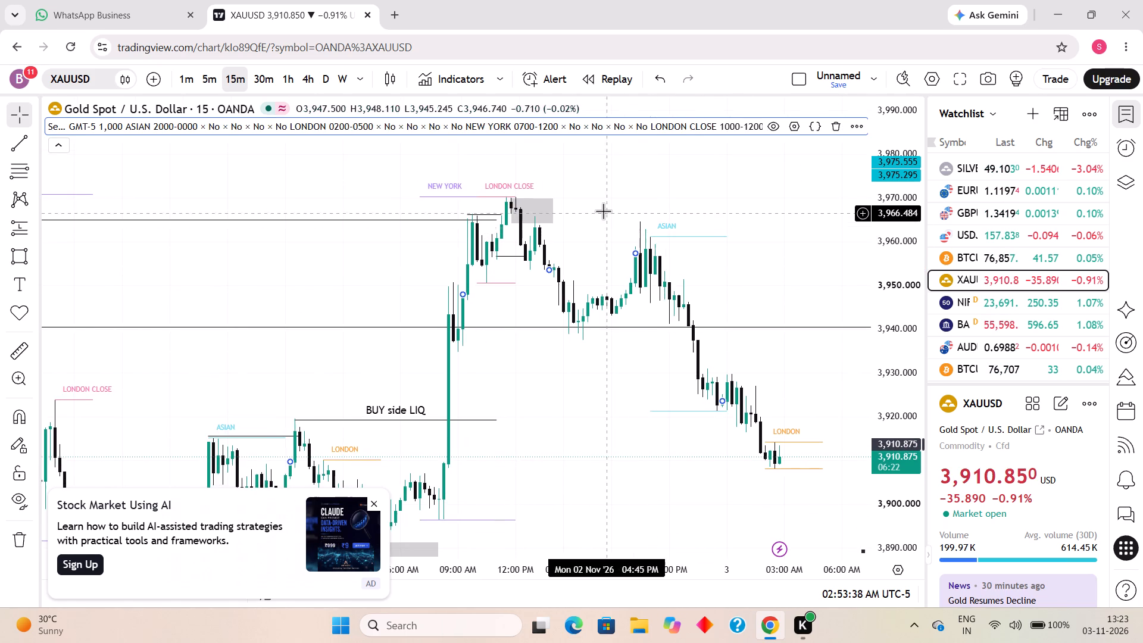
scroll(602, 214, down, 1)
scroll(631, 248, up, 2)
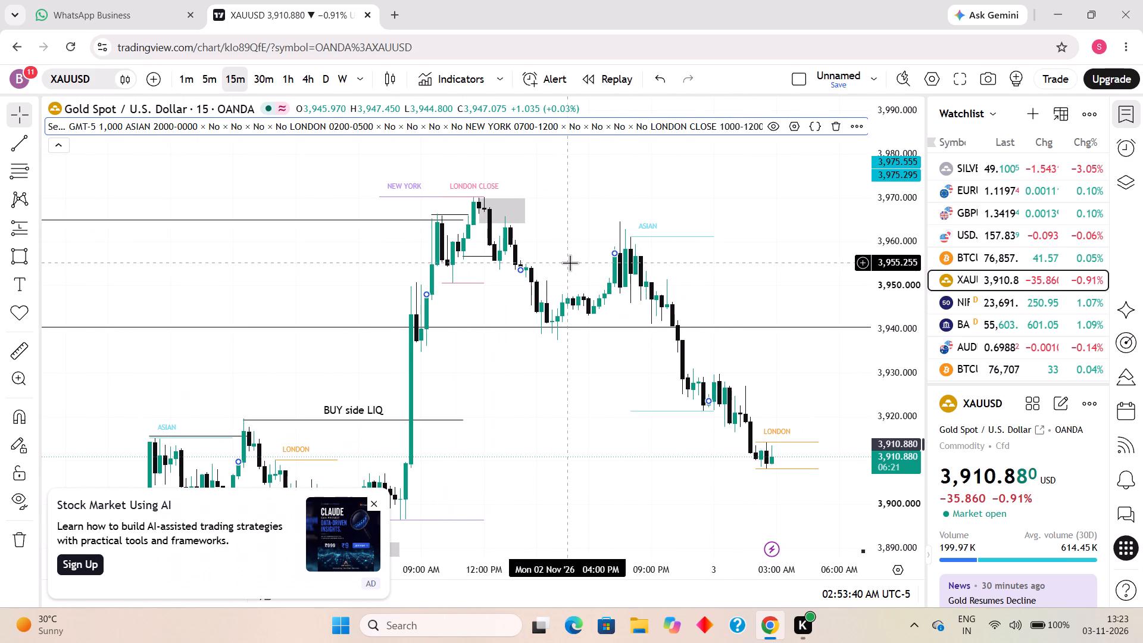
drag(569, 261, 495, 216)
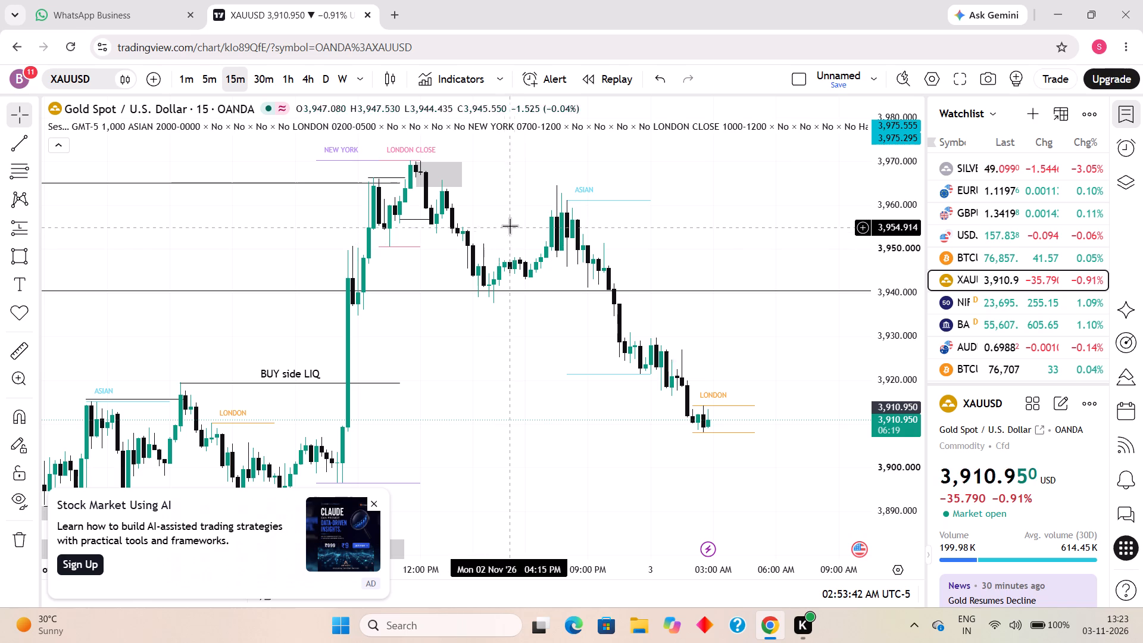
click(13, 255)
click(445, 191)
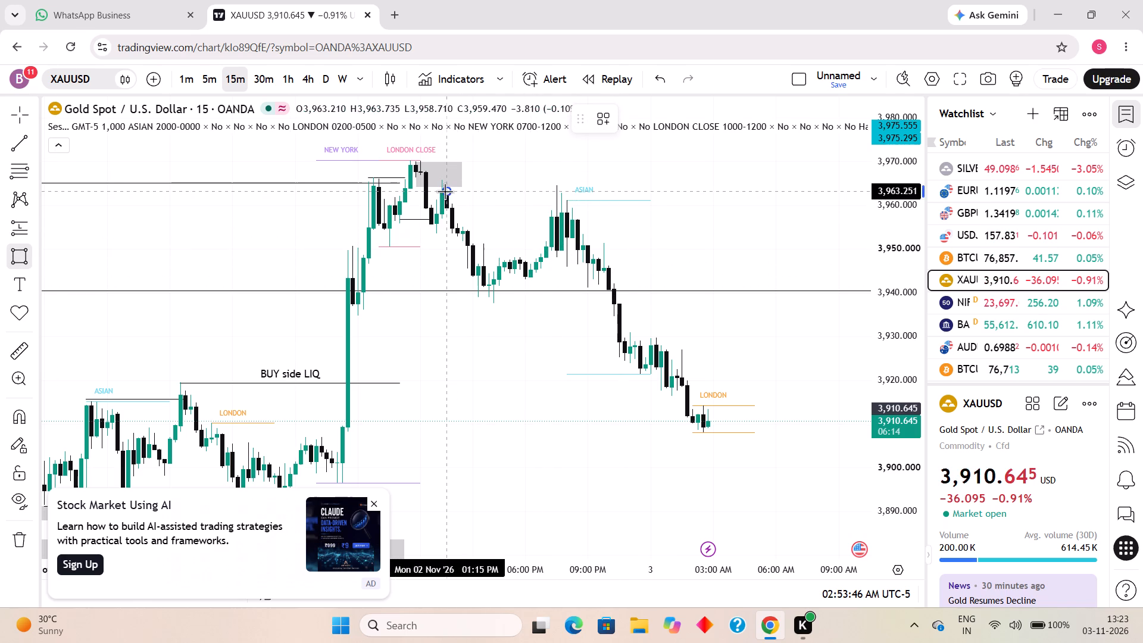
click(563, 208)
click(721, 224)
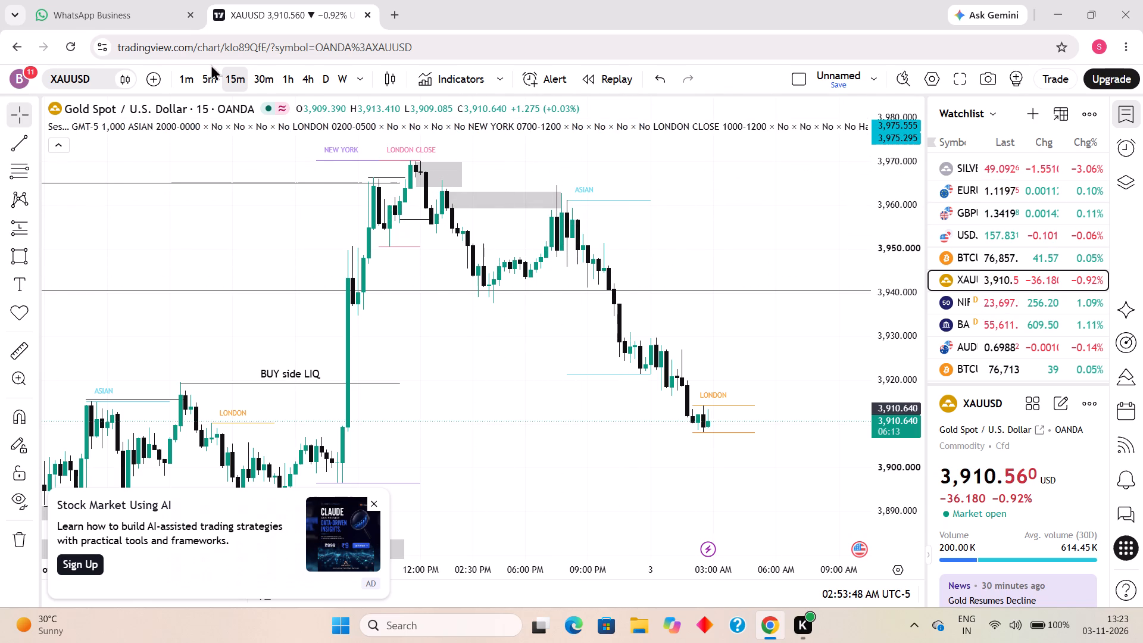
On the 5-minute timeframe, draw a rectangle zone from about 3,964.5 to 3,957.5 at the evening swing high, ending around 8:10 PM.
click(206, 70)
scroll(449, 243, down, 8)
drag(470, 224, 544, 305)
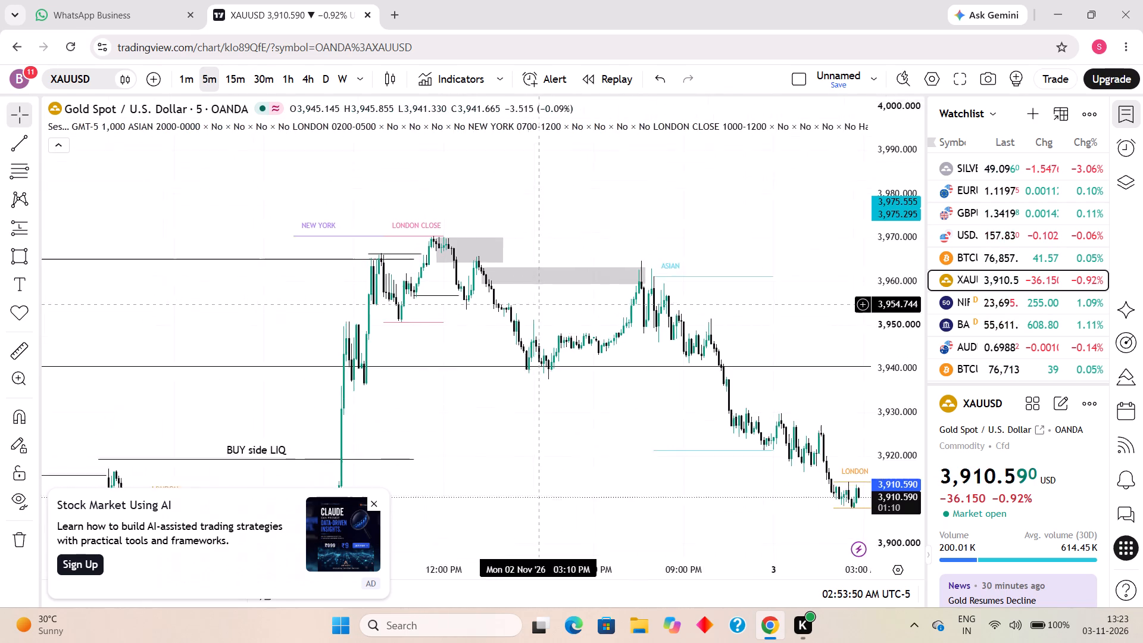
drag(544, 305, 565, 308)
drag(874, 401, 881, 193)
scroll(652, 282, up, 8)
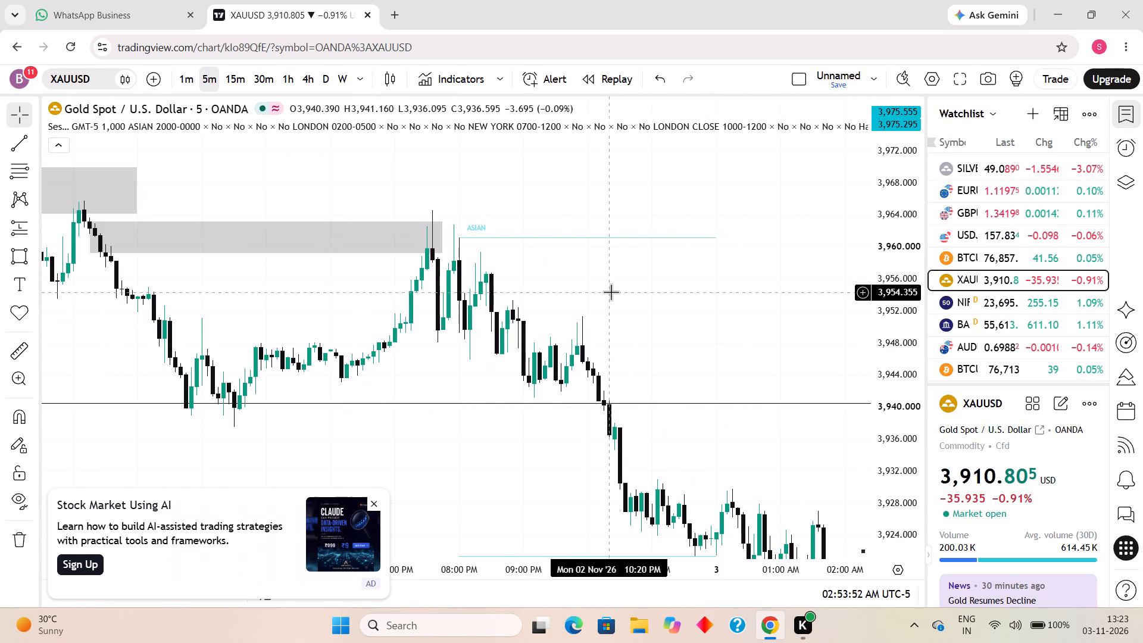
scroll(473, 301, up, 1)
drag(401, 239, 383, 238)
click(539, 306)
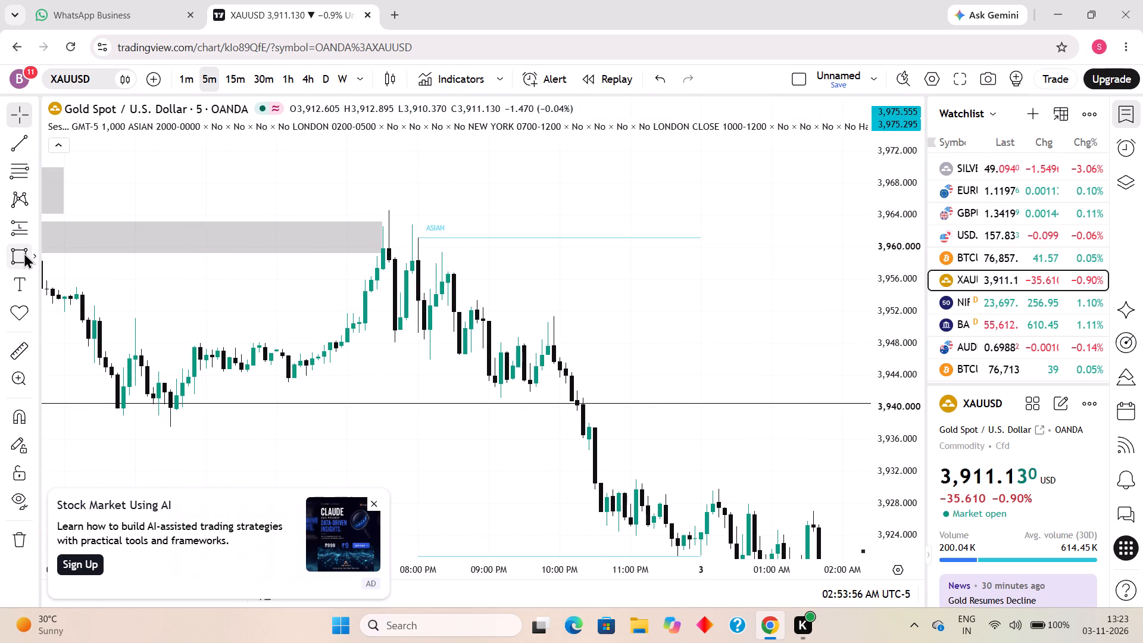
click(21, 252)
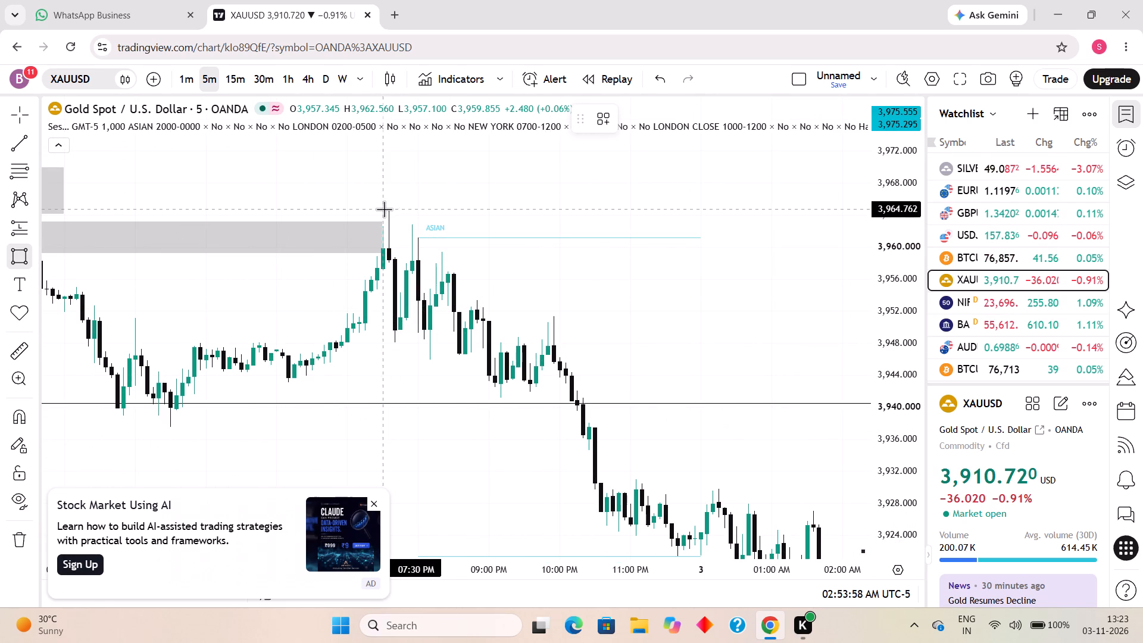
click(386, 211)
click(431, 267)
click(573, 280)
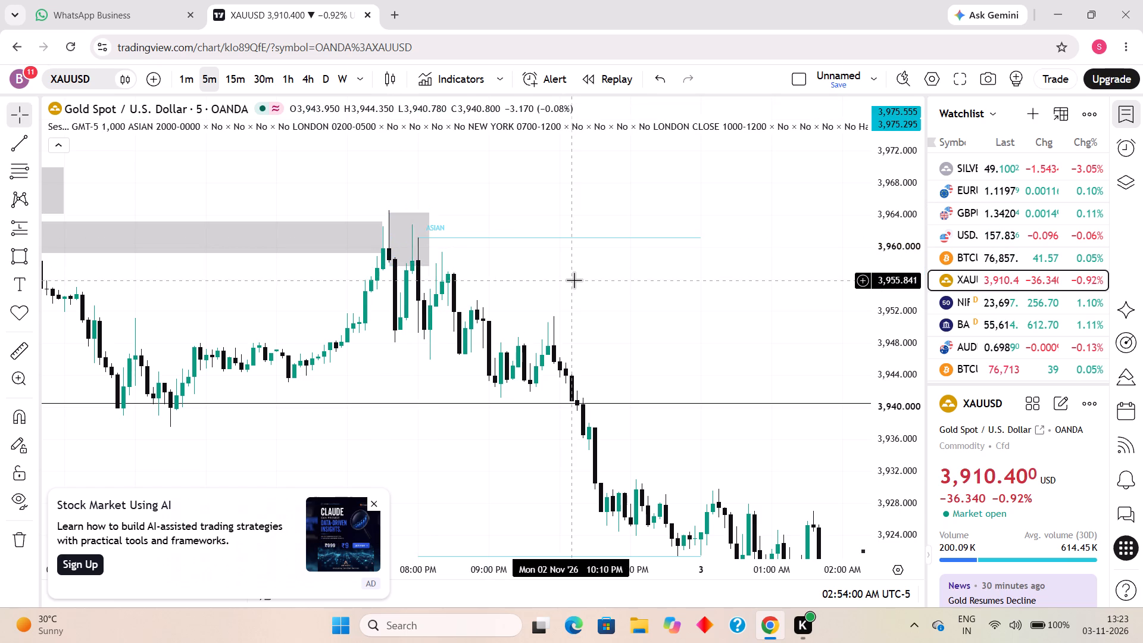
Place a short position after the evening zone with entry about 3,959.5, stop about 3,964.9 and target about 3,937.6.
scroll(572, 280, down, 8)
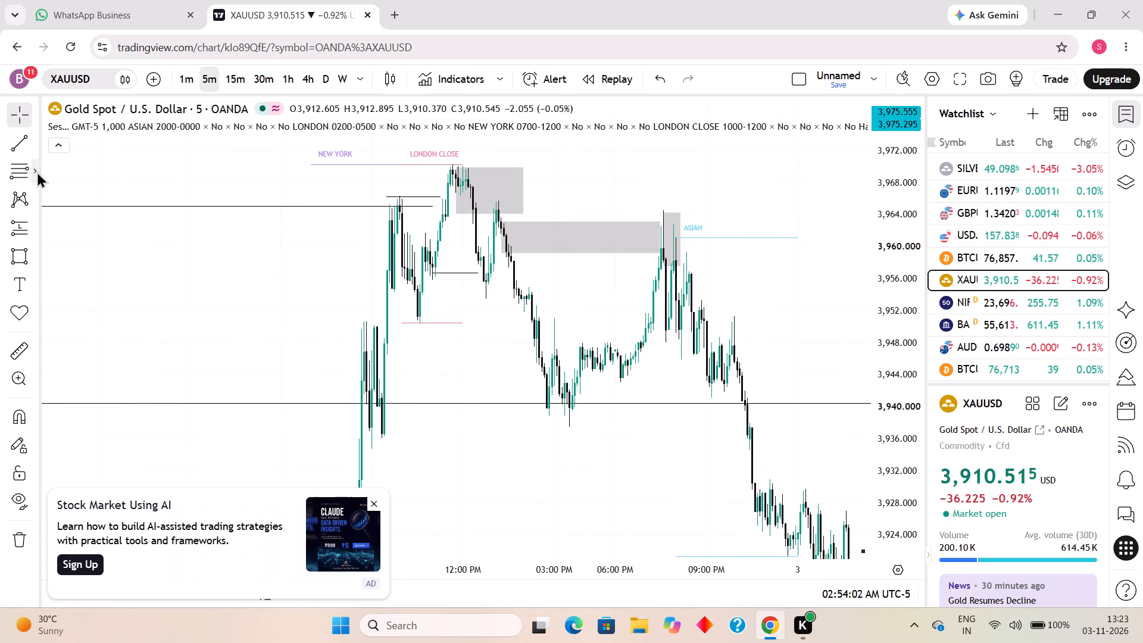
click(33, 230)
click(82, 236)
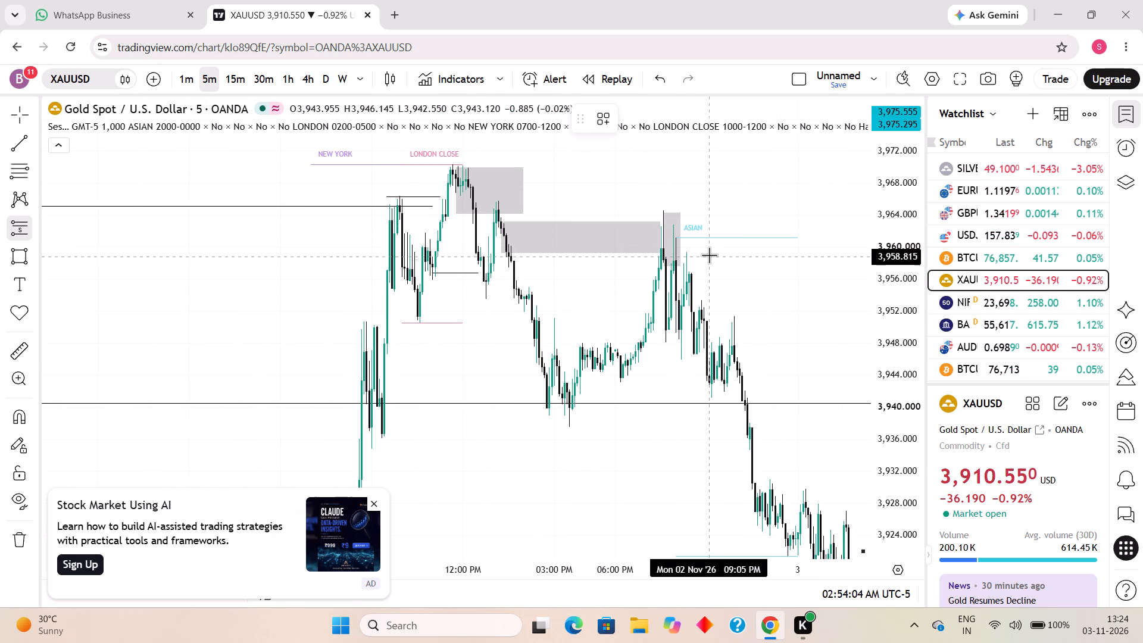
click(682, 251)
drag(654, 160, 650, 242)
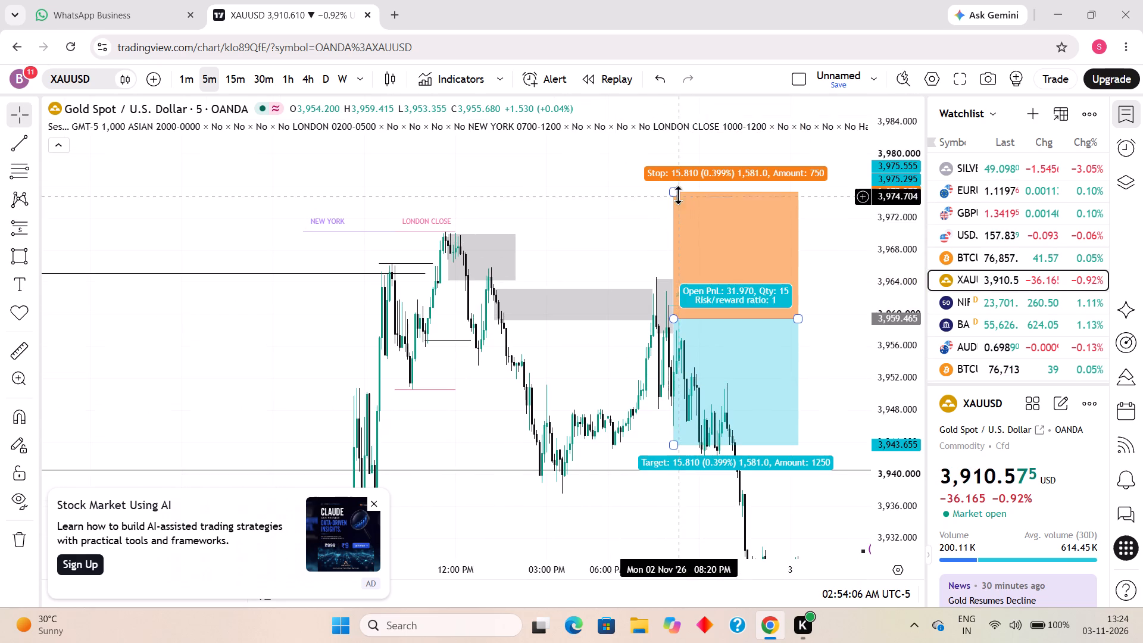
drag(676, 191, 687, 281)
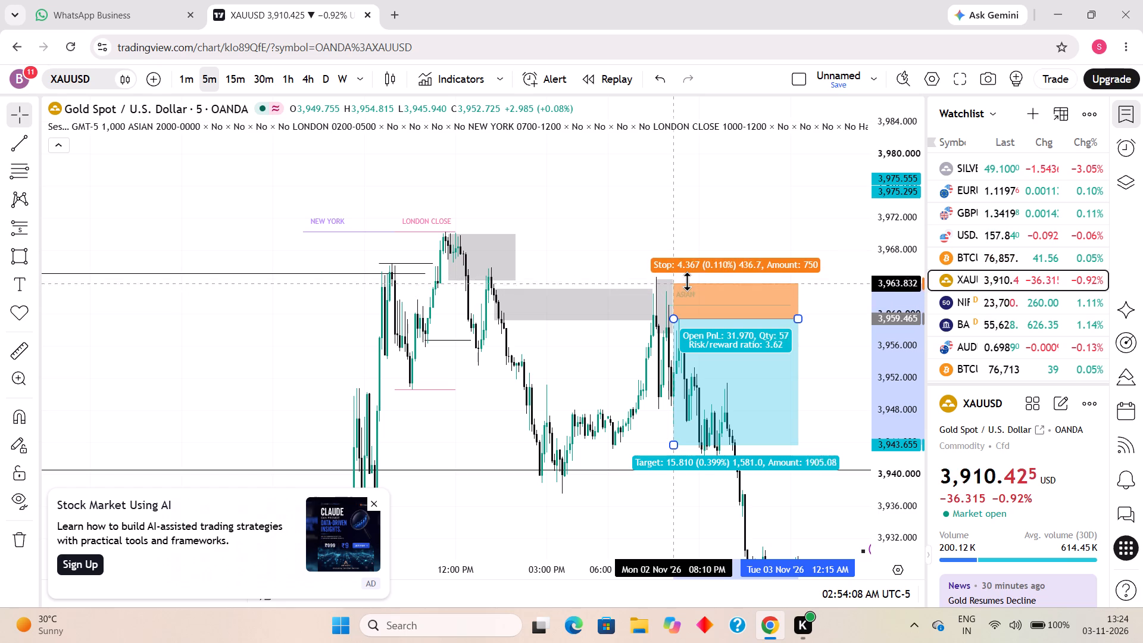
drag(687, 281, 692, 274)
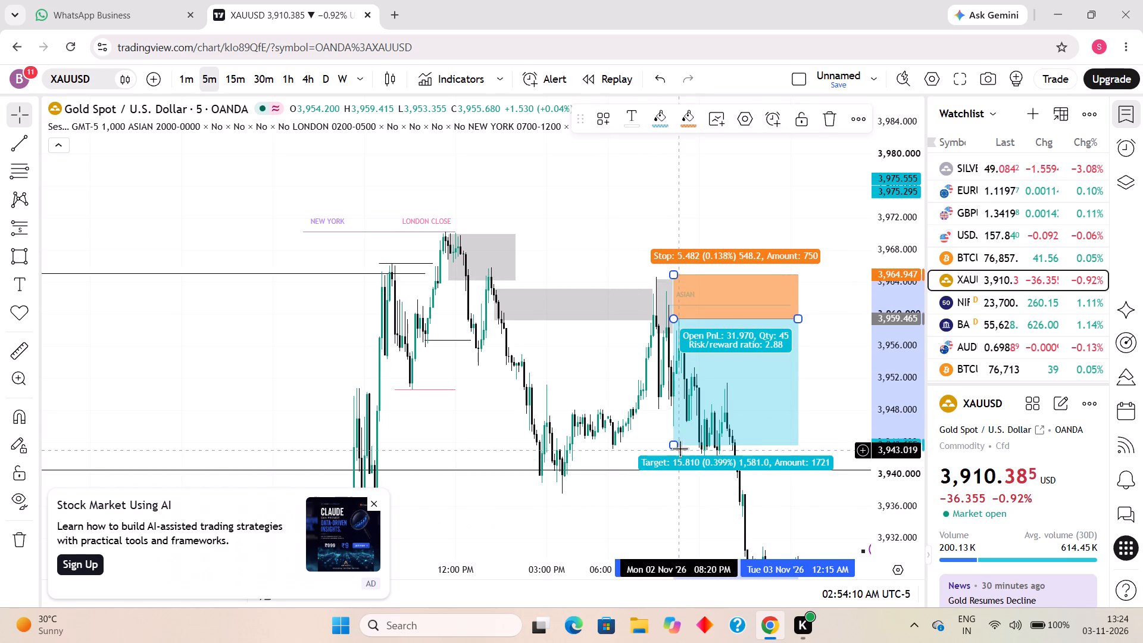
drag(674, 445, 649, 493)
Extend the short position's target down to about 3,919.7, just below the Asian session low.
drag(586, 540, 530, 304)
scroll(540, 309, down, 8)
drag(898, 348, 902, 511)
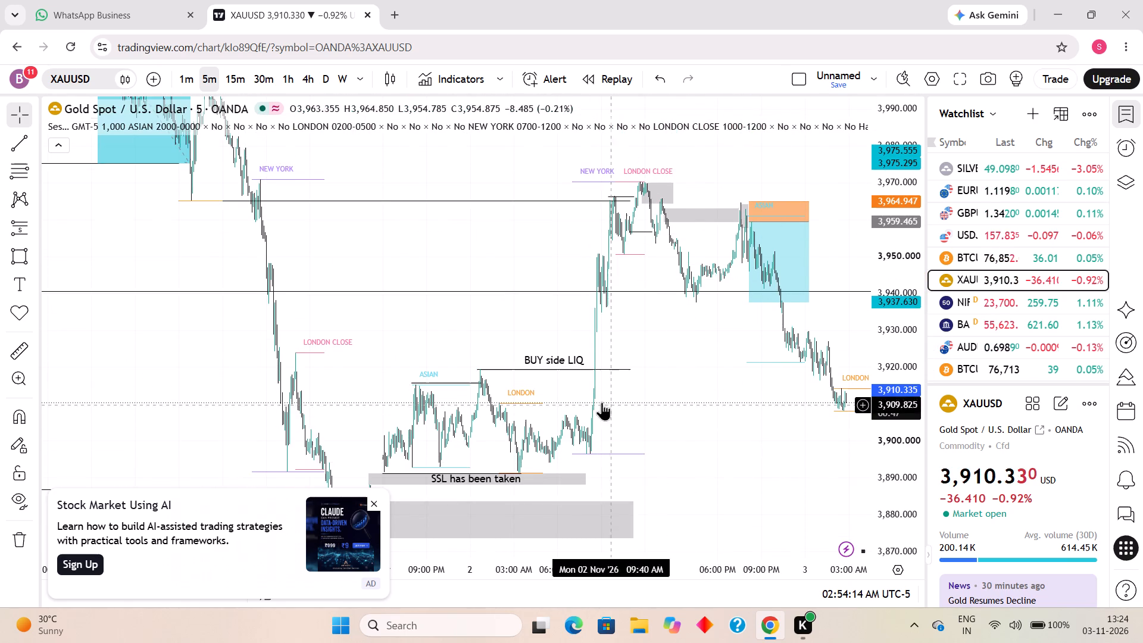
scroll(595, 401, up, 2)
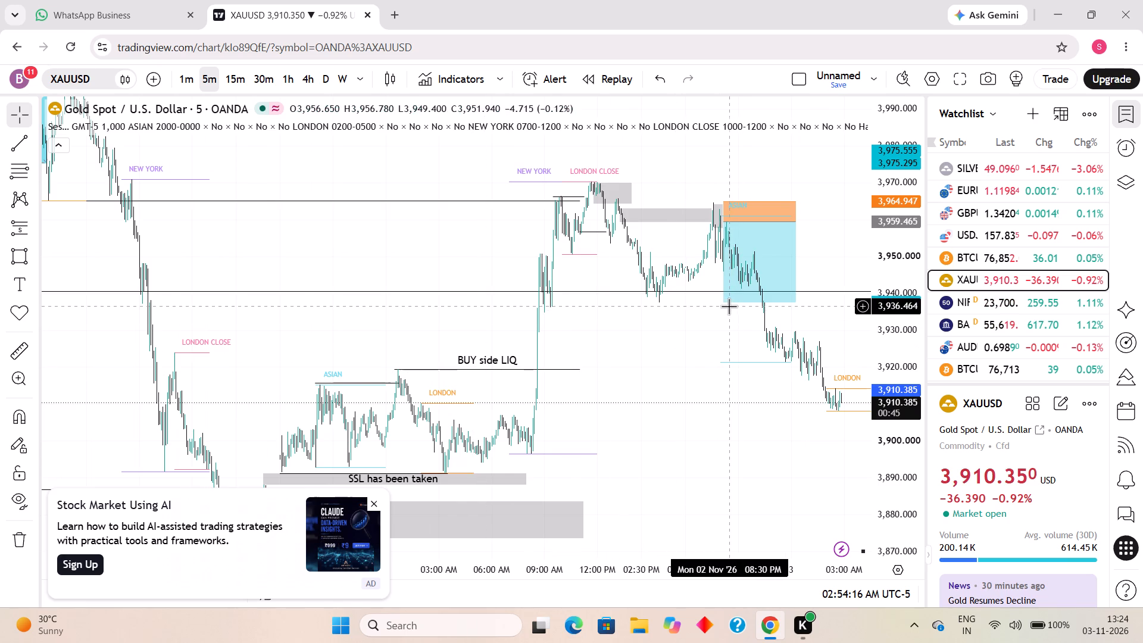
drag(728, 303, 710, 367)
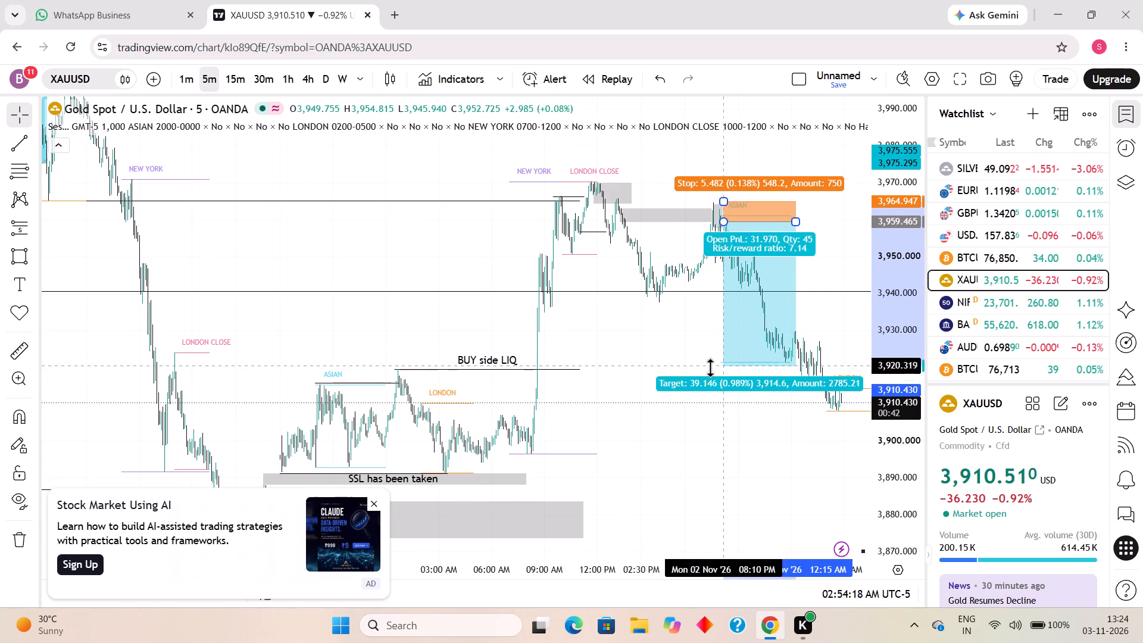
drag(710, 367, 710, 368)
drag(733, 437, 733, 436)
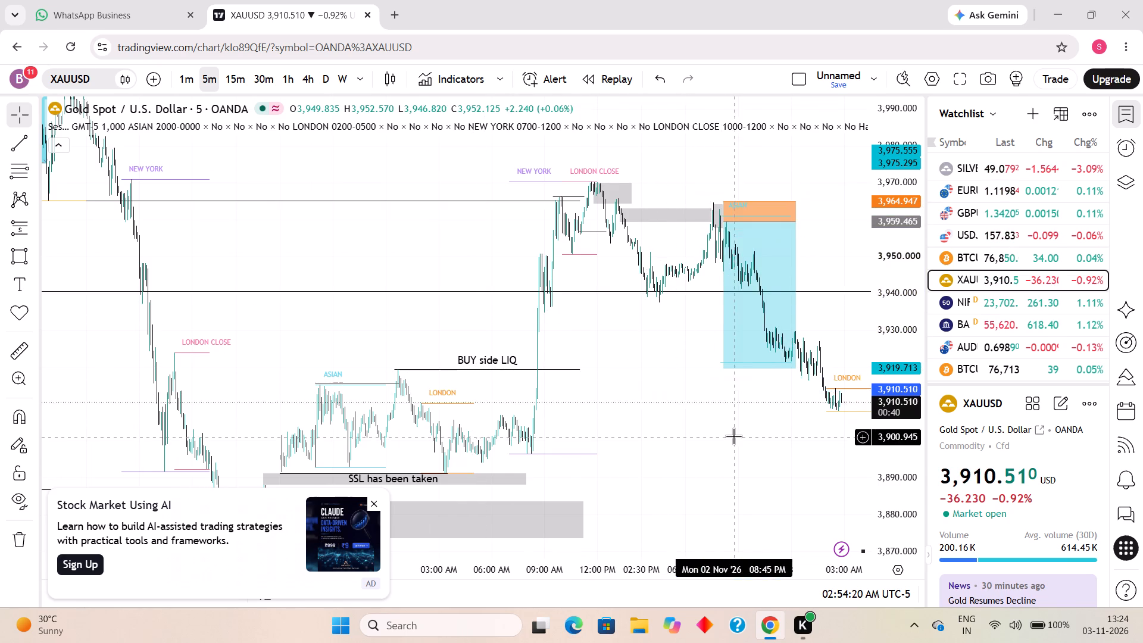
Examine the 5-minute gold price action from the short entry through the current London session.
drag(733, 436, 529, 448)
scroll(527, 444, down, 8)
scroll(709, 438, up, 6)
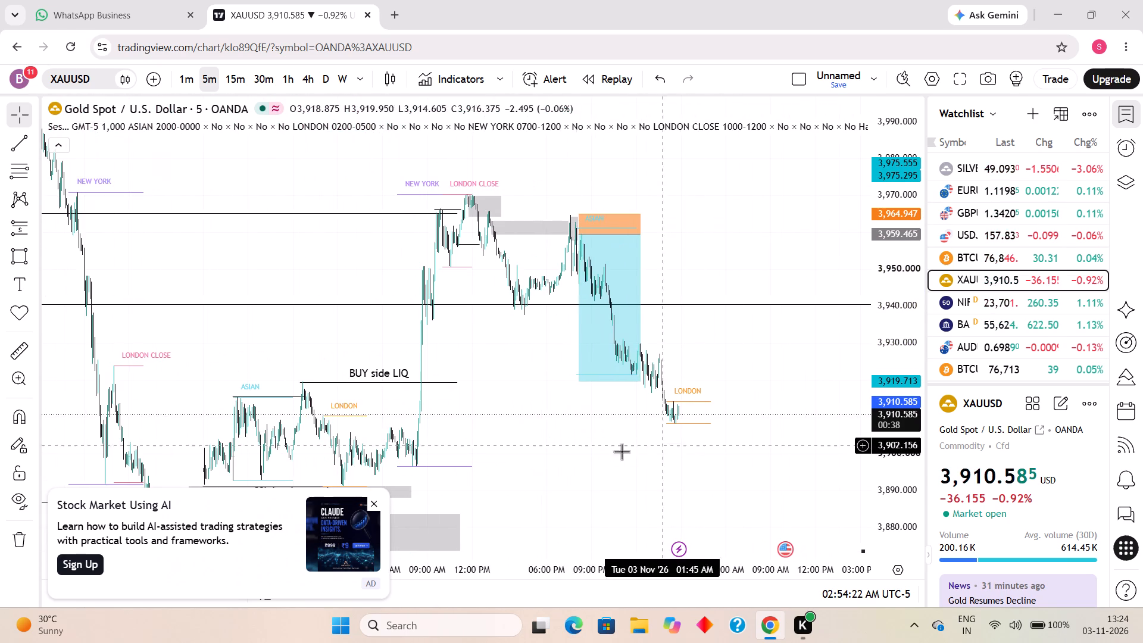
scroll(518, 451, down, 2)
scroll(596, 366, up, 6)
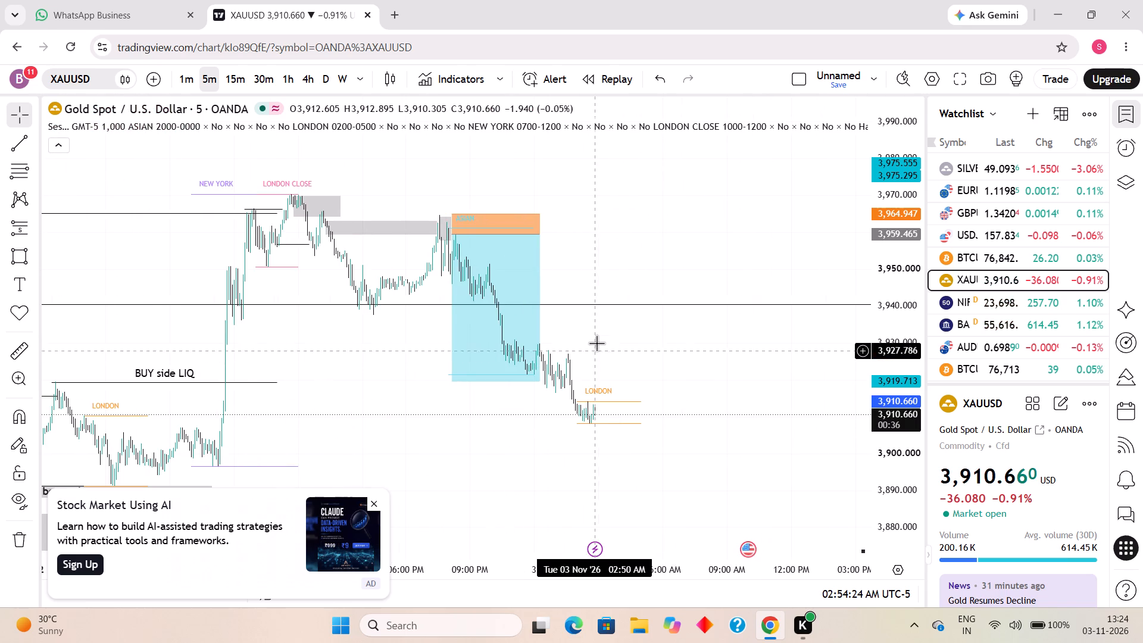
drag(891, 369, 888, 253)
scroll(616, 300, up, 3)
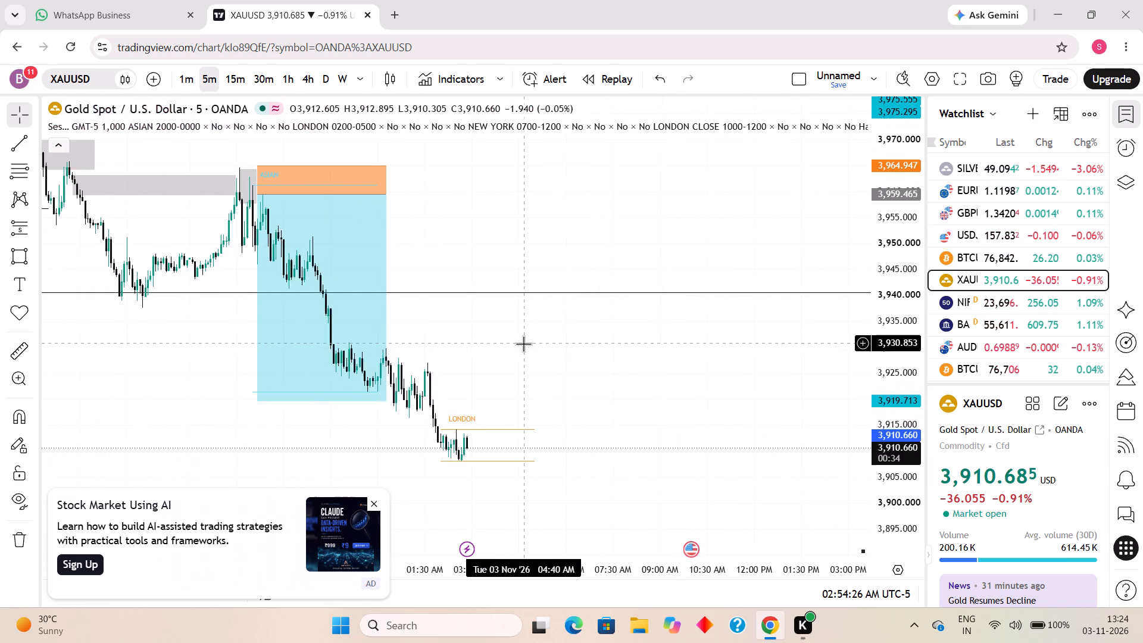
scroll(523, 344, up, 2)
drag(435, 276, 672, 292)
scroll(392, 220, up, 3)
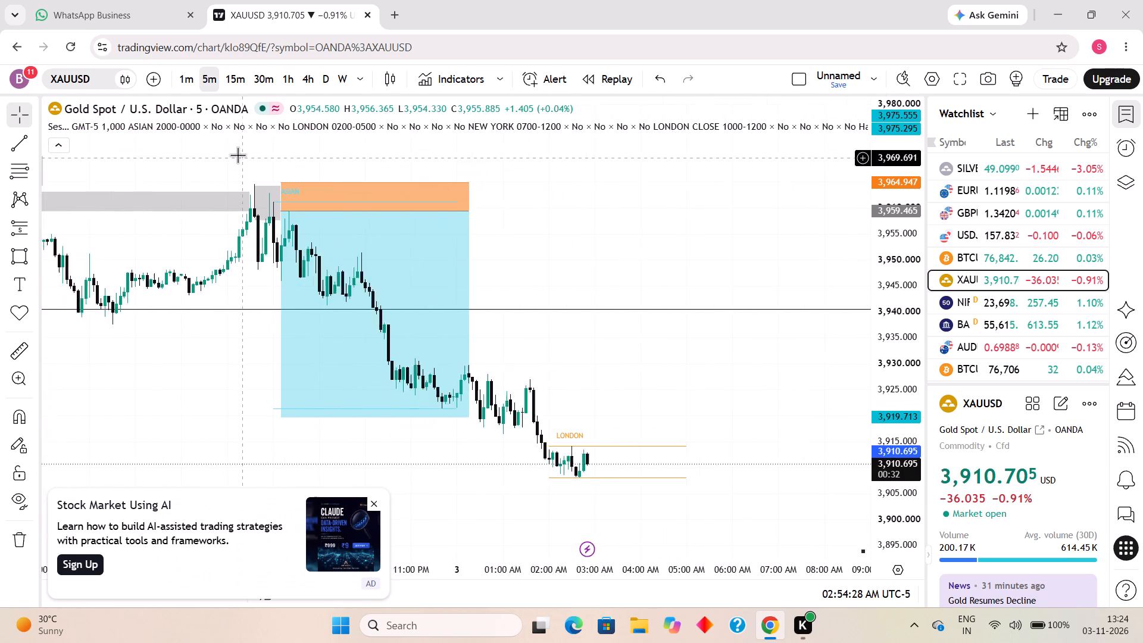
scroll(238, 155, up, 1)
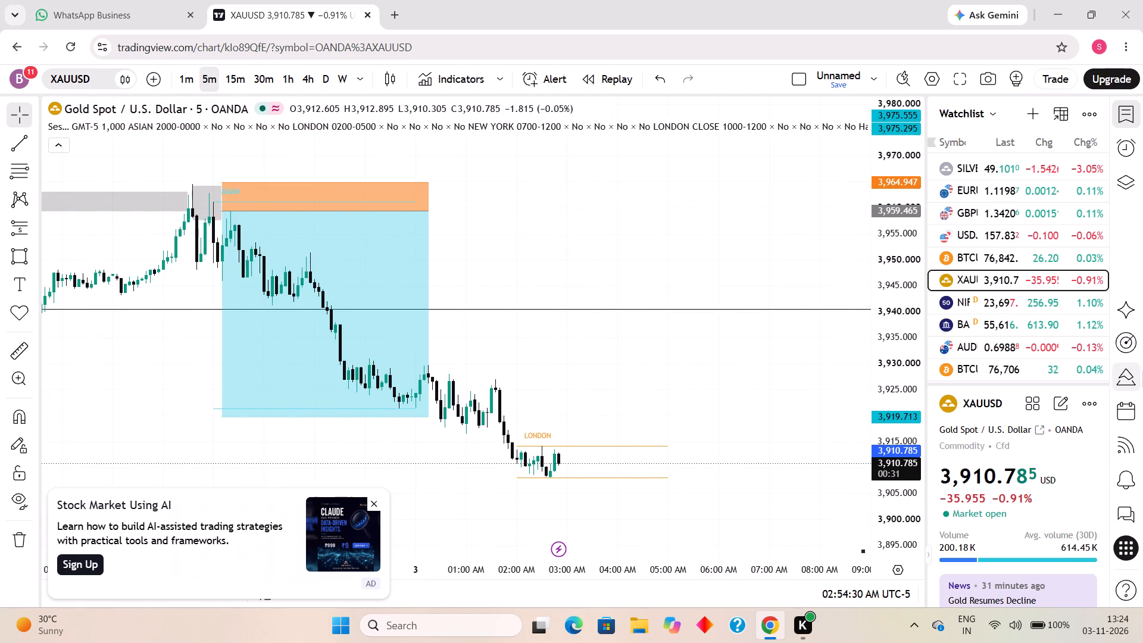
Switch the chart to BTCUSDT on the 1-hour timeframe with the wider price range in view.
click(1023, 263)
scroll(754, 308, down, 13)
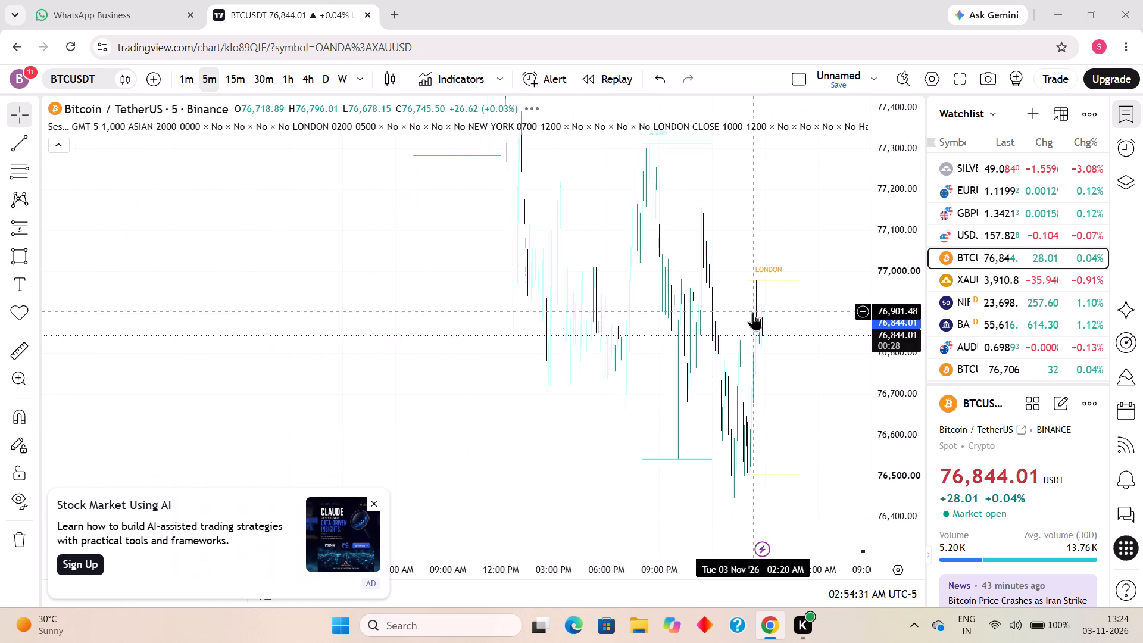
click(289, 78)
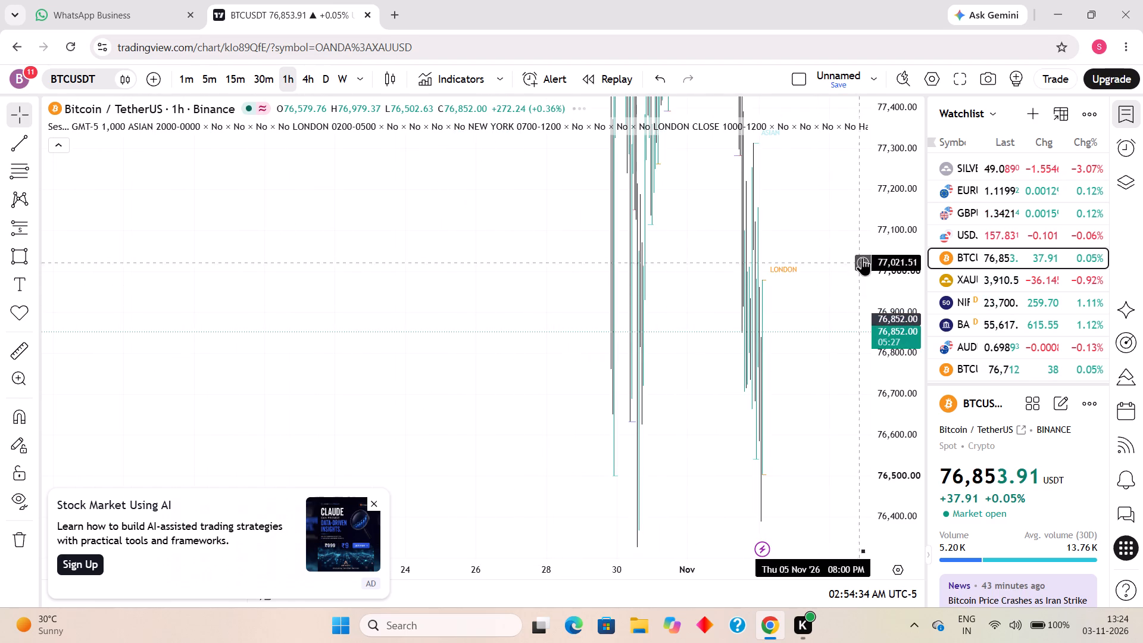
drag(900, 247, 840, 510)
drag(896, 273, 881, 502)
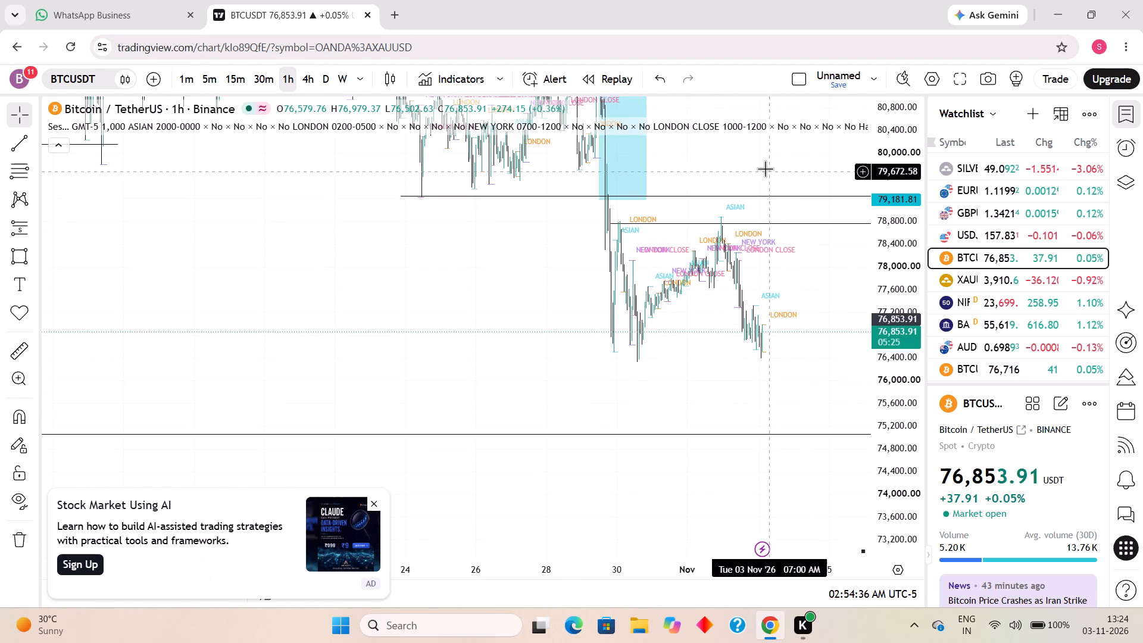
Hide the sessions indicator on the BTCUSDT chart.
click(772, 119)
Examine the 1-hour BTCUSDT price structure from 30 October to 3 November around the marked horizontal levels.
scroll(655, 325, up, 7)
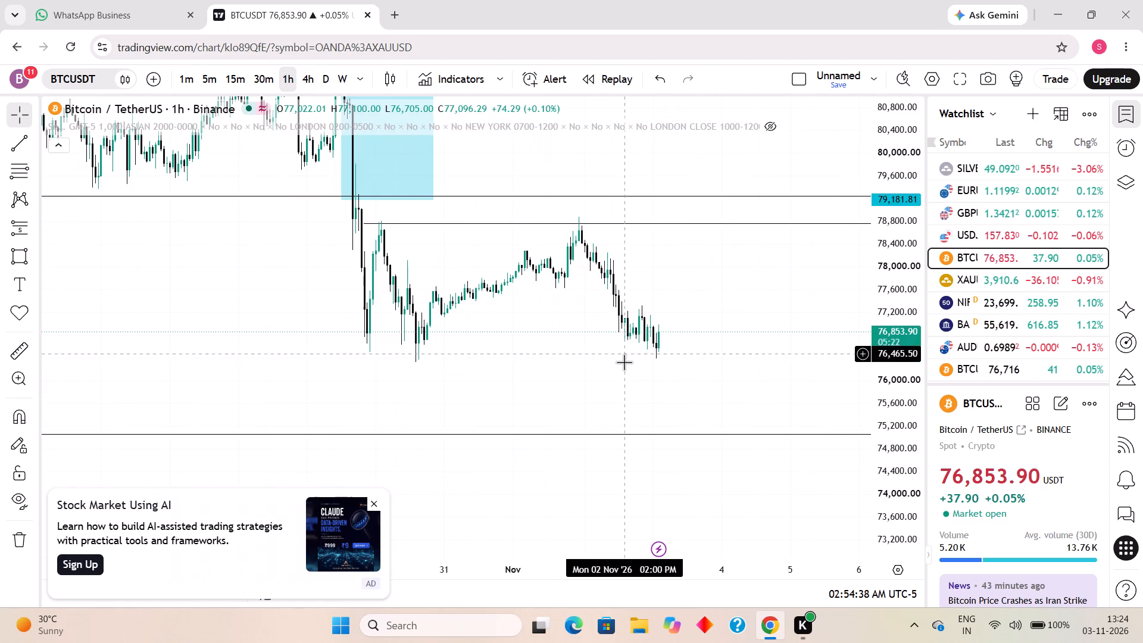
drag(886, 436, 791, 261)
scroll(639, 299, down, 8)
drag(704, 316, 719, 521)
scroll(652, 463, up, 7)
scroll(567, 478, up, 4)
drag(546, 436, 704, 316)
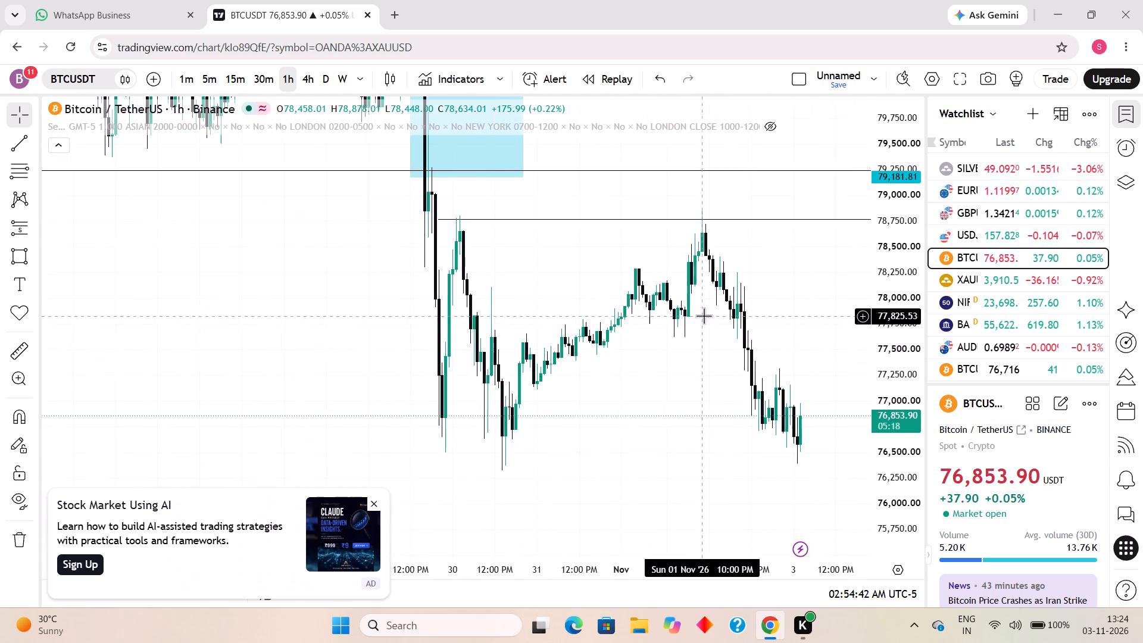
Examine the BTCUSDT swing high of 1–2 November and the decline from it, going down to the 15-minute timeframe.
scroll(664, 310, up, 3)
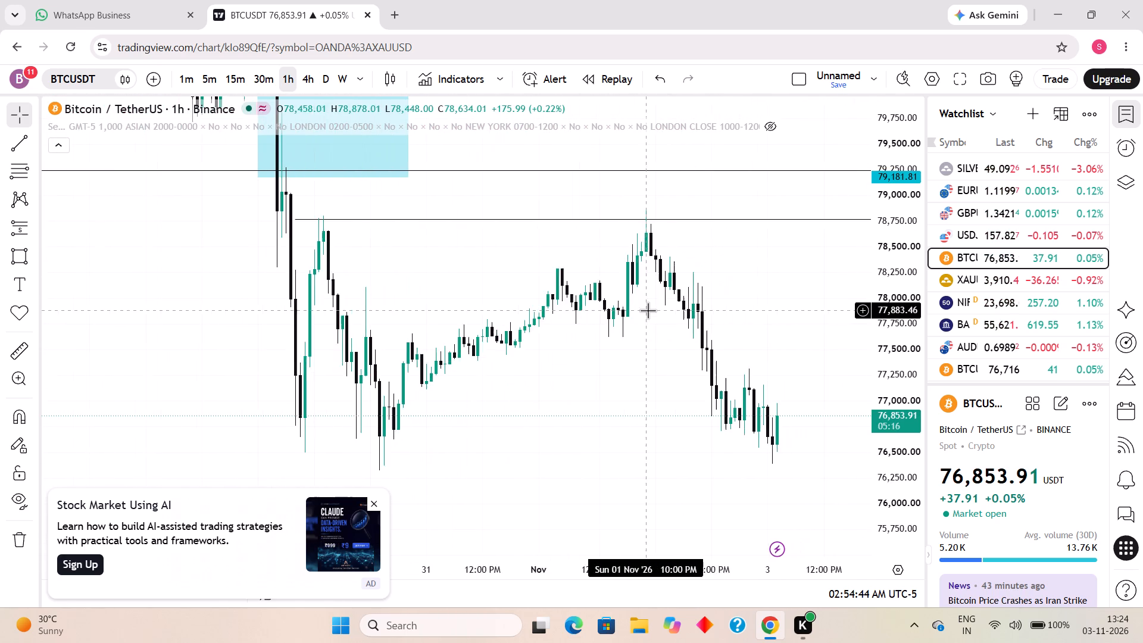
scroll(648, 310, up, 1)
drag(682, 349, 432, 263)
click(238, 83)
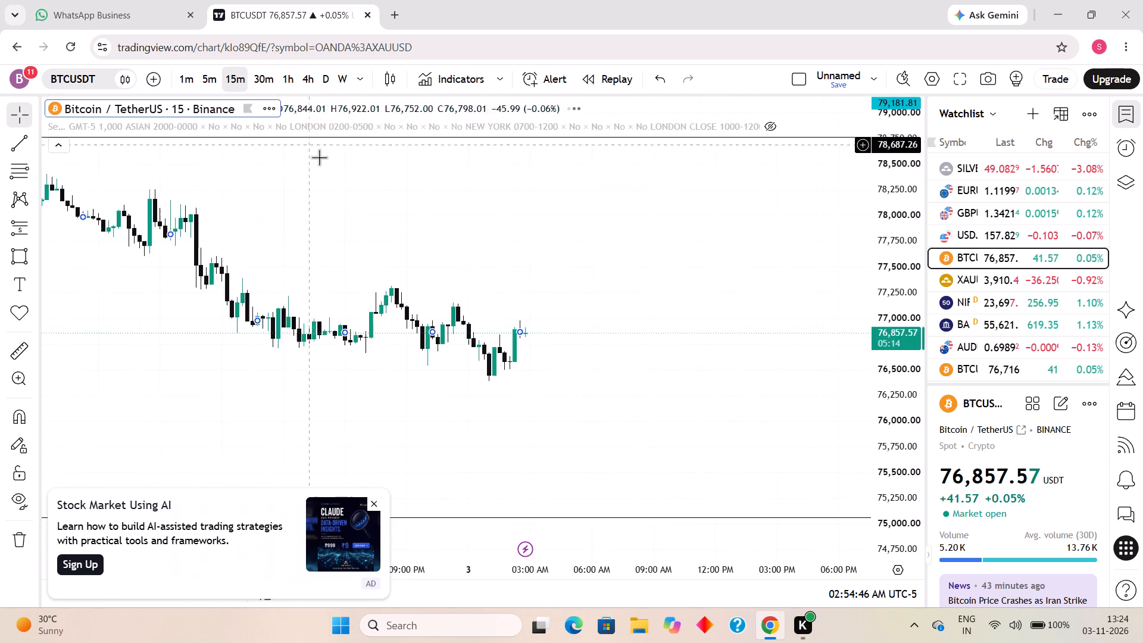
scroll(349, 205, down, 8)
drag(521, 213, 673, 395)
scroll(614, 389, up, 3)
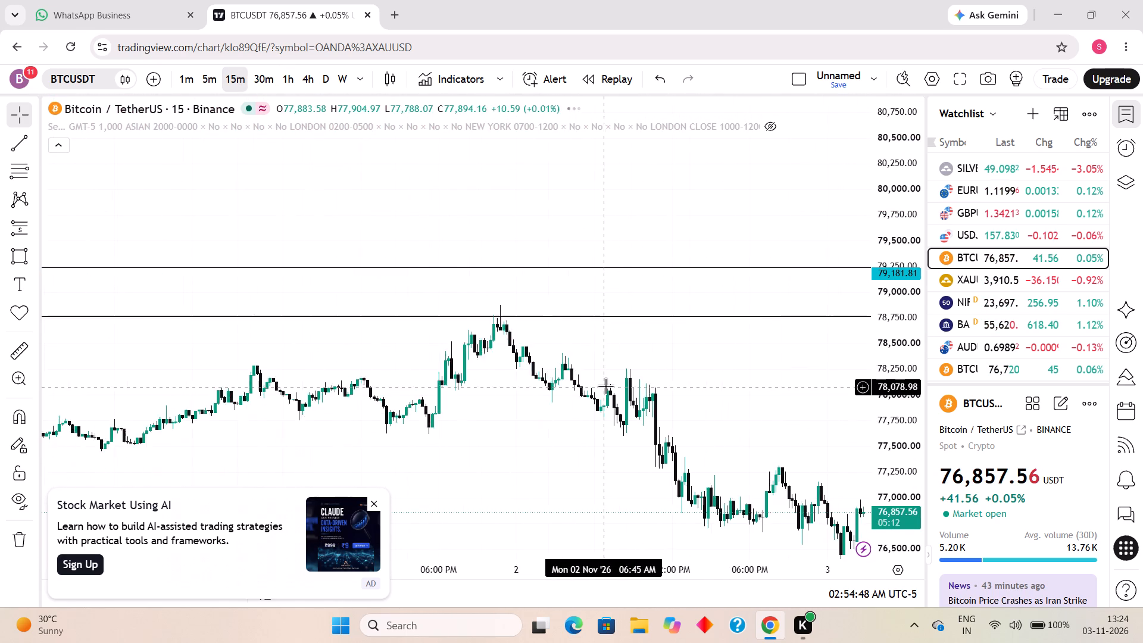
scroll(605, 386, up, 2)
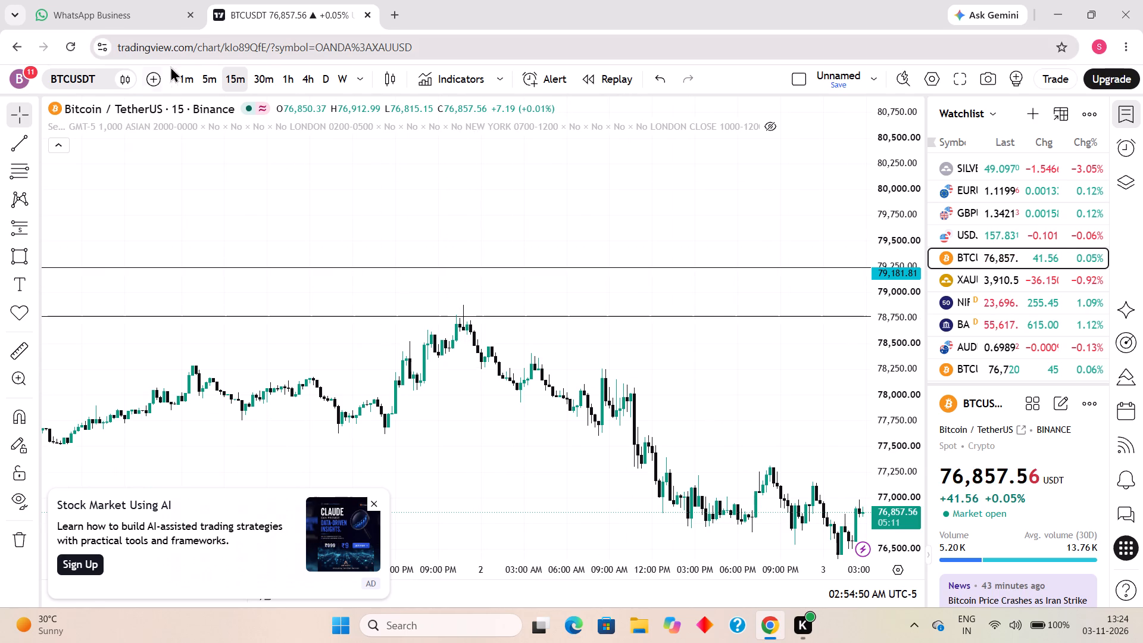
Switch to the 5-minute timeframe and examine the rejection at the lower horizontal level around the 1 November swing high.
click(207, 77)
scroll(363, 330, down, 9)
drag(513, 365, 814, 416)
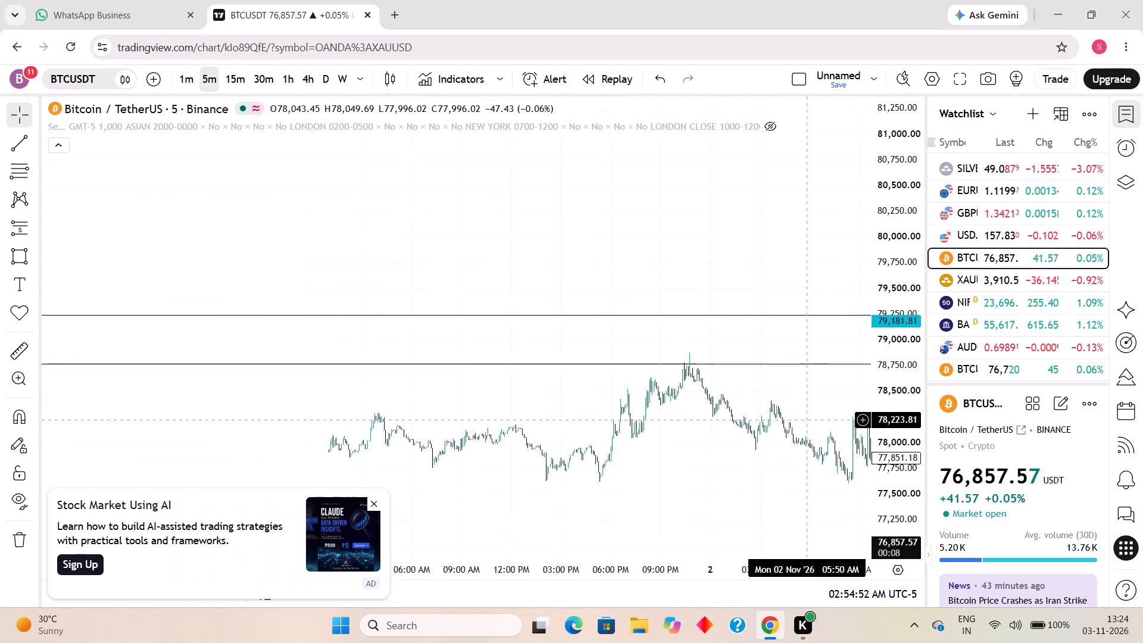
drag(814, 416, 825, 412)
drag(889, 464, 795, 212)
scroll(646, 396, up, 5)
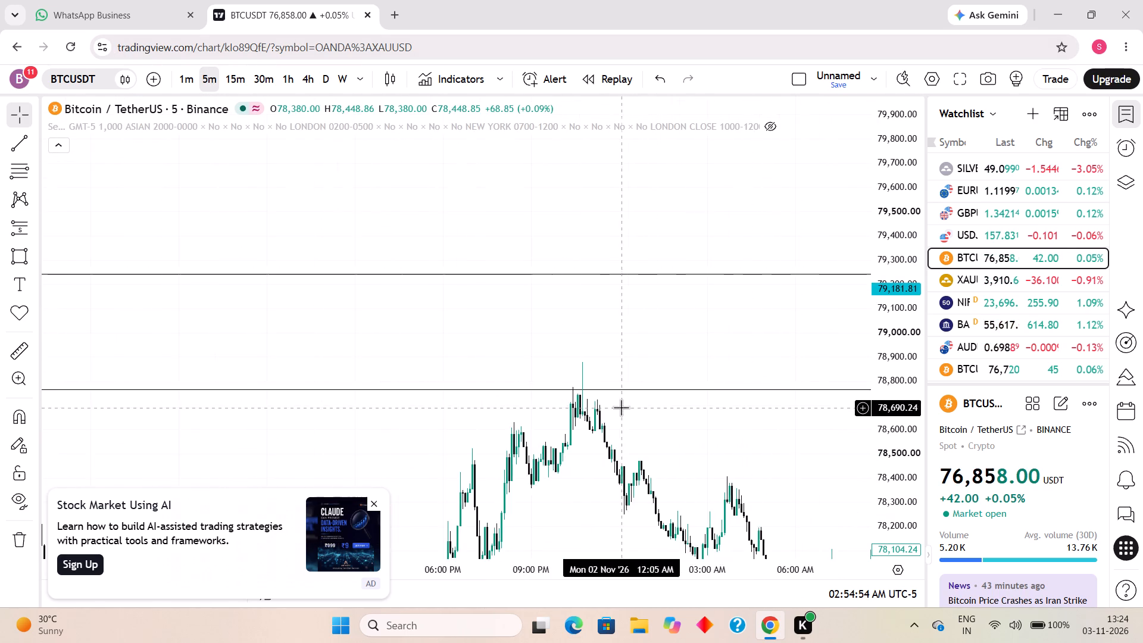
scroll(621, 407, up, 4)
drag(579, 431, 735, 309)
drag(877, 488, 855, 397)
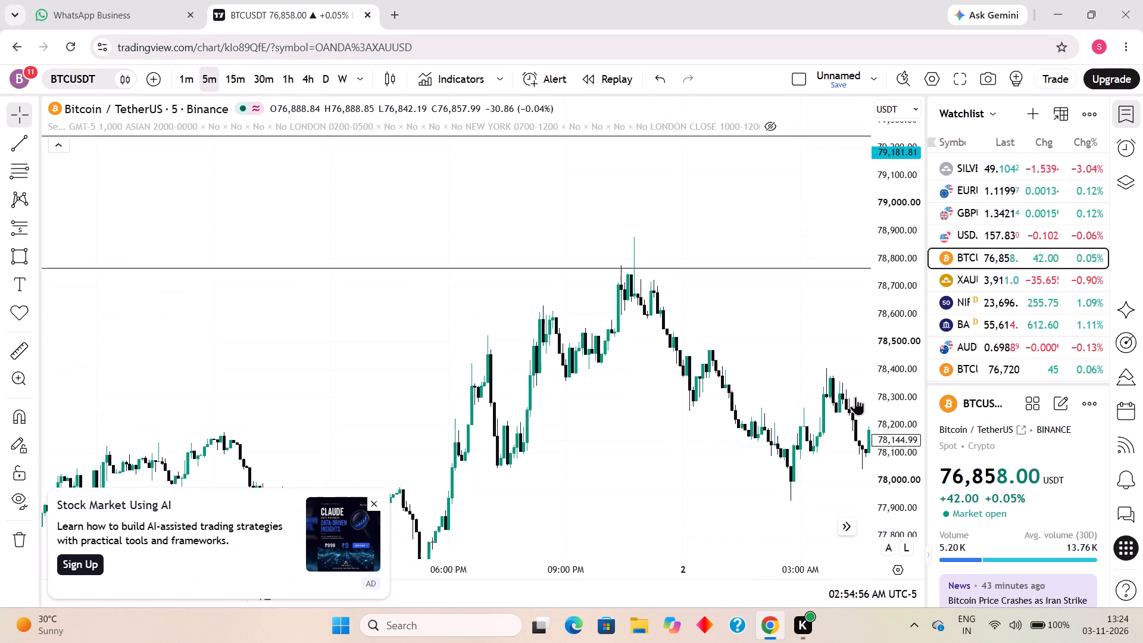
drag(855, 397, 720, 208)
scroll(544, 269, up, 7)
drag(498, 299, 547, 339)
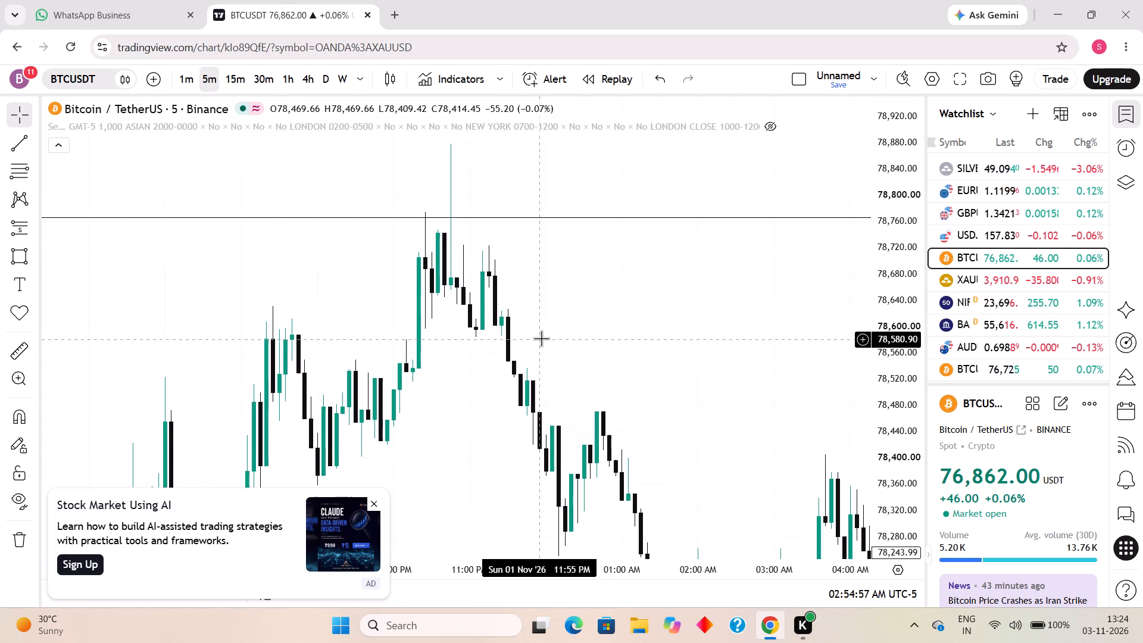
scroll(541, 338, up, 1)
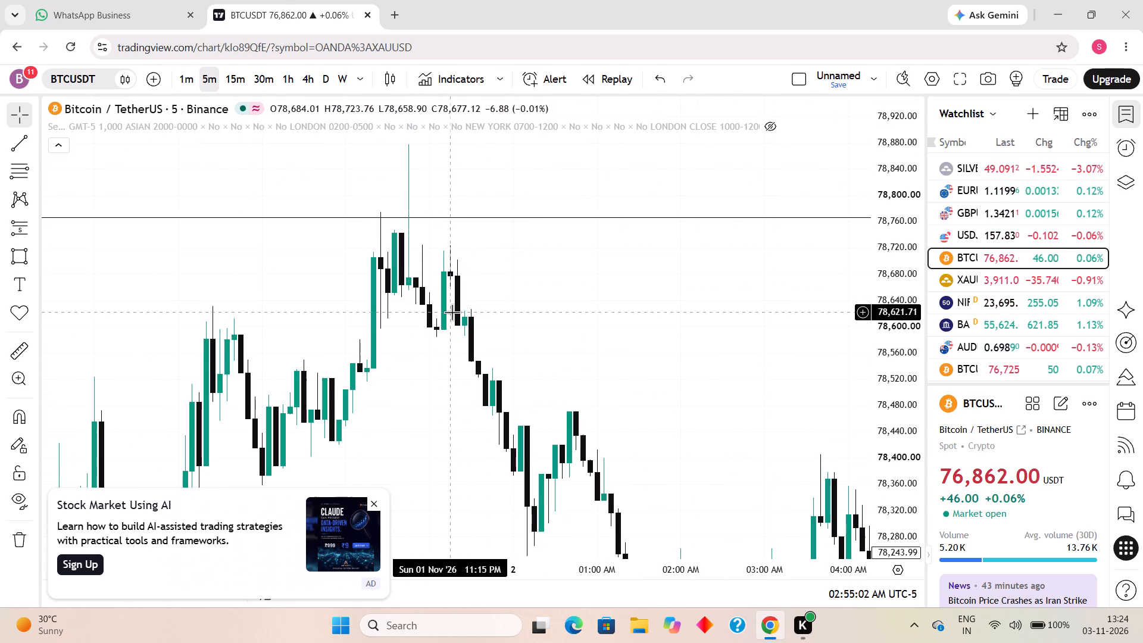
Place a short position below the swing high, with entry at 78,634.18, stop at 78,879.04 and target at 78,443.92.
click(31, 229)
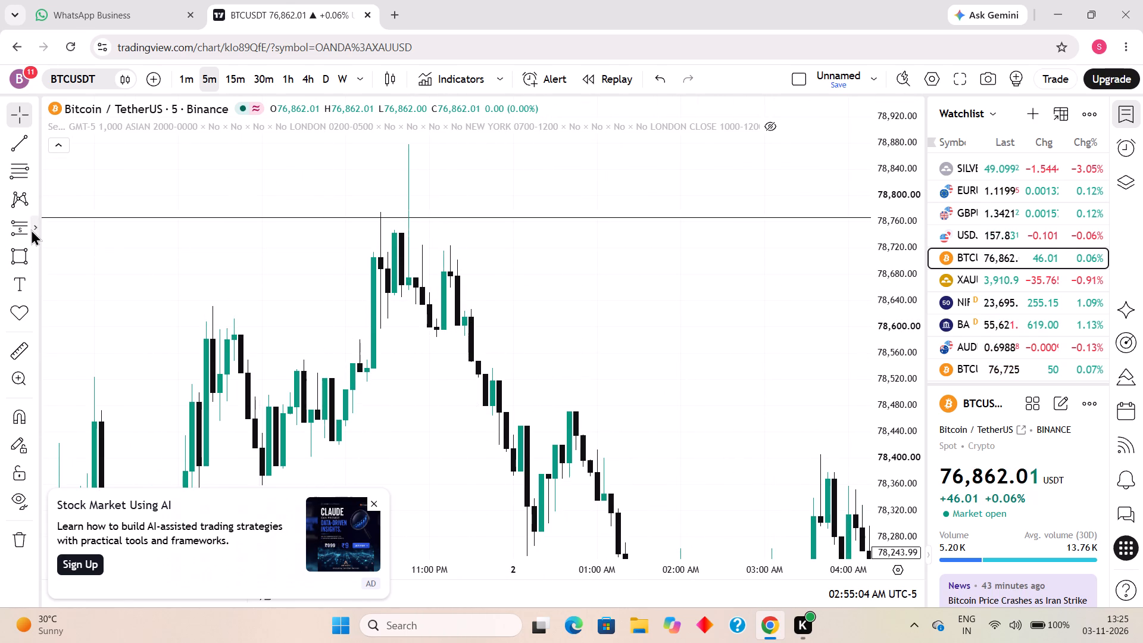
click(80, 235)
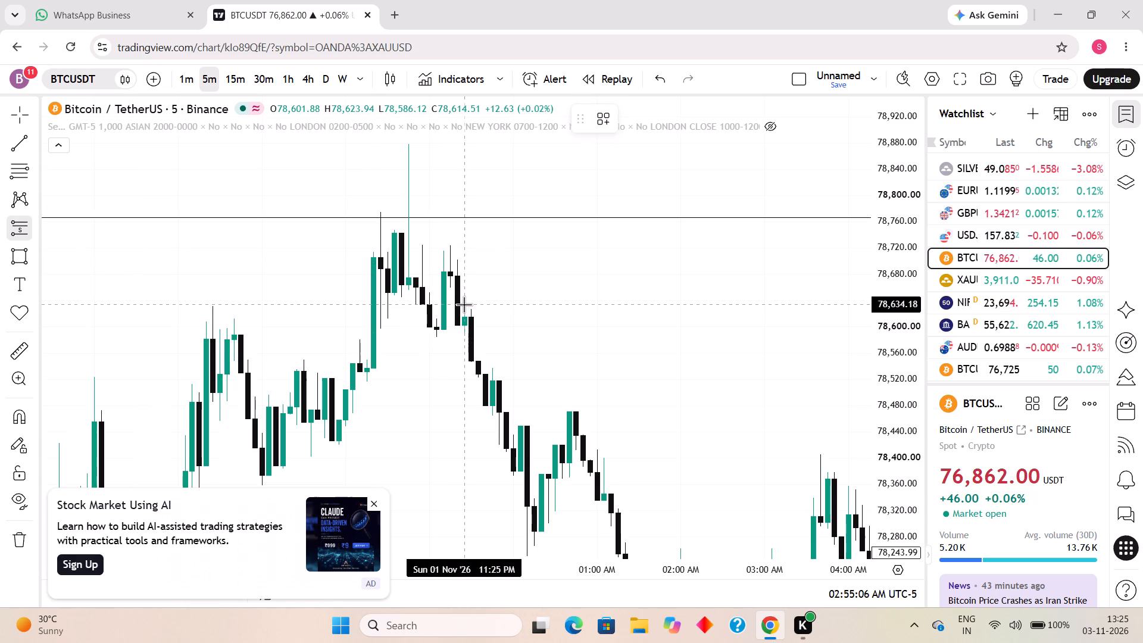
click(466, 304)
drag(460, 180, 467, 149)
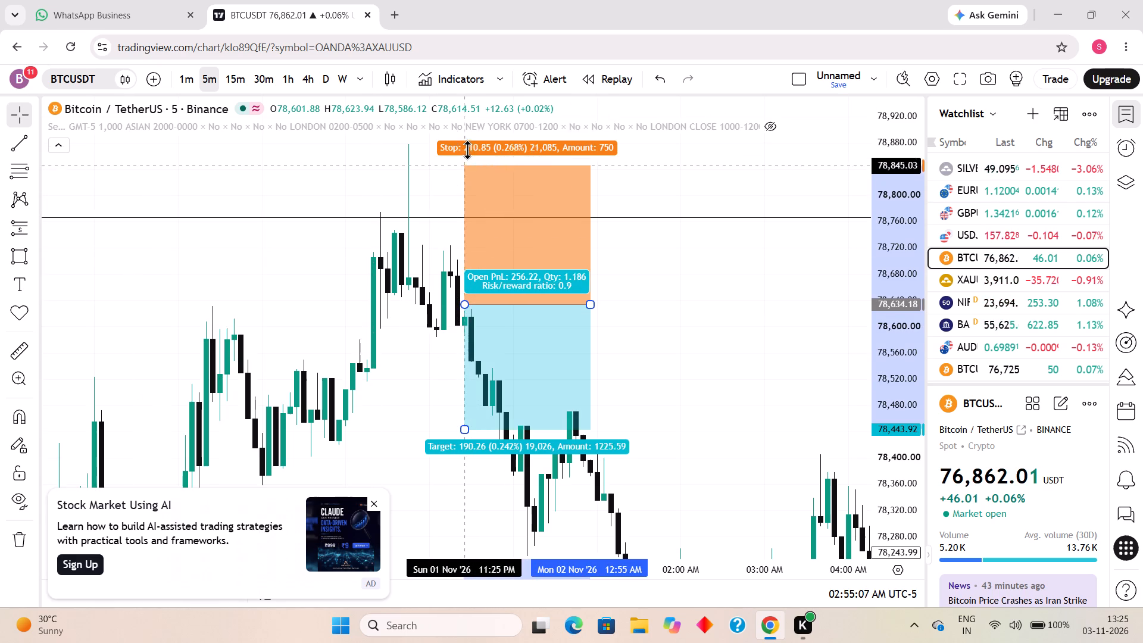
drag(467, 149, 469, 143)
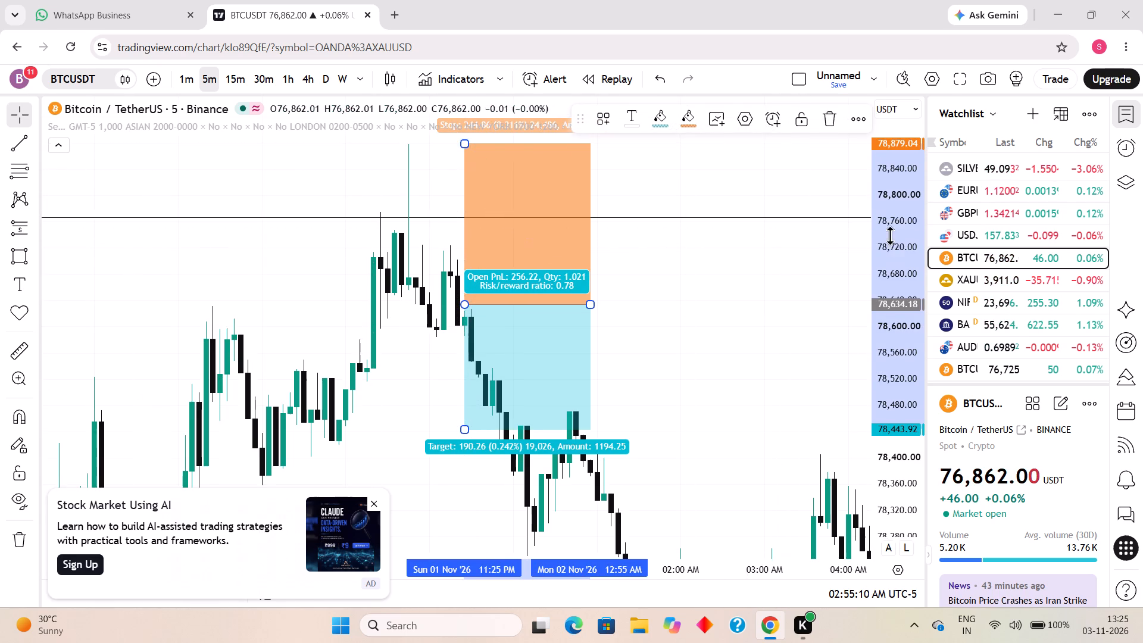
Return to the 1-hour timeframe and widen the short position to about seven hours, with the entry at 78,647.56.
drag(895, 246, 846, 417)
scroll(749, 431, down, 9)
drag(755, 511, 562, 298)
scroll(567, 299, down, 5)
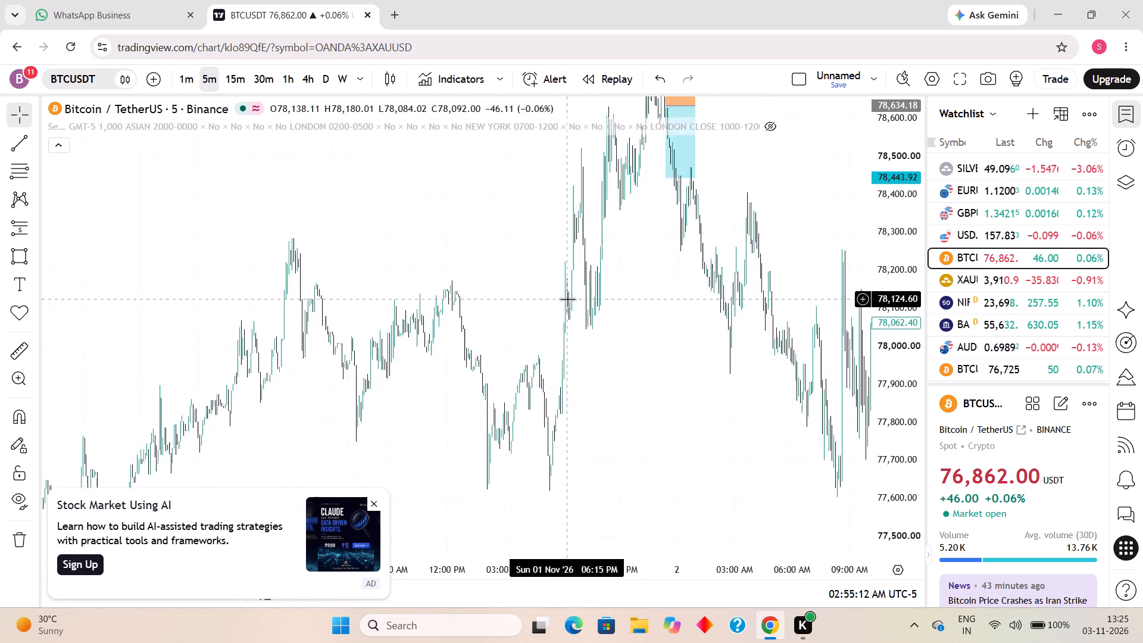
scroll(567, 299, down, 3)
drag(898, 280, 857, 510)
scroll(635, 399, down, 9)
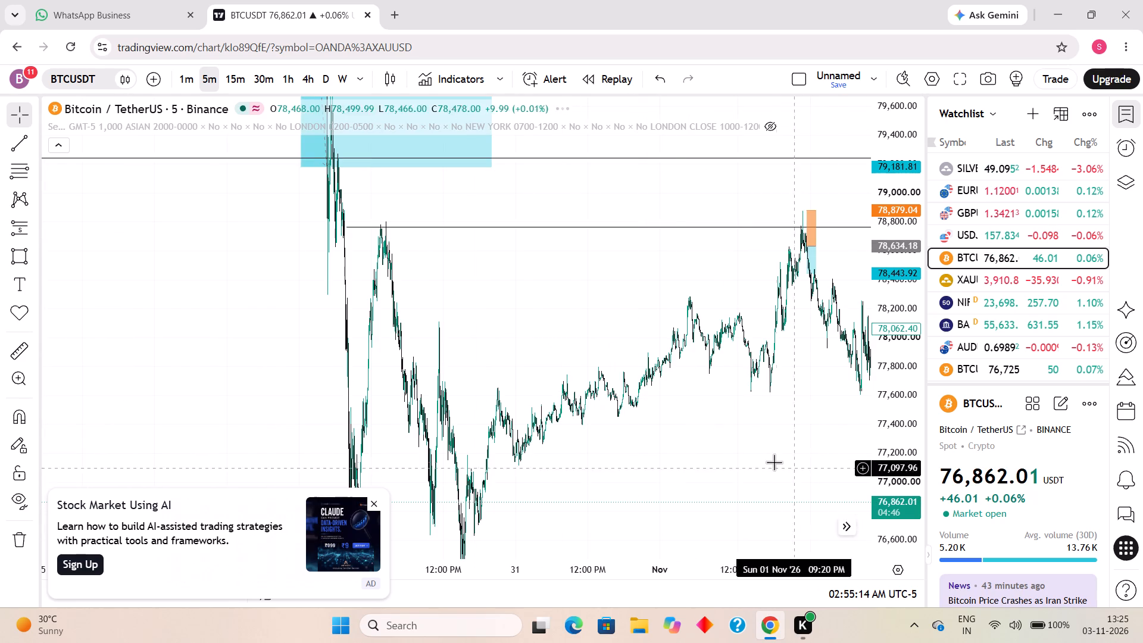
click(292, 77)
scroll(725, 317, up, 3)
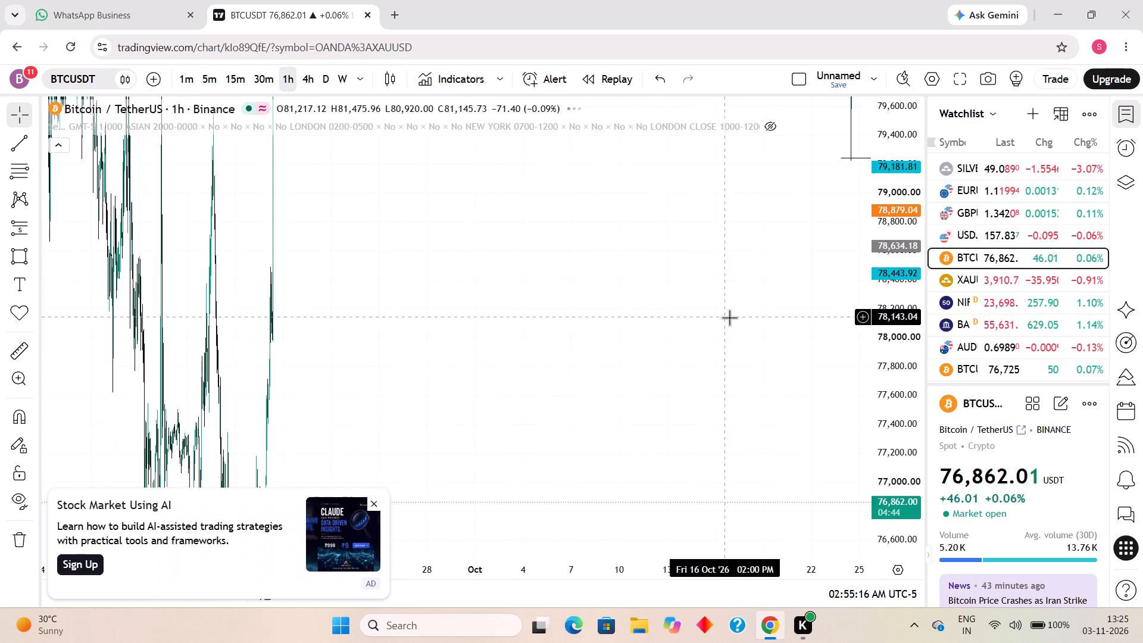
drag(744, 311, 447, 520)
scroll(478, 486, up, 7)
drag(641, 437, 925, 279)
scroll(810, 348, up, 13)
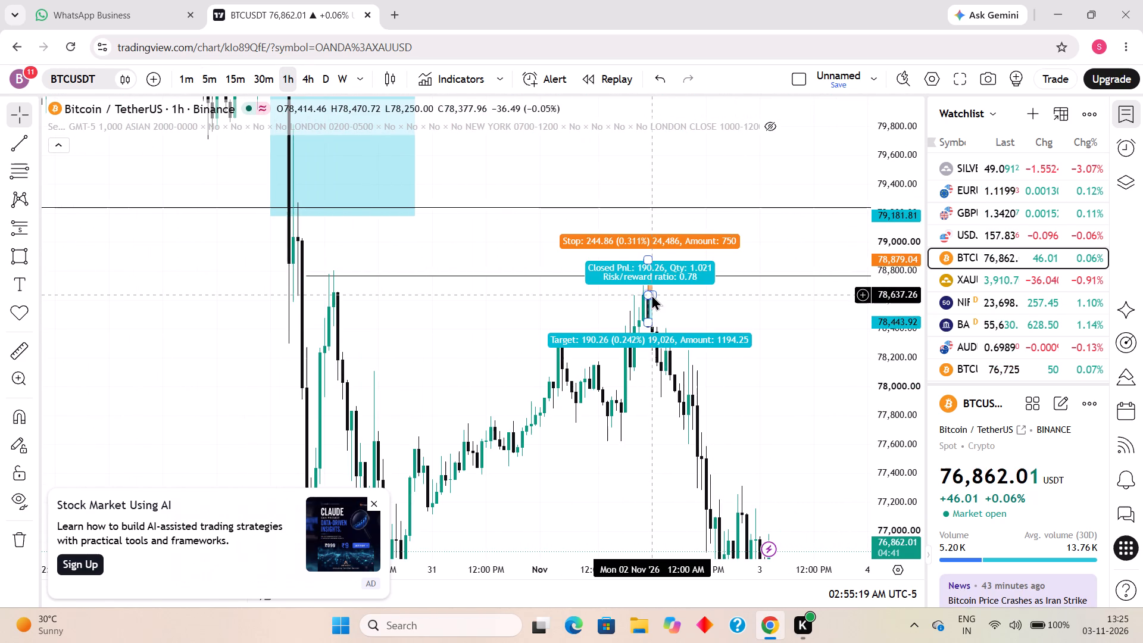
drag(653, 293, 684, 293)
Reposition the short position at the 2 November swing high, with entry at 78,742.64 and stop at 78,974.12.
drag(744, 393, 732, 354)
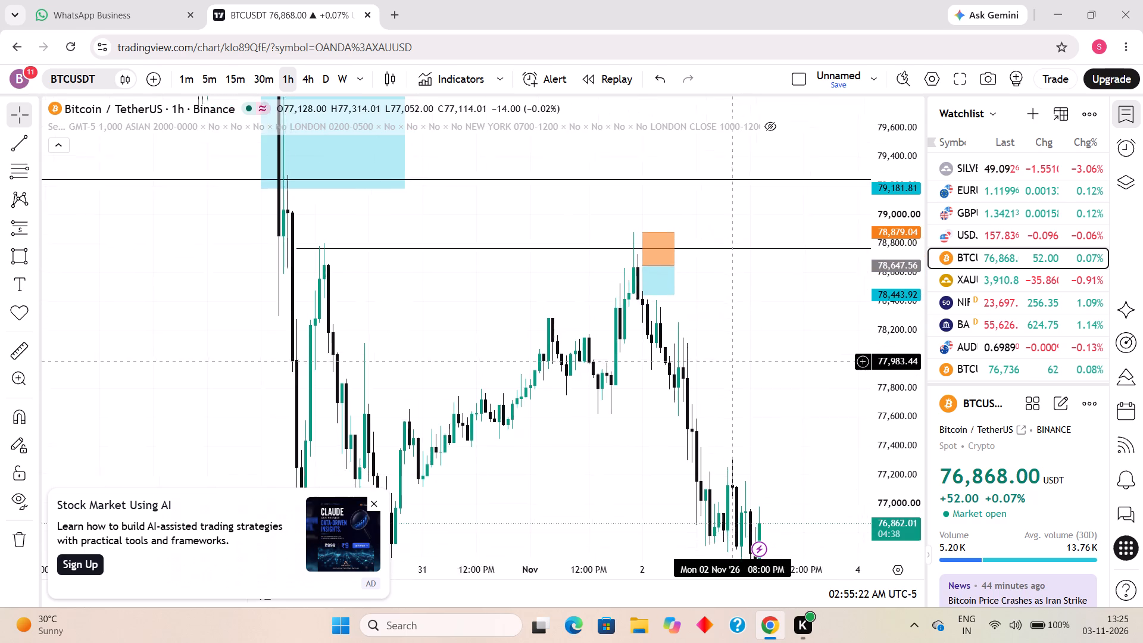
drag(732, 354, 691, 293)
scroll(664, 291, down, 8)
drag(868, 357, 858, 423)
drag(895, 326, 905, 445)
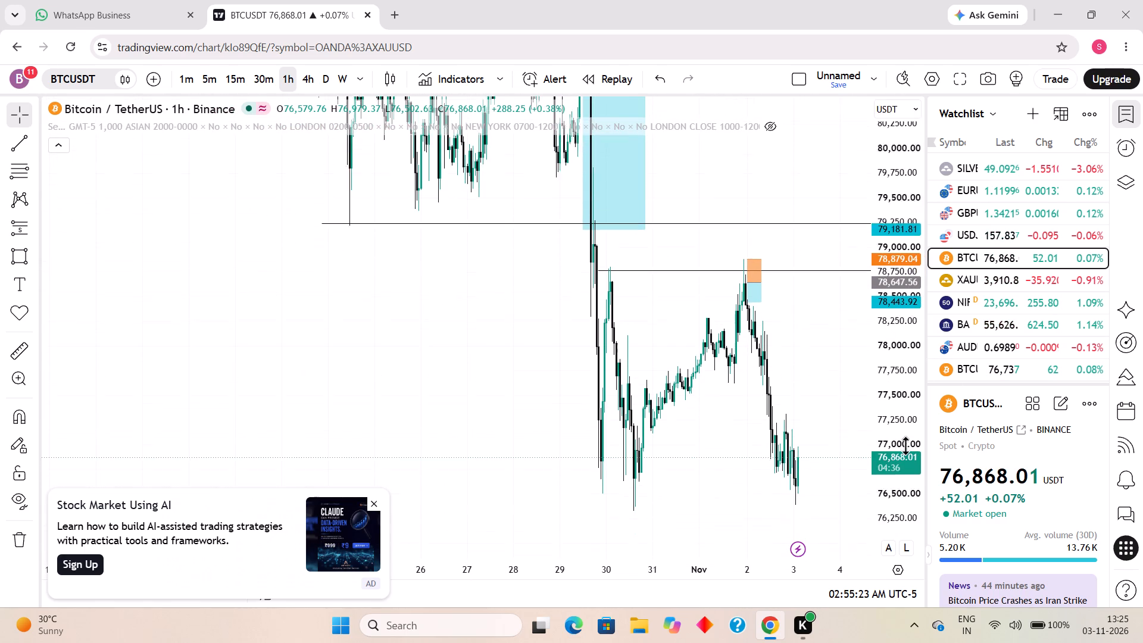
drag(905, 445, 905, 457)
drag(745, 304, 752, 396)
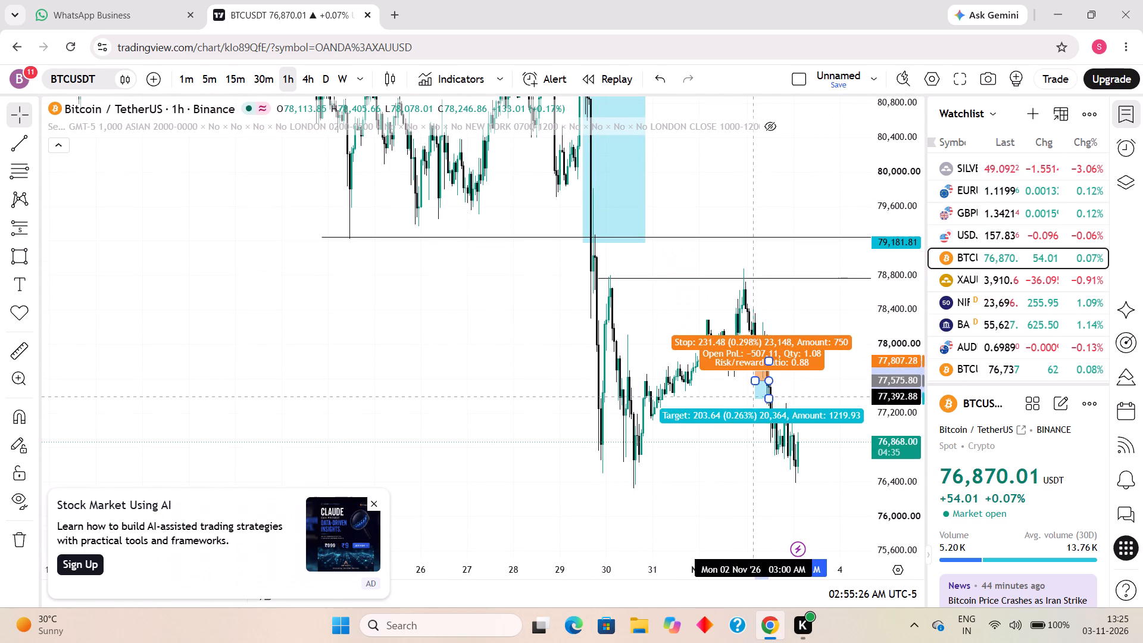
drag(752, 396, 744, 296)
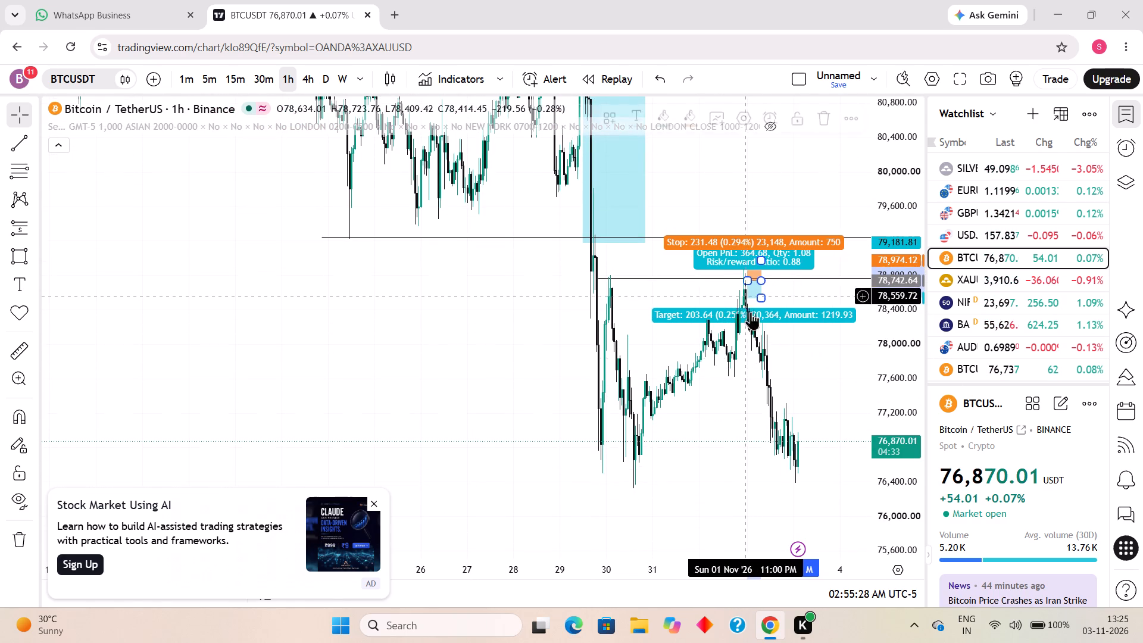
Lower the short position to entry 78,664.85 and stop 78,896.33, and extend its target to 76,329.77 at the 30 October low.
click(823, 370)
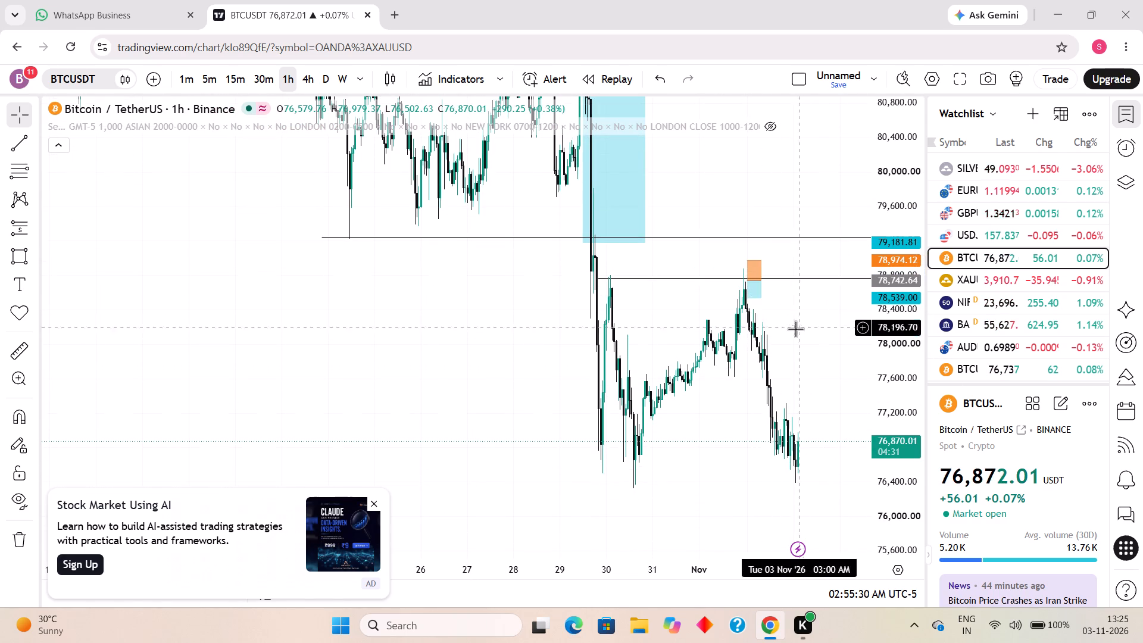
drag(752, 286, 754, 293)
click(821, 332)
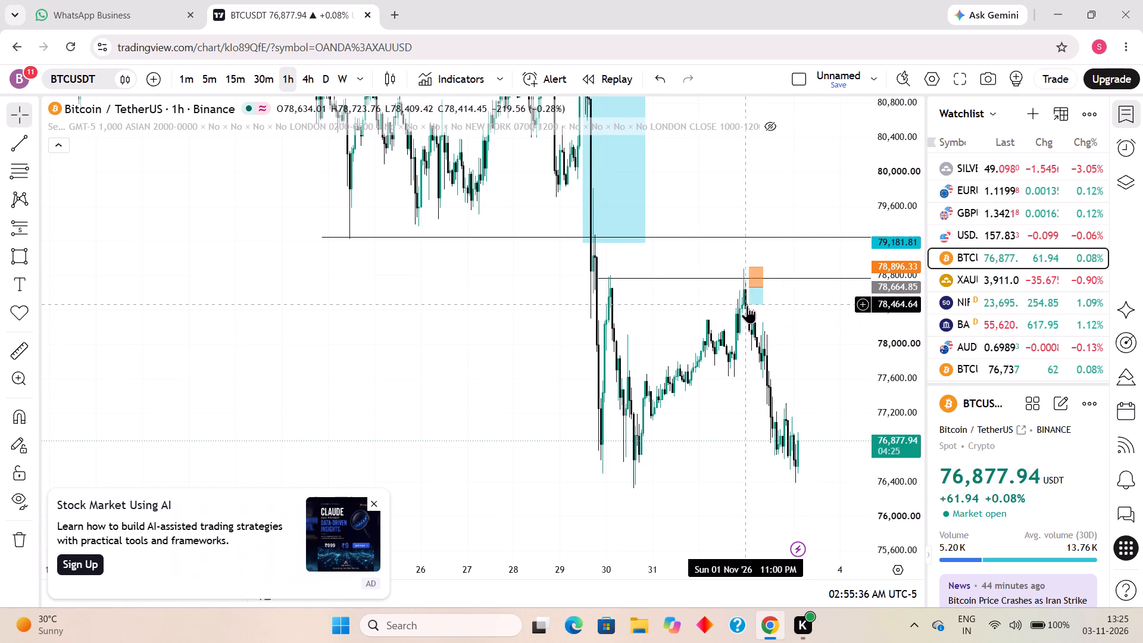
drag(762, 305, 786, 488)
Draw a horizontal trend line along the 30 October swing low at about 76,338, extending just past the latest candle on 3 November.
scroll(694, 514, up, 3)
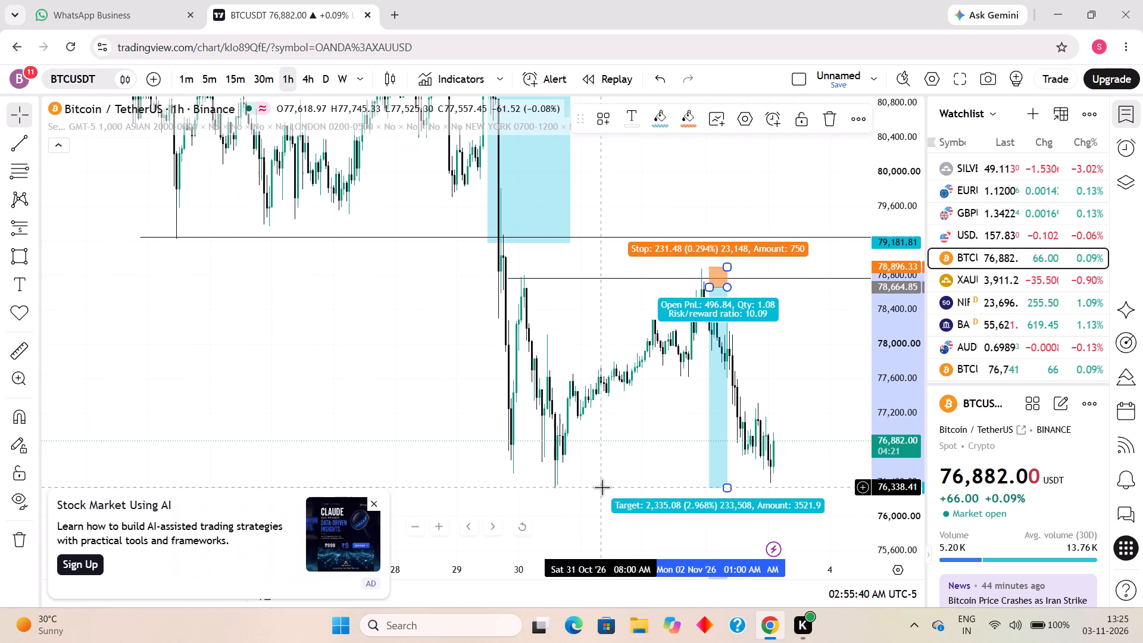
drag(601, 487, 630, 424)
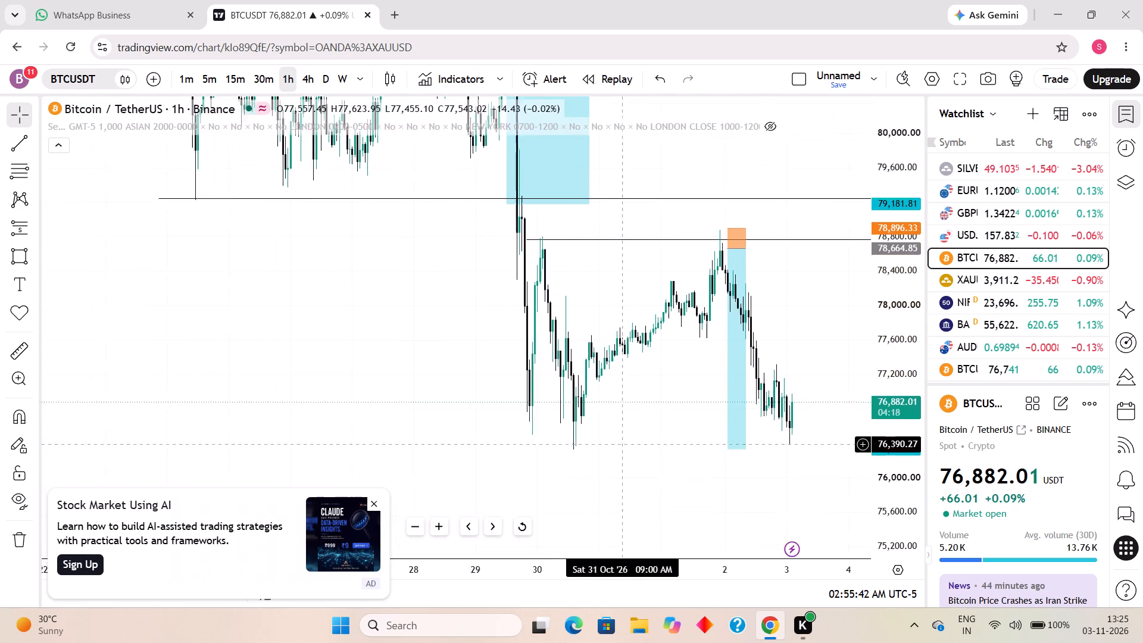
drag(630, 424, 644, 394)
click(12, 152)
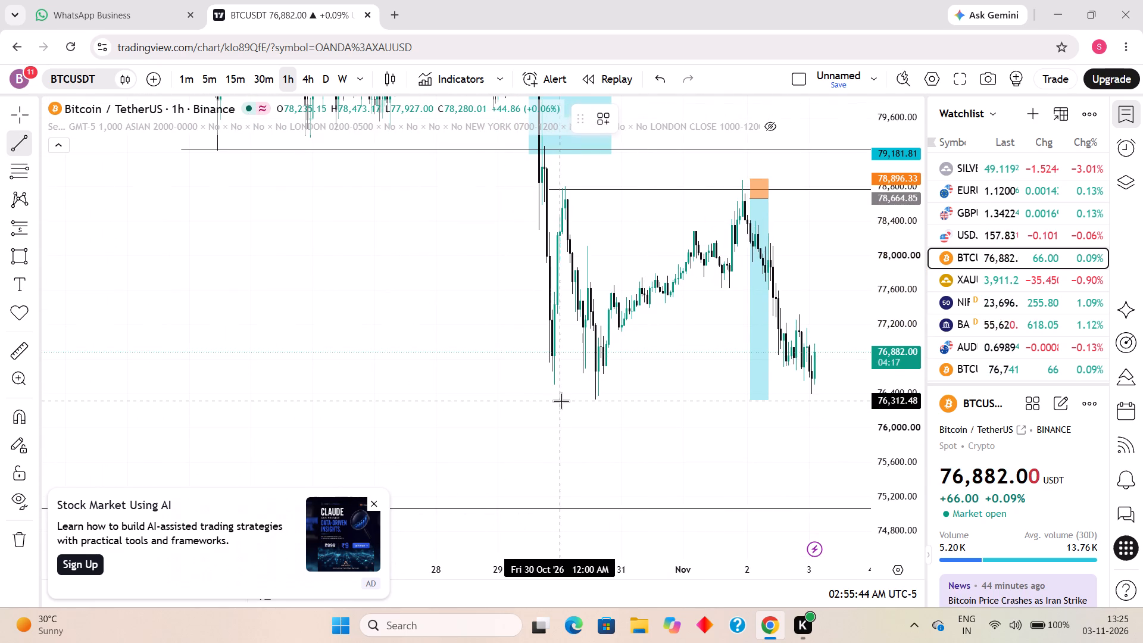
click(574, 398)
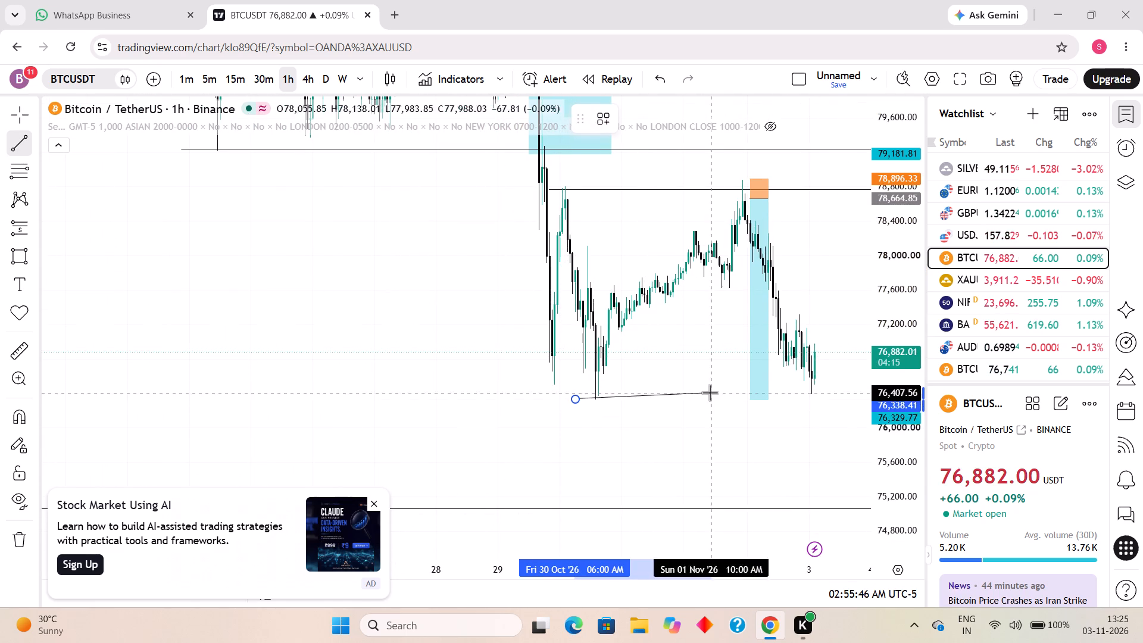
shift+click(839, 386)
click(812, 354)
Start a rectangle zone at the 2 November minor swing high, with its first corner at about 77,297.81.
scroll(489, 454, up, 5)
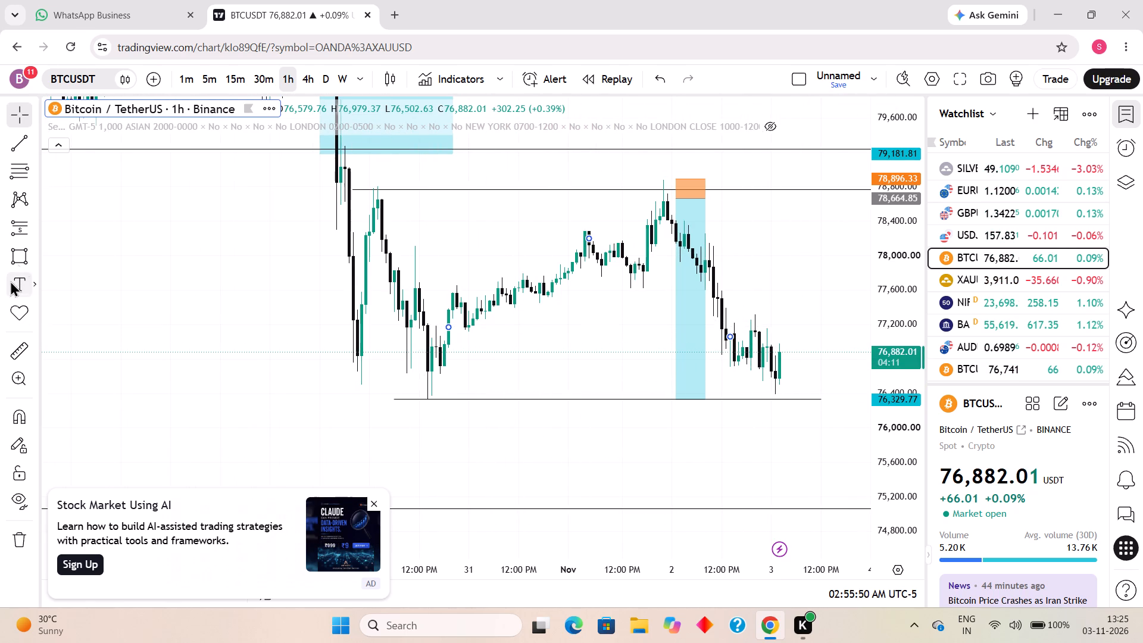
click(22, 253)
click(751, 316)
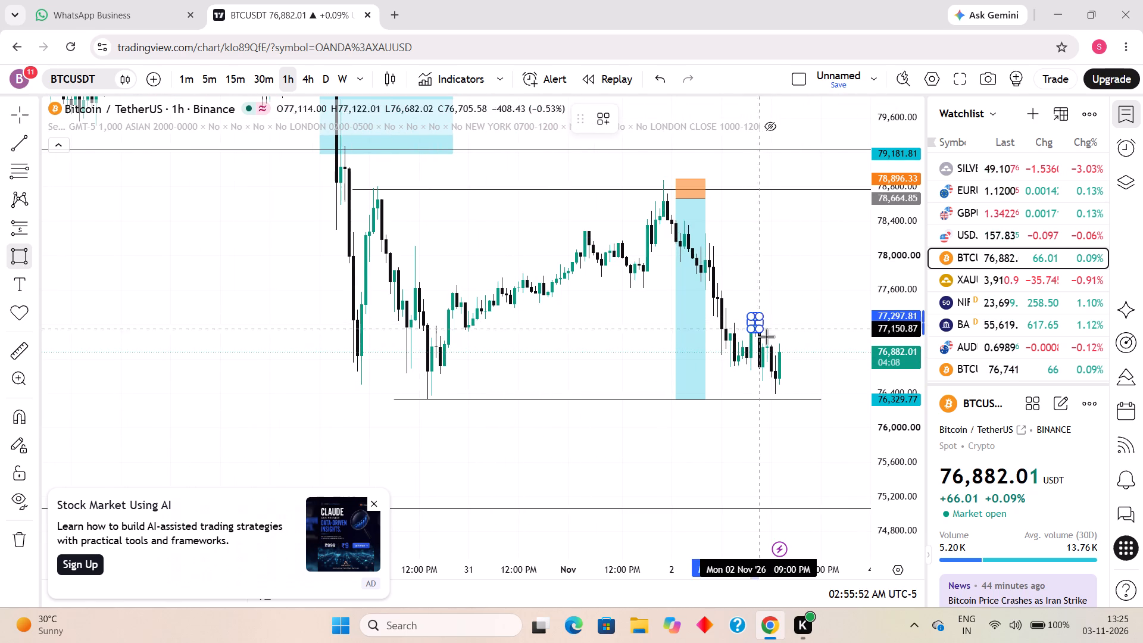
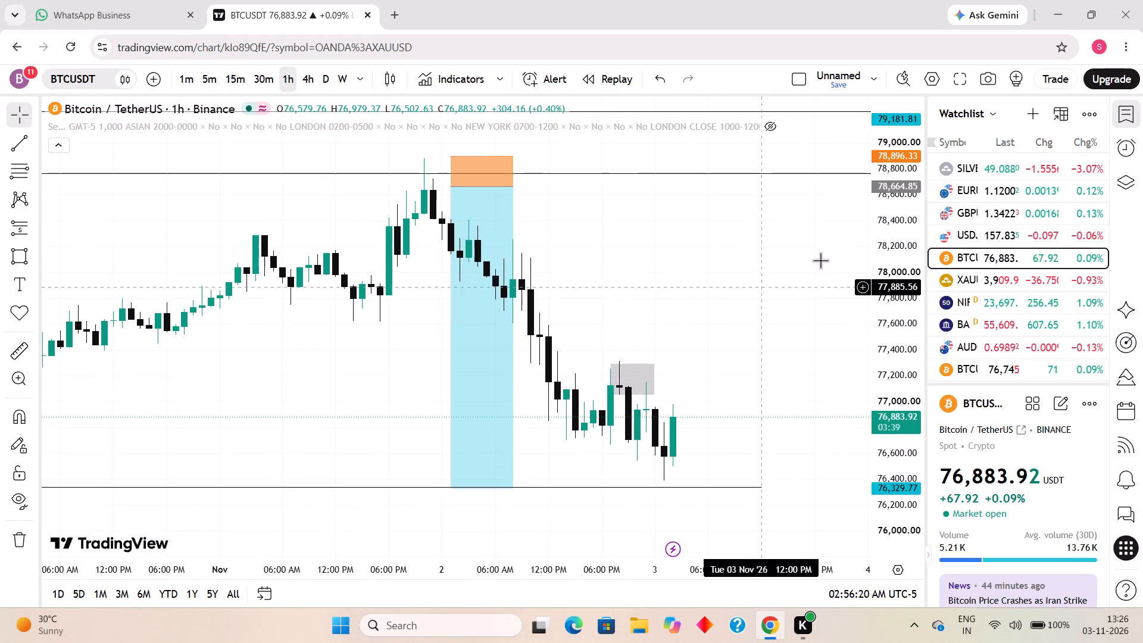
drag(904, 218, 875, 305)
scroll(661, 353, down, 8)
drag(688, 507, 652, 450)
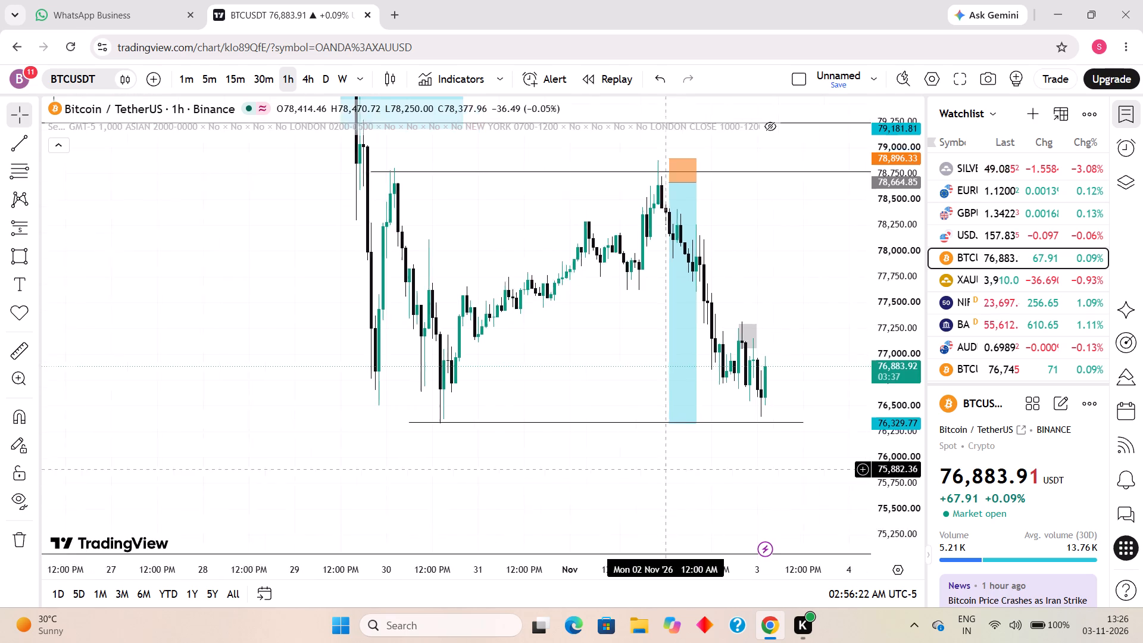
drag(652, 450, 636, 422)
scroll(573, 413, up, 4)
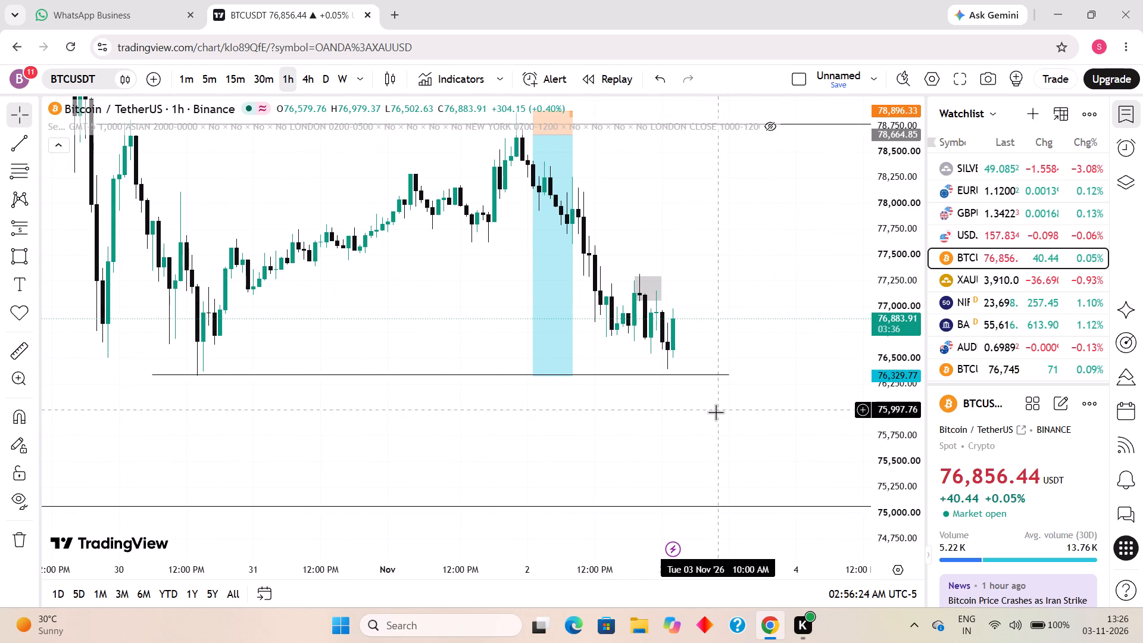
Switch Bitcoin to the daily timeframe and draw a short trend line under the 2 November candle's low, from about 76,676 to 76,690.
click(321, 77)
scroll(388, 312, up, 4)
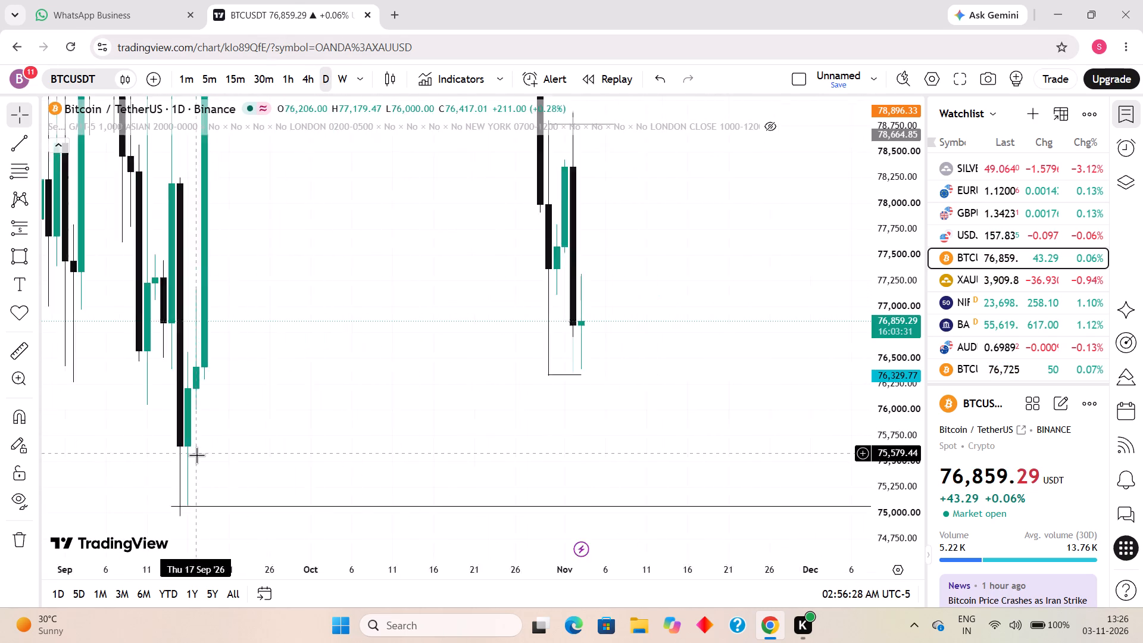
scroll(196, 455, up, 2)
scroll(506, 347, up, 4)
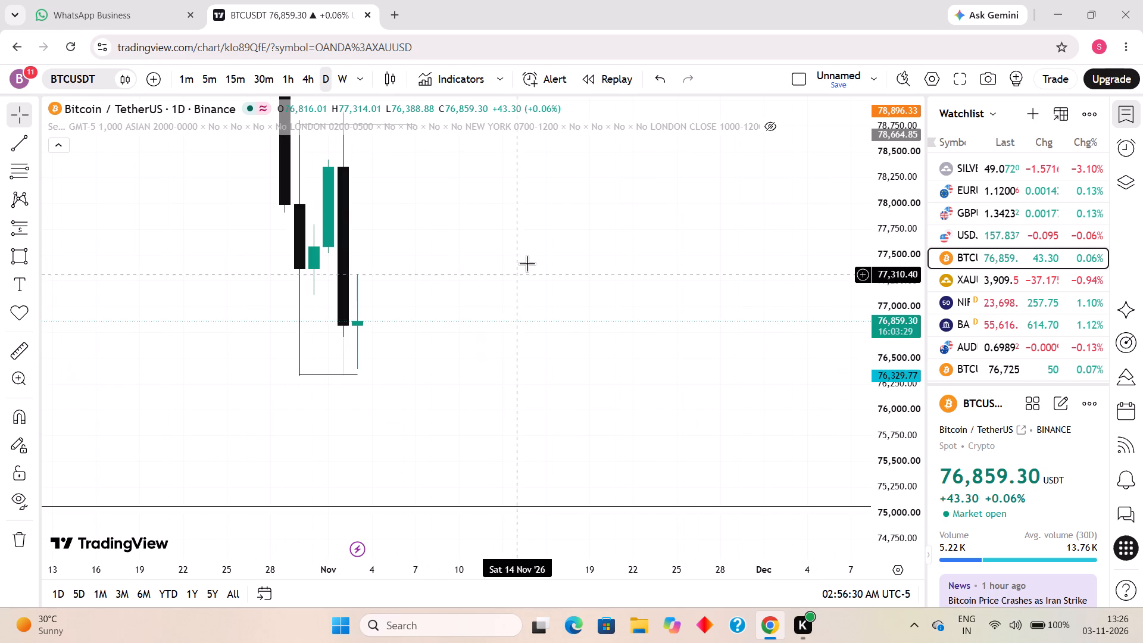
drag(554, 282, 708, 379)
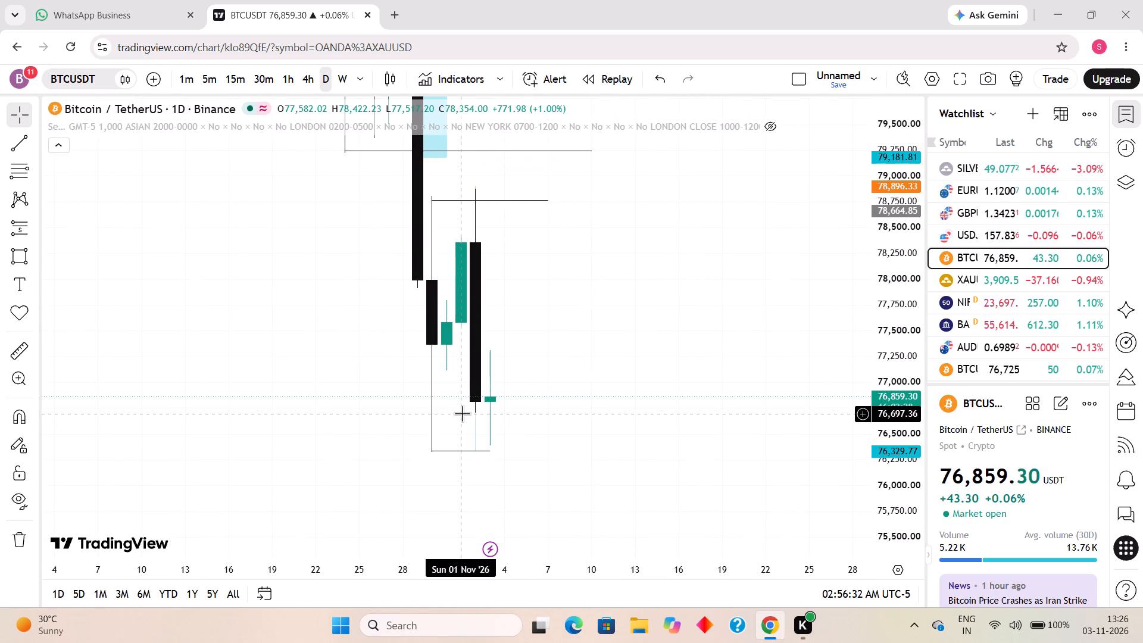
click(13, 141)
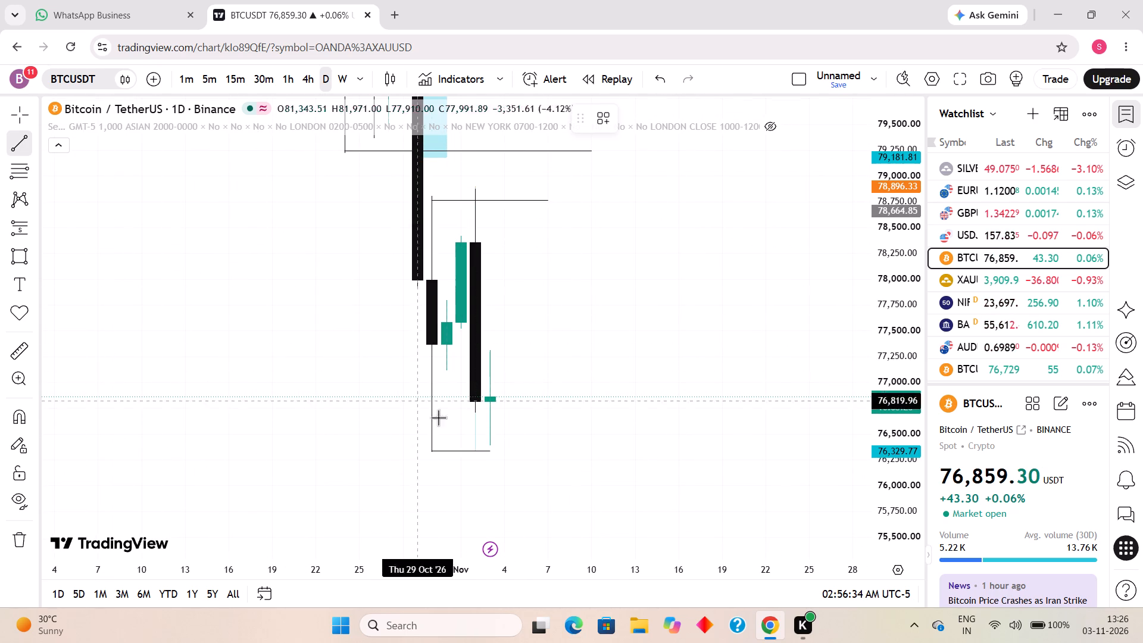
click(473, 416)
click(495, 414)
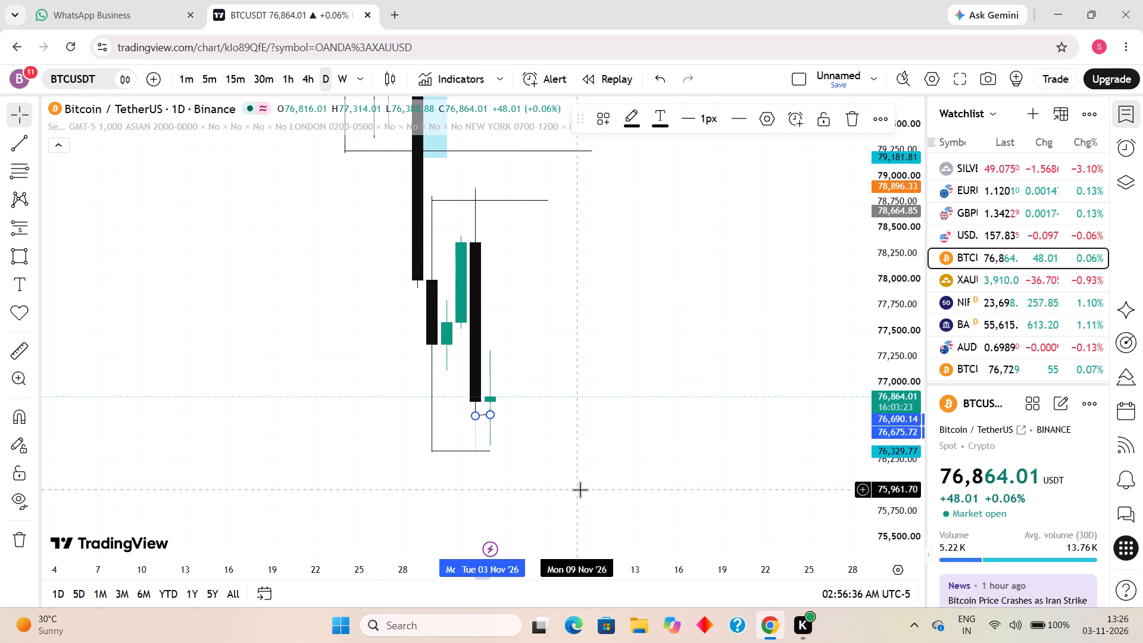
click(580, 488)
Return to the 1-hour timeframe and examine Bitcoin's price action around the new low line and the 76,329.77 level.
drag(913, 322, 855, 436)
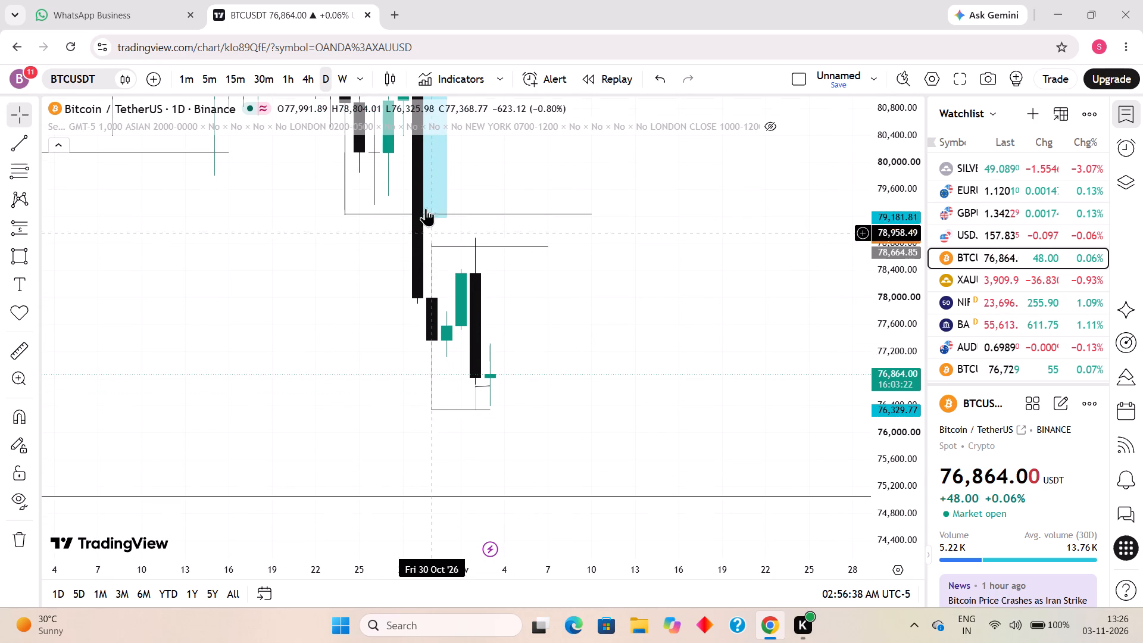
click(291, 83)
scroll(433, 244, down, 8)
scroll(705, 426, down, 3)
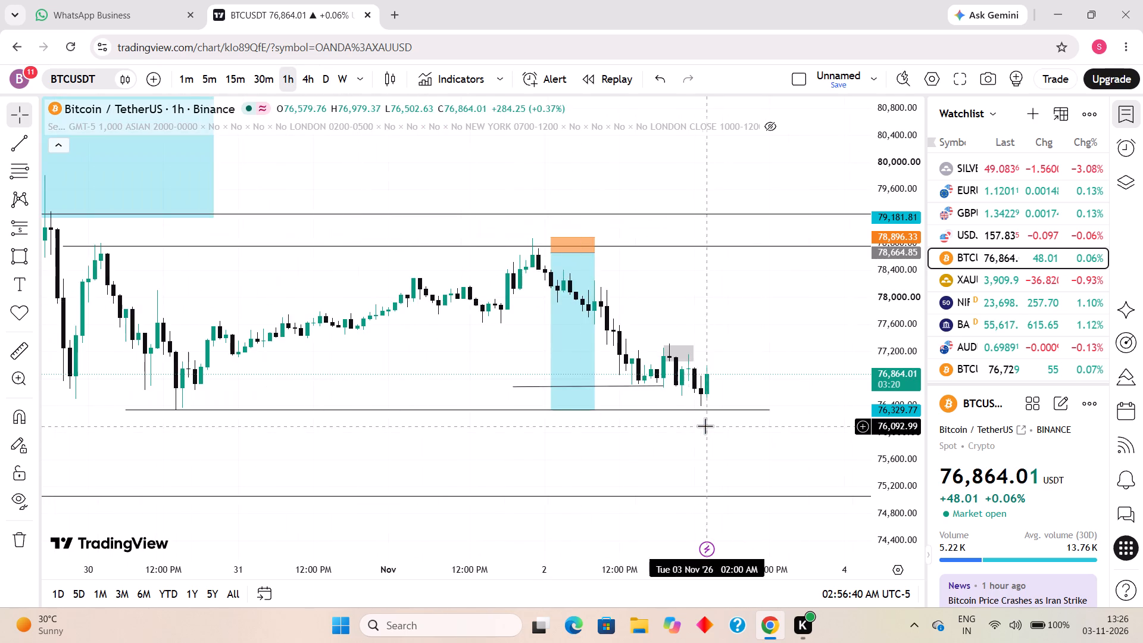
scroll(705, 426, down, 6)
drag(895, 508, 836, 349)
scroll(683, 435, up, 3)
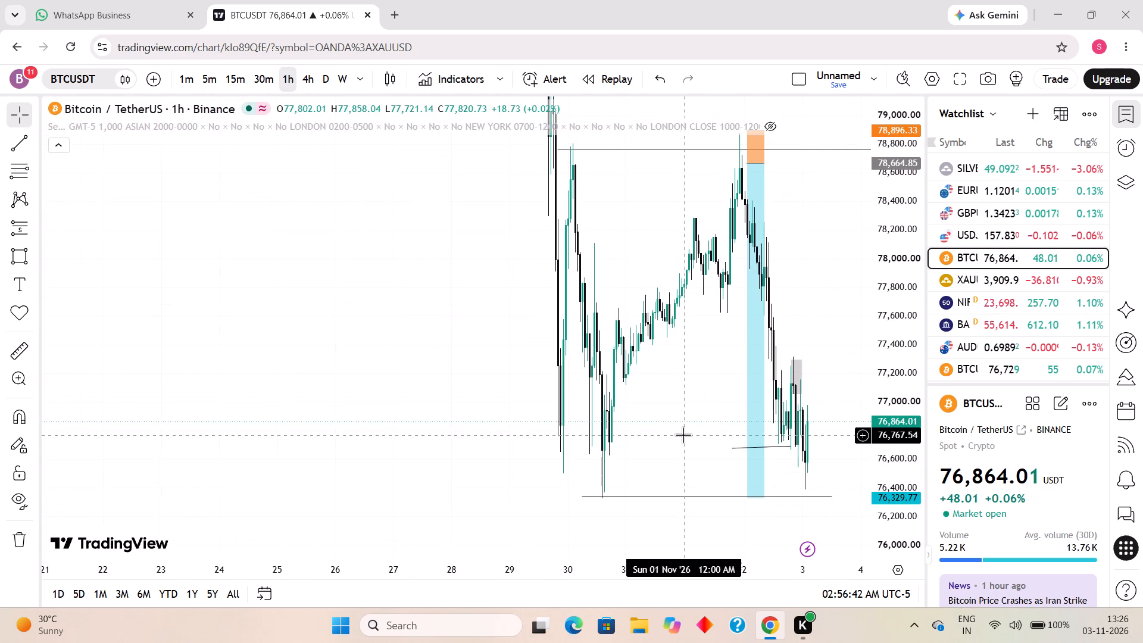
scroll(683, 435, up, 3)
drag(507, 433, 436, 335)
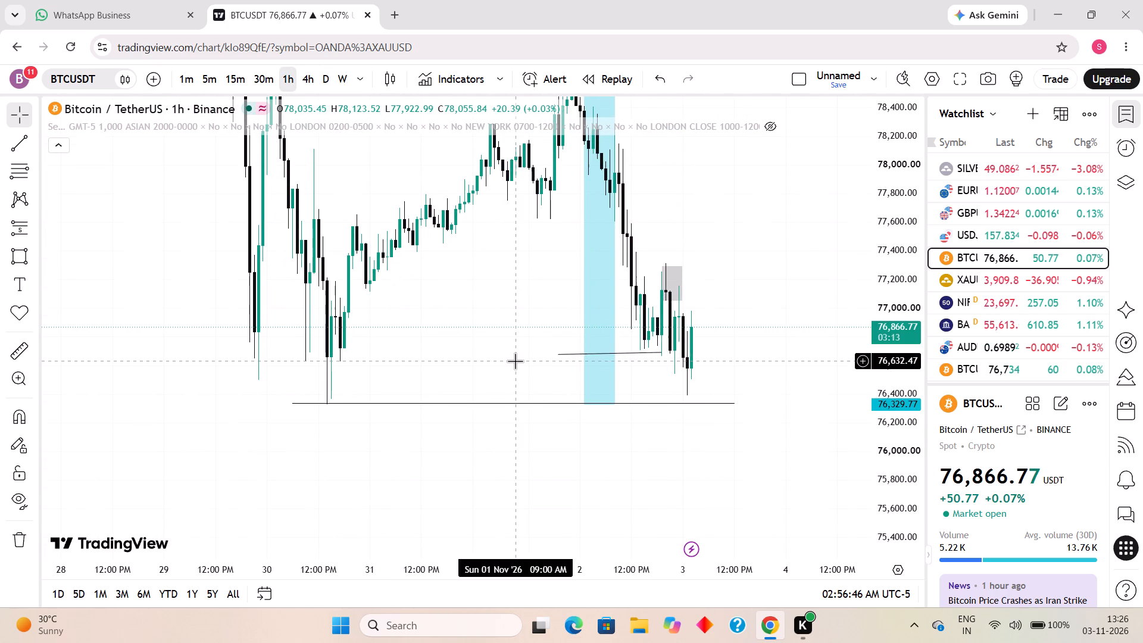
scroll(711, 398, up, 1)
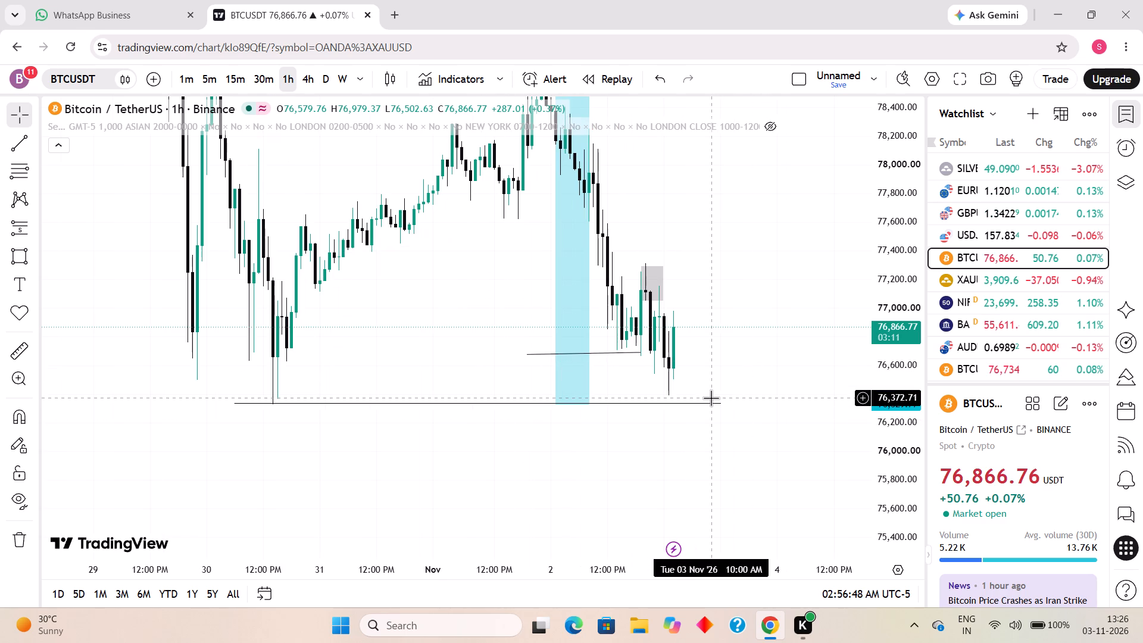
scroll(710, 398, up, 4)
drag(893, 241, 863, 388)
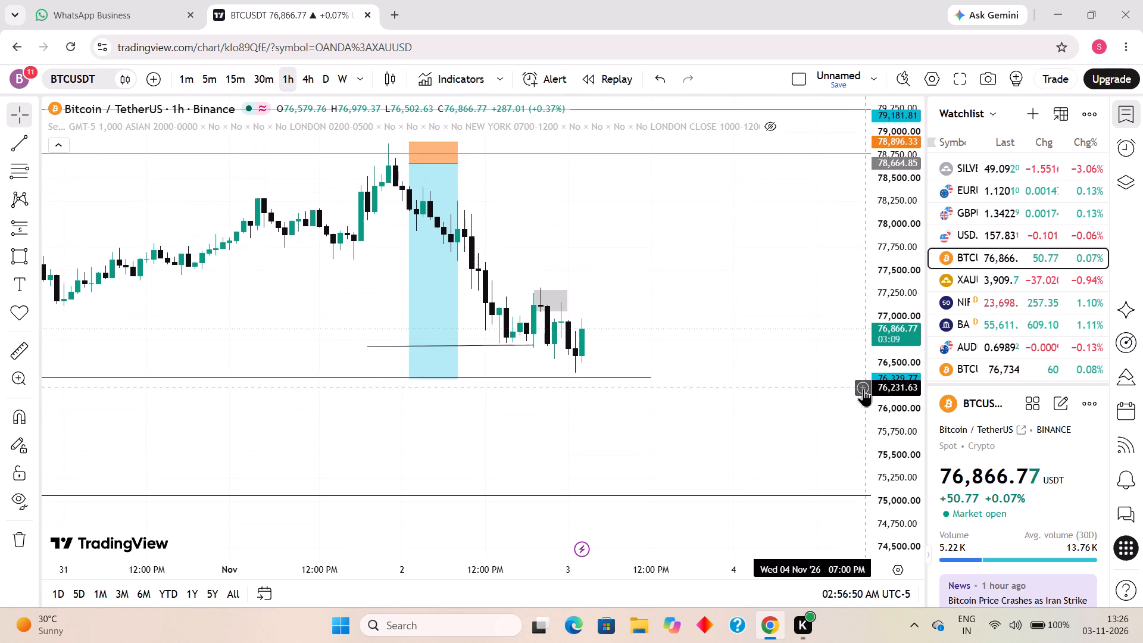
drag(863, 388, 862, 388)
scroll(792, 348, down, 15)
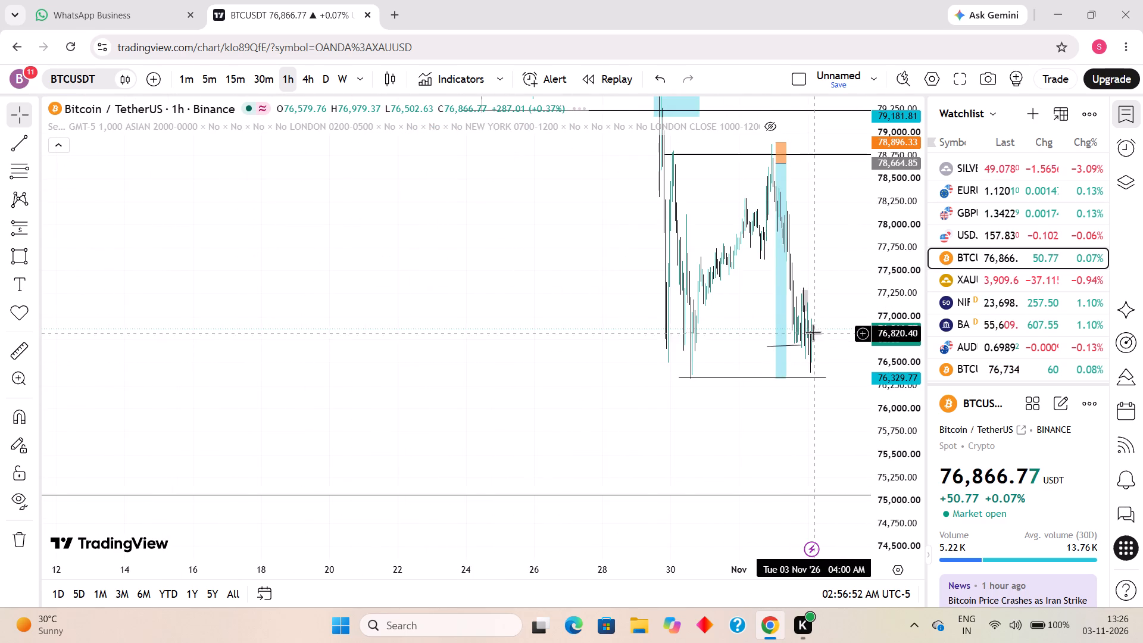
scroll(813, 332, up, 7)
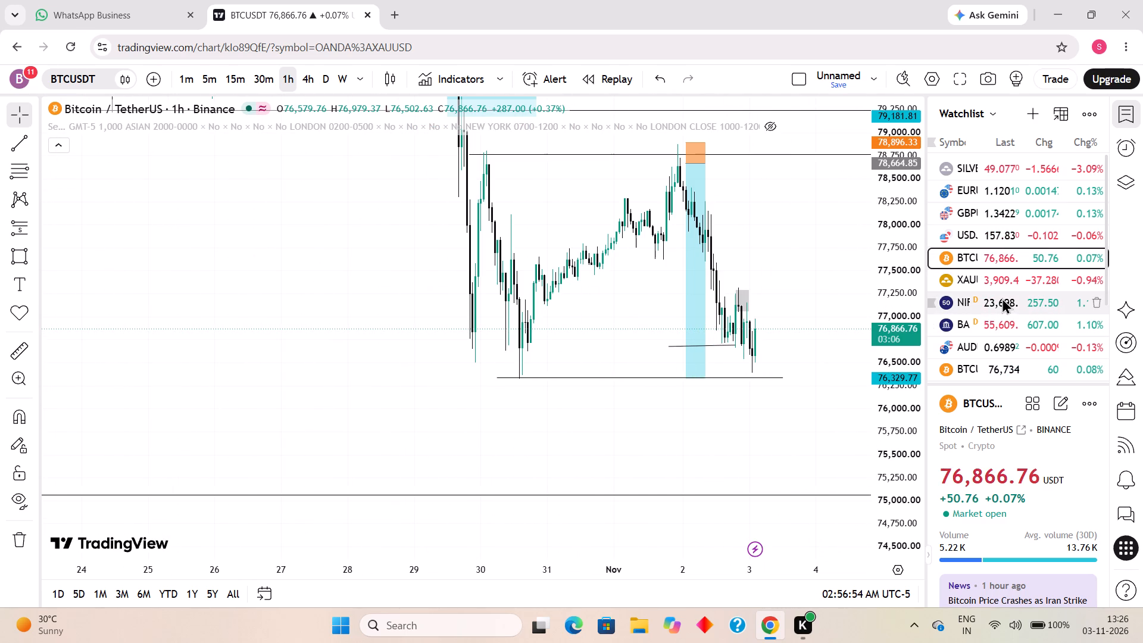
Switch to gold on the 15-minute timeframe and shorten the BUY side LIQ line to the breakout candle, about 08:45 AM on 2 November.
click(998, 283)
scroll(647, 363, up, 1)
scroll(635, 435, up, 4)
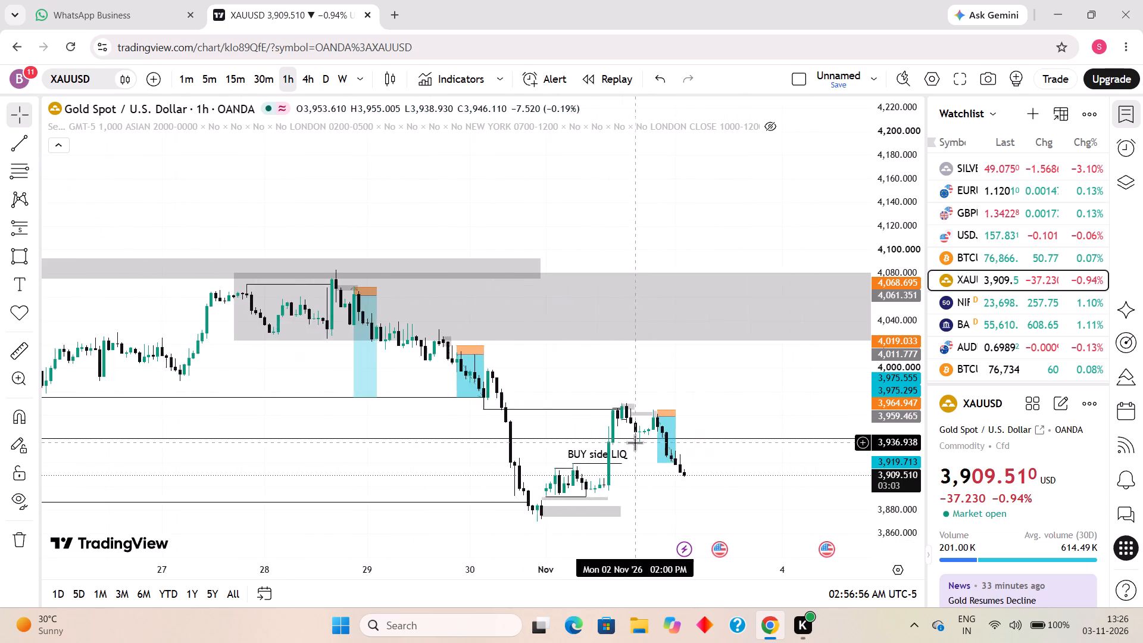
scroll(635, 442, up, 1)
click(238, 79)
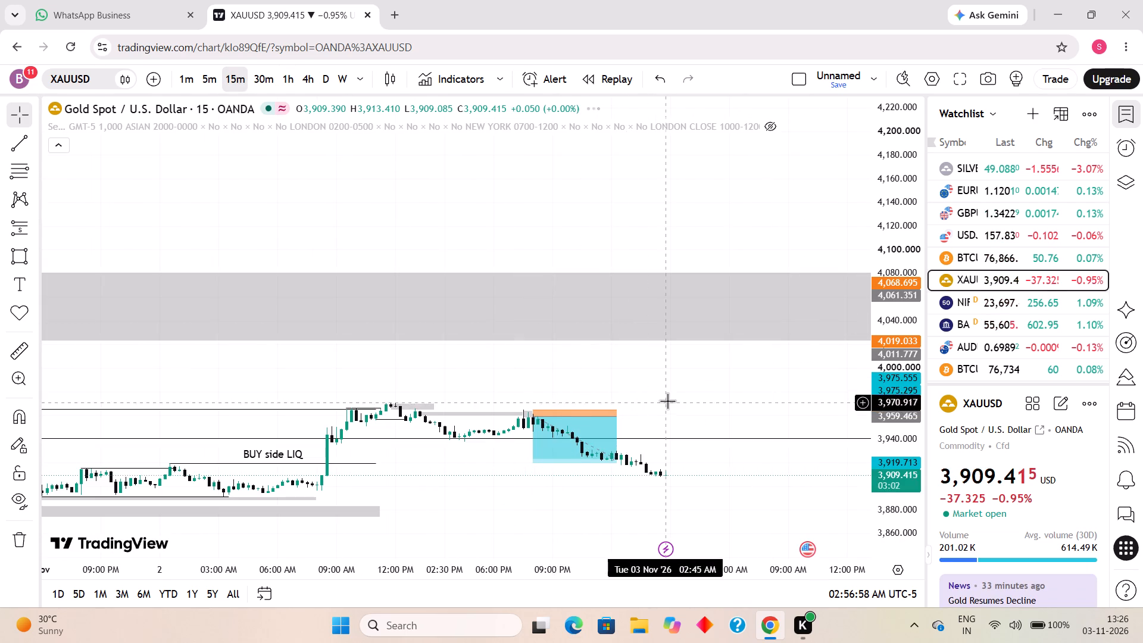
drag(667, 400, 702, 236)
drag(907, 489, 758, 227)
scroll(631, 239, down, 8)
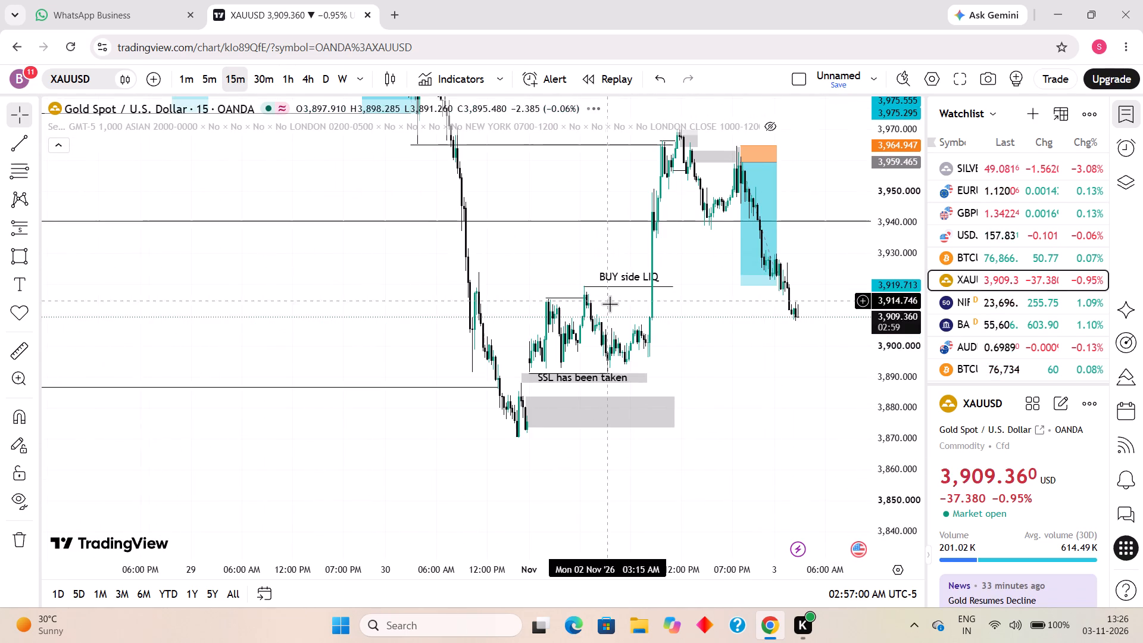
drag(676, 288, 662, 288)
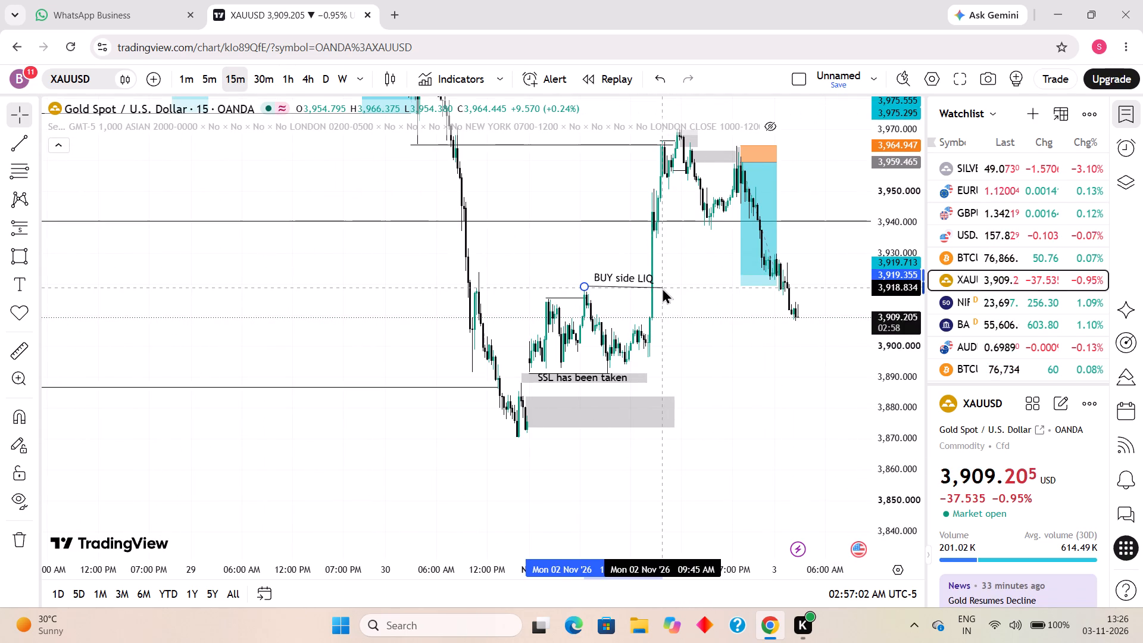
drag(662, 288, 651, 289)
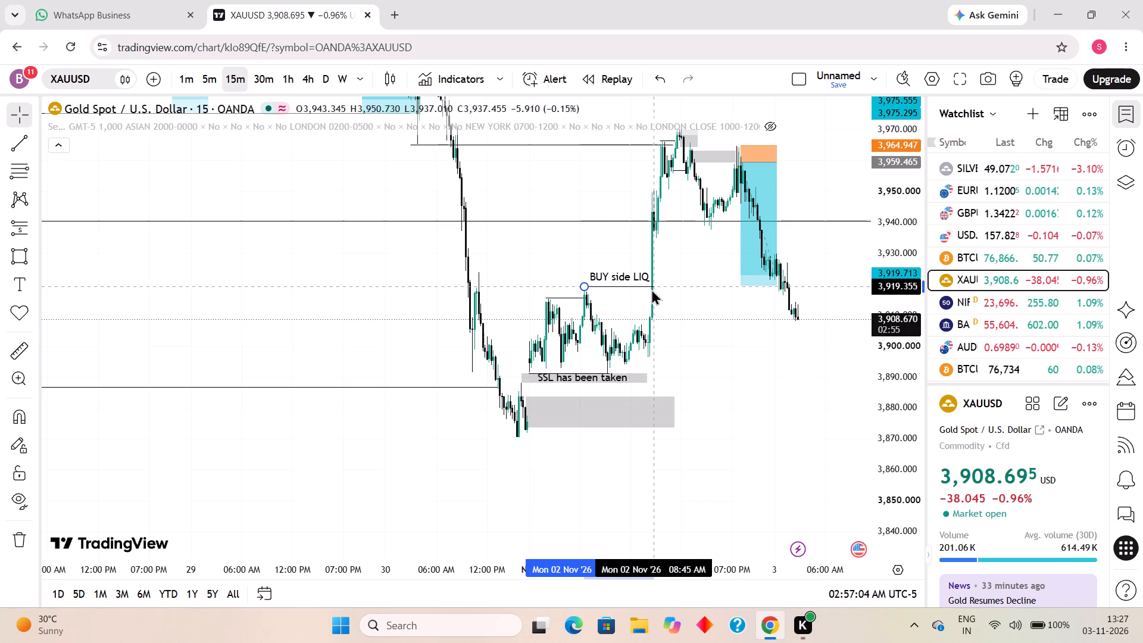
drag(651, 289, 652, 289)
click(696, 349)
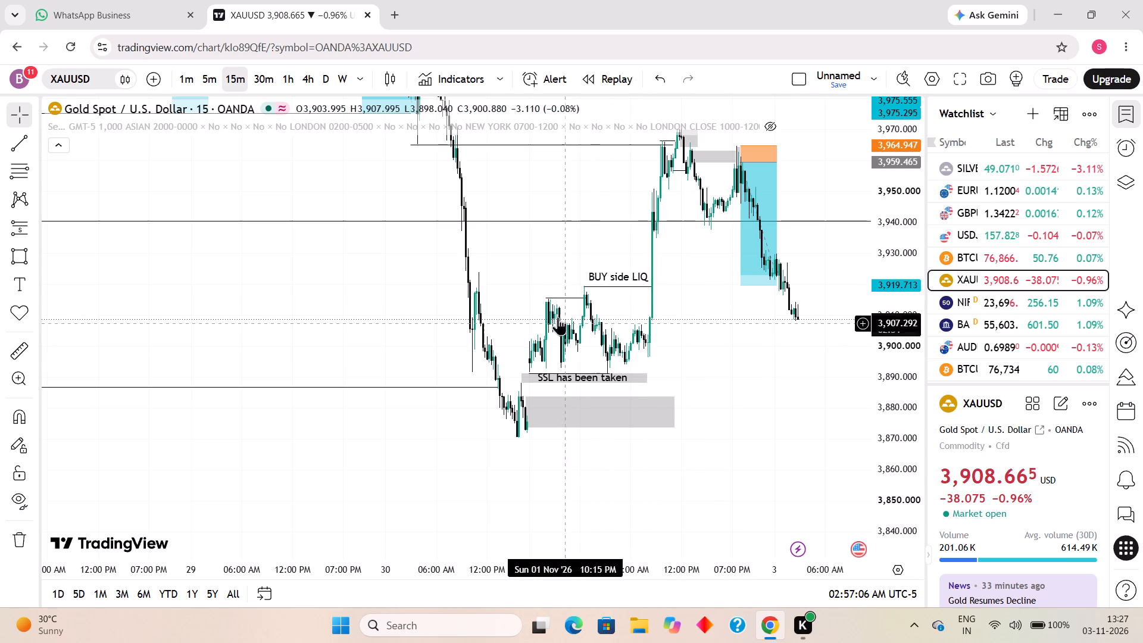
Place a narrow short position below the BUY side LIQ high, with entry at 3,912.582, stop at 3,919.315 and target at 3,890.700.
drag(794, 372, 758, 355)
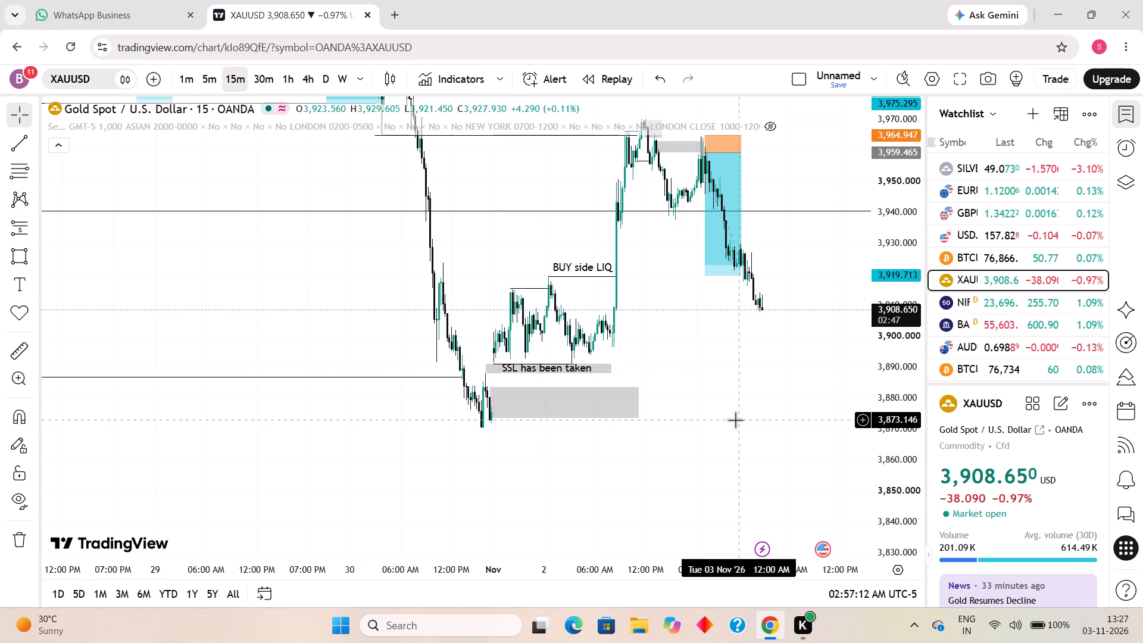
drag(735, 420, 929, 399)
scroll(634, 382, up, 5)
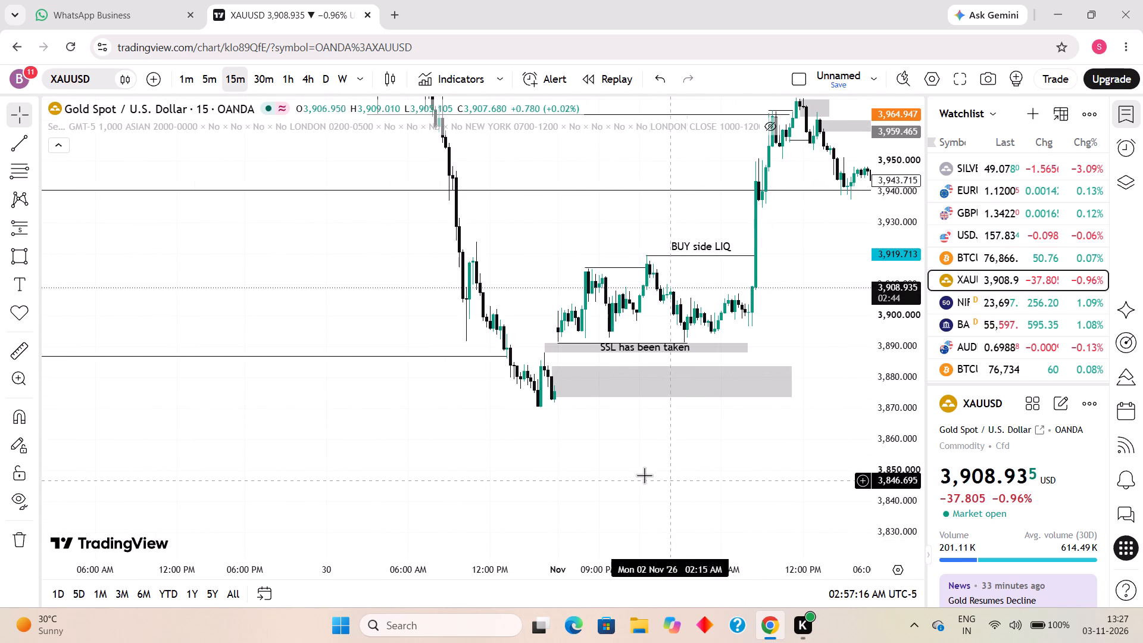
click(27, 229)
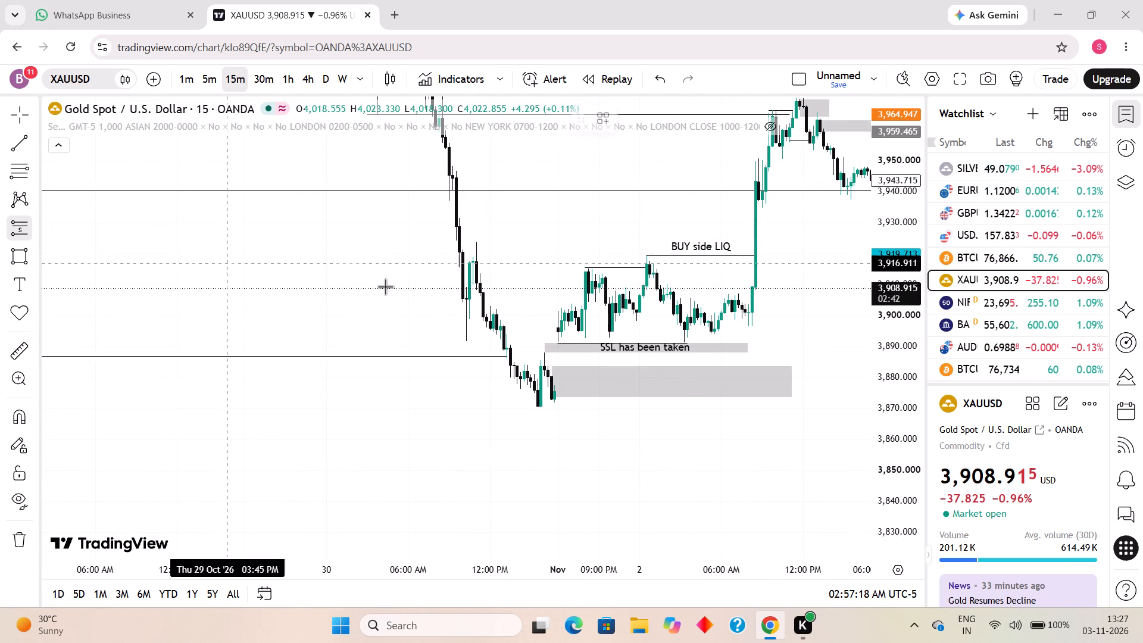
click(652, 276)
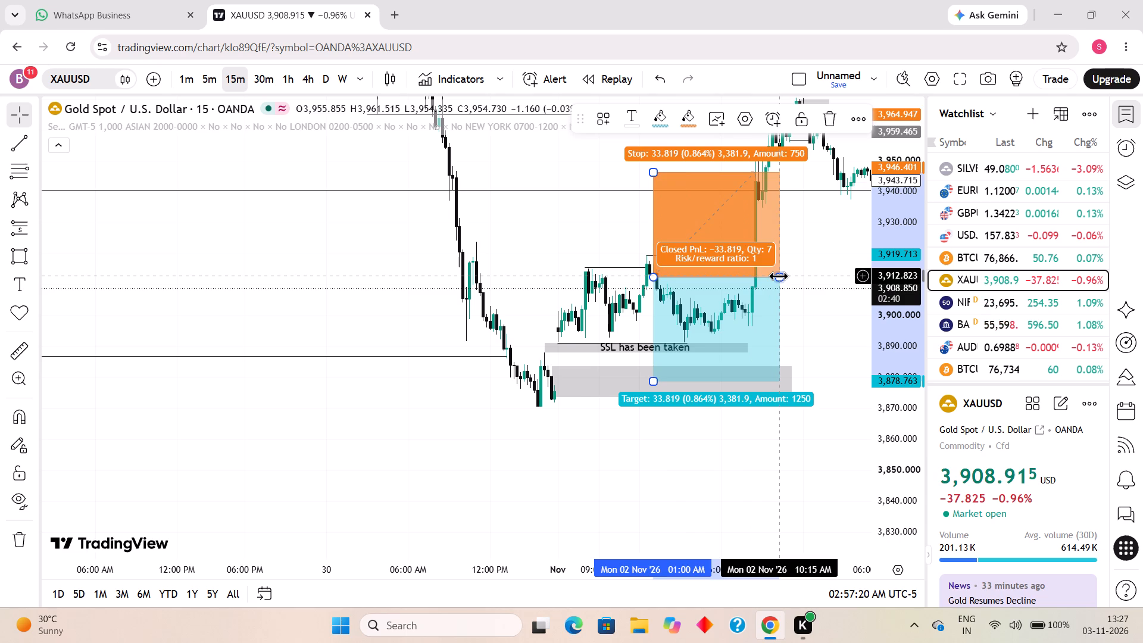
drag(778, 276, 673, 277)
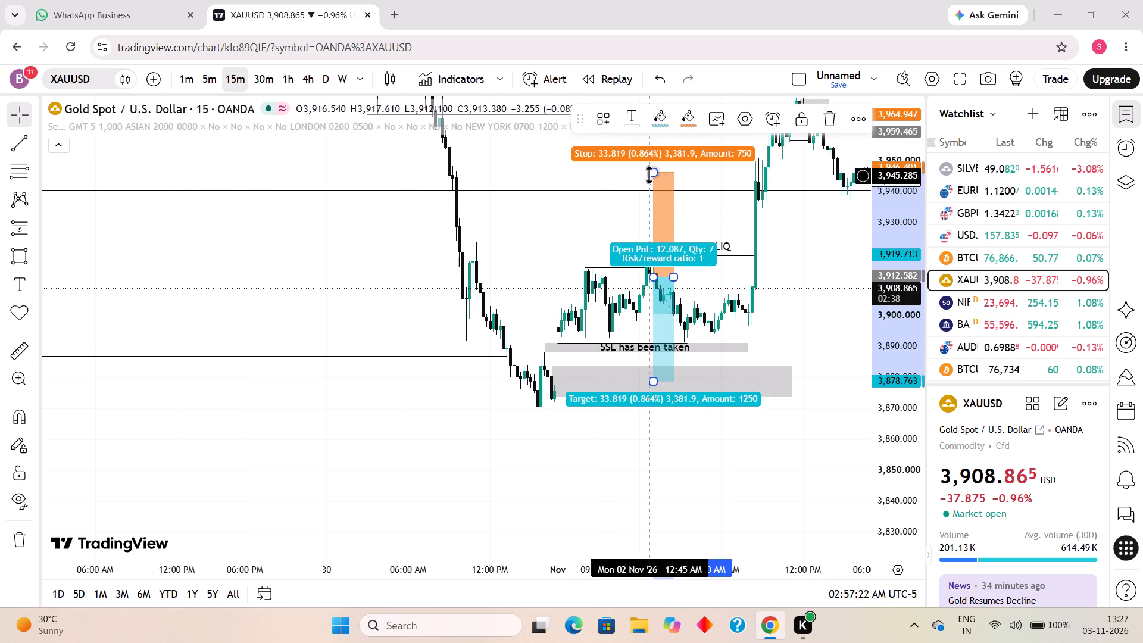
drag(649, 174, 645, 255)
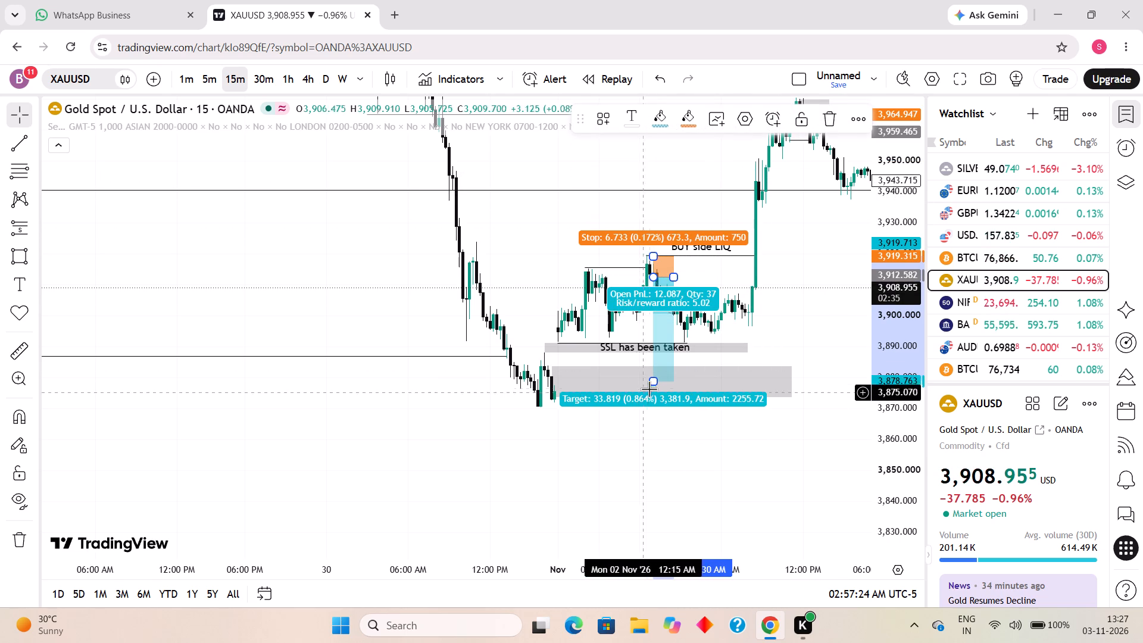
drag(654, 380, 653, 344)
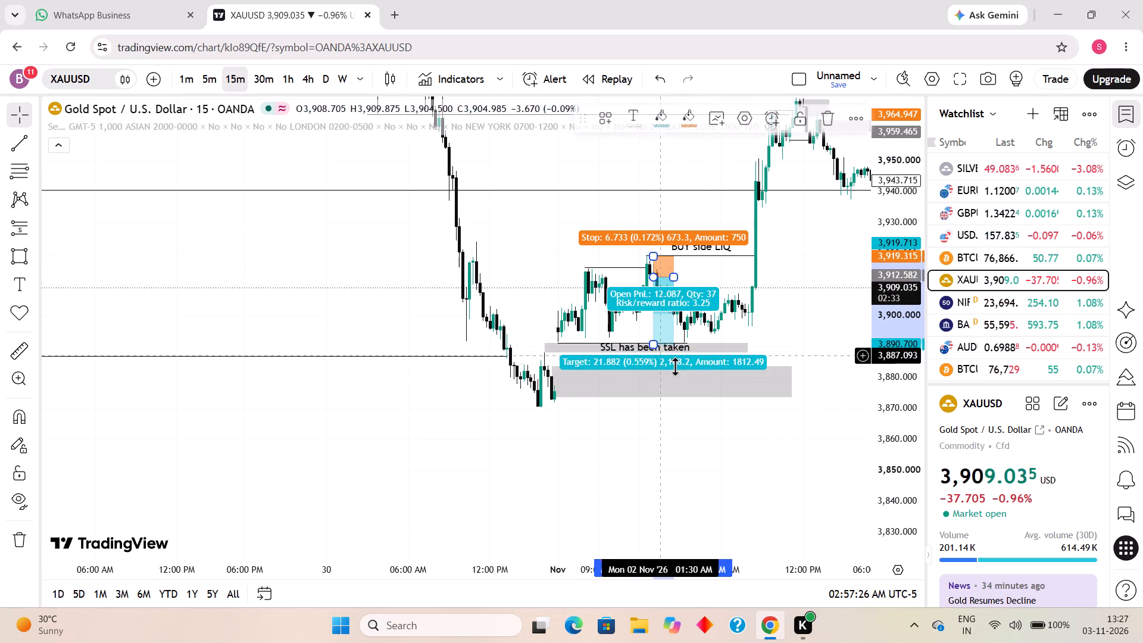
click(813, 352)
Place a long position above the SSL zone, with entry at 3,892.757, stop at 3,889.992 and target at 3,919.481.
scroll(708, 340, up, 2)
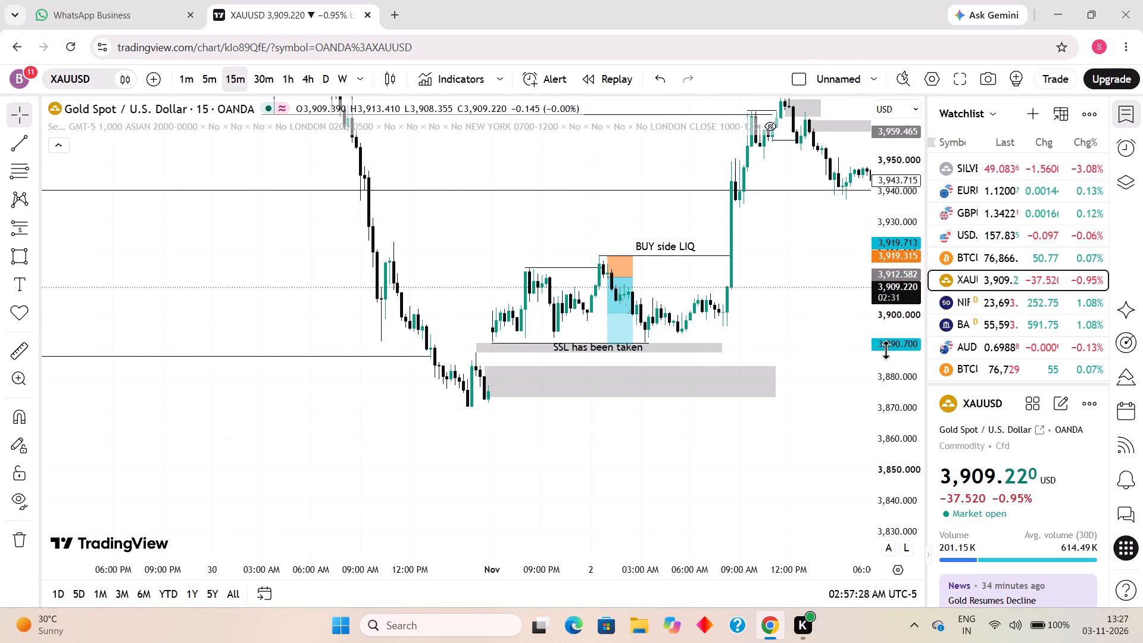
drag(923, 511, 857, 395)
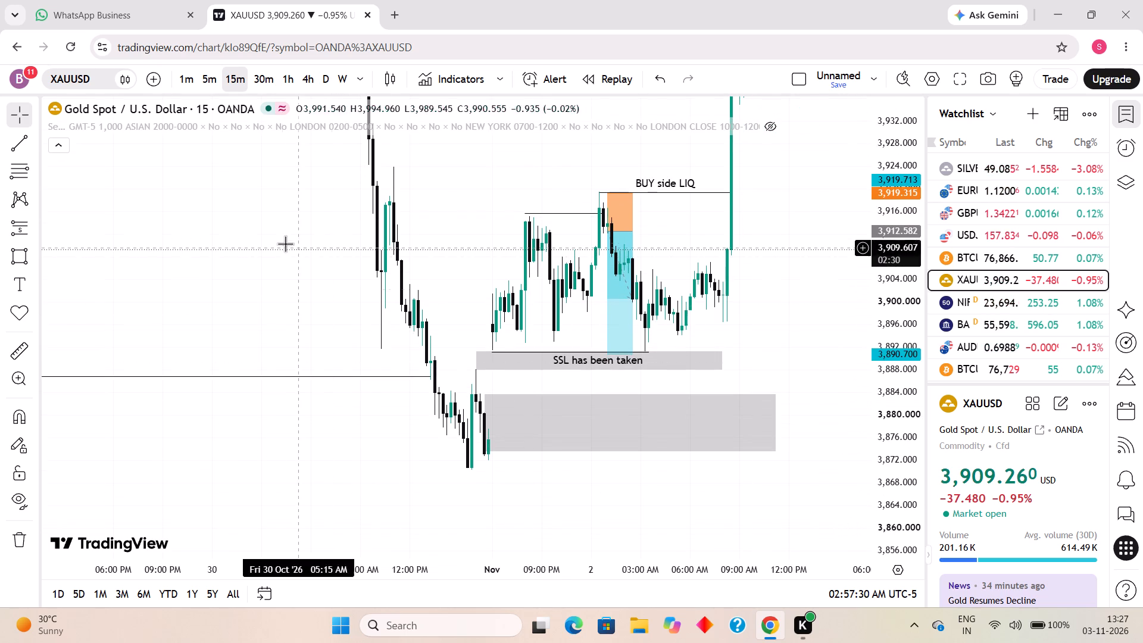
click(34, 227)
click(96, 212)
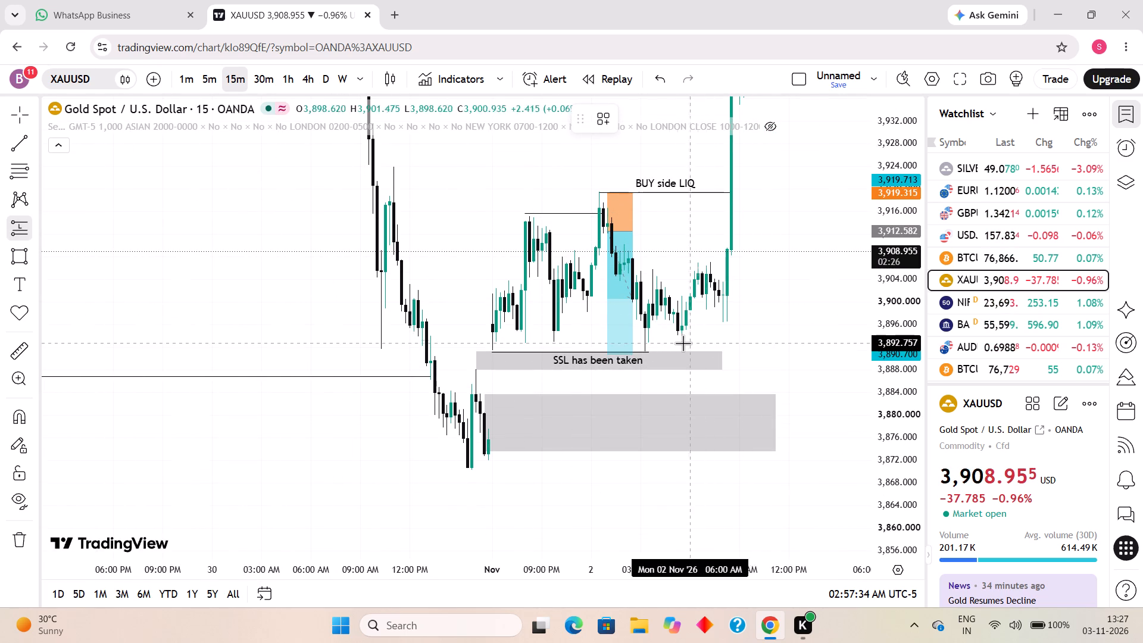
click(659, 343)
drag(662, 529, 657, 496)
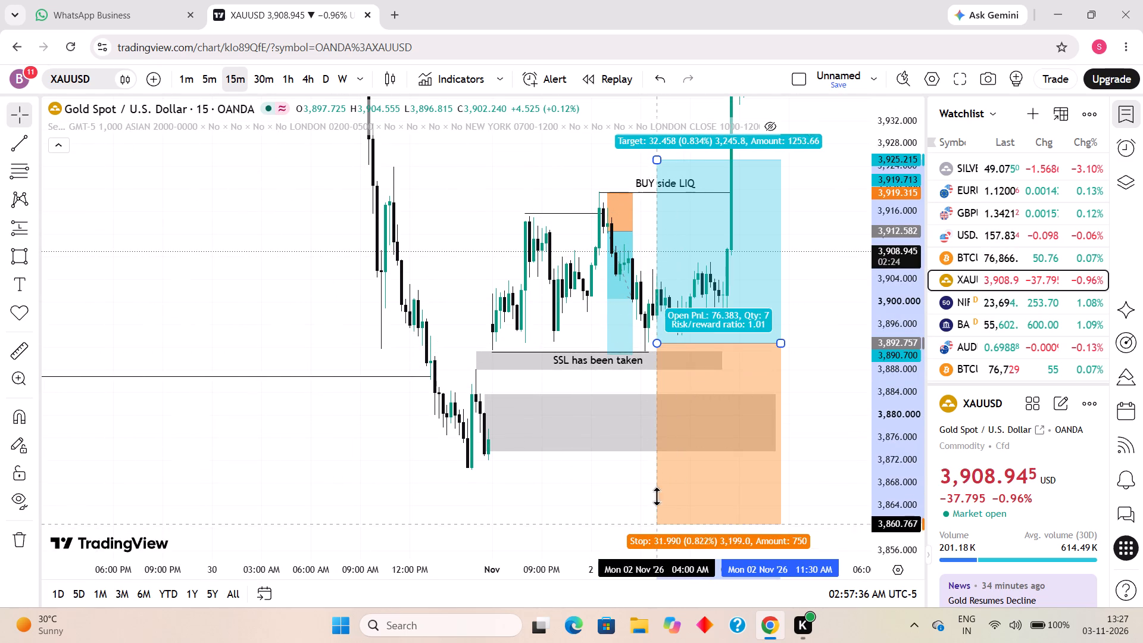
drag(657, 496, 651, 358)
drag(657, 155, 663, 179)
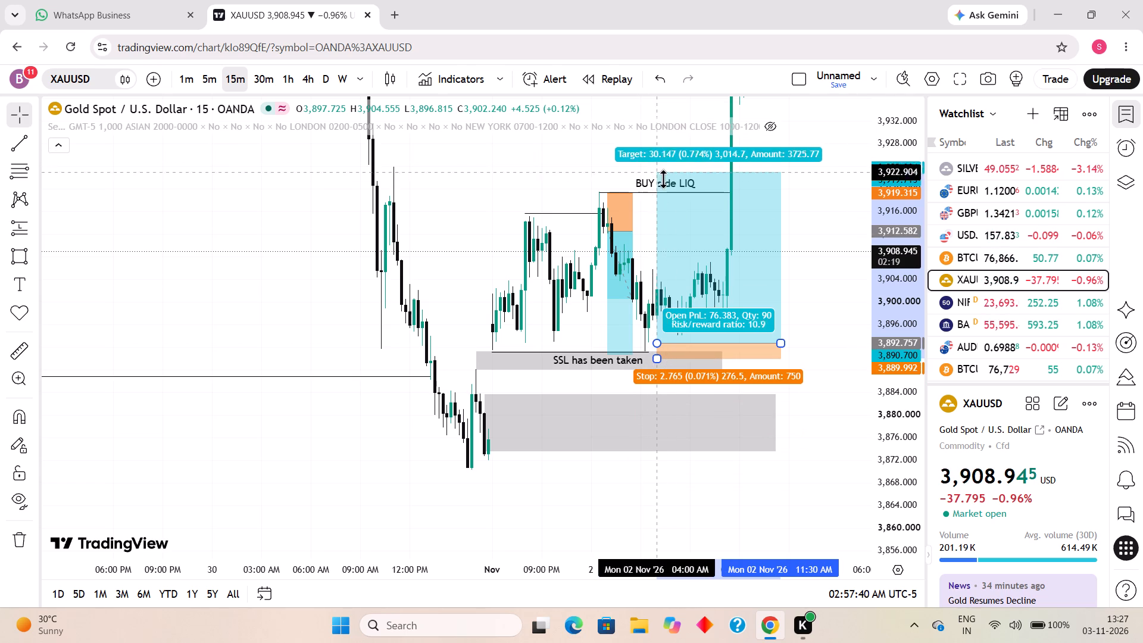
drag(663, 179, 670, 192)
click(789, 526)
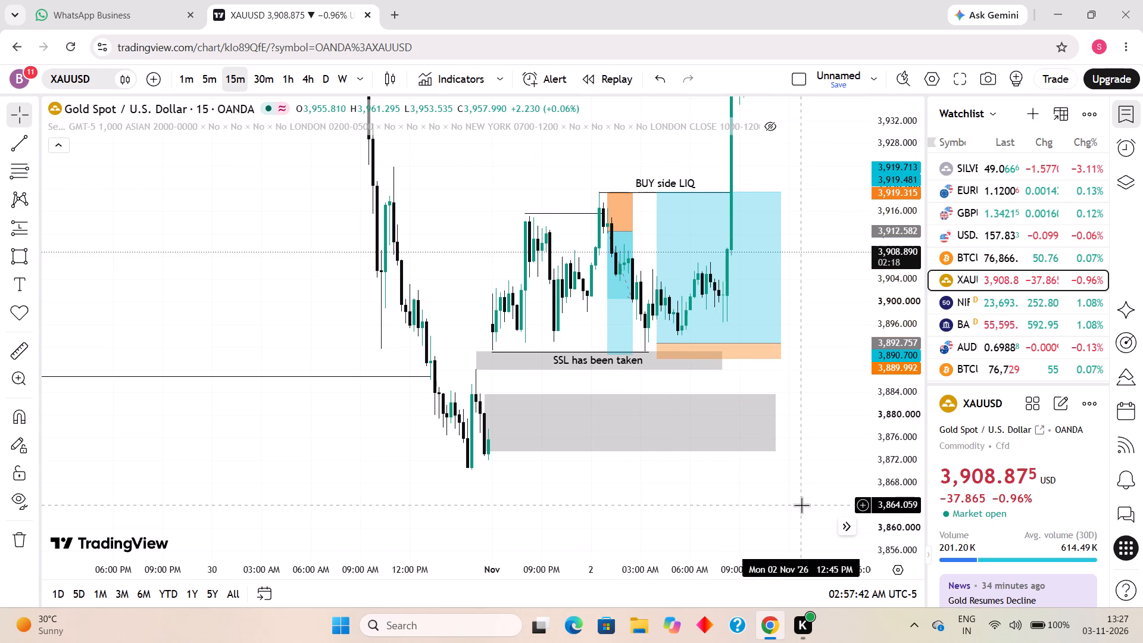
Draw a thin rectangle zone above the BUY side LIQ line, from 12:00 AM on 2 November to 01:30 AM on 3 November, top at 3,923.220.
drag(801, 505, 583, 614)
drag(688, 397, 706, 570)
scroll(667, 460, down, 6)
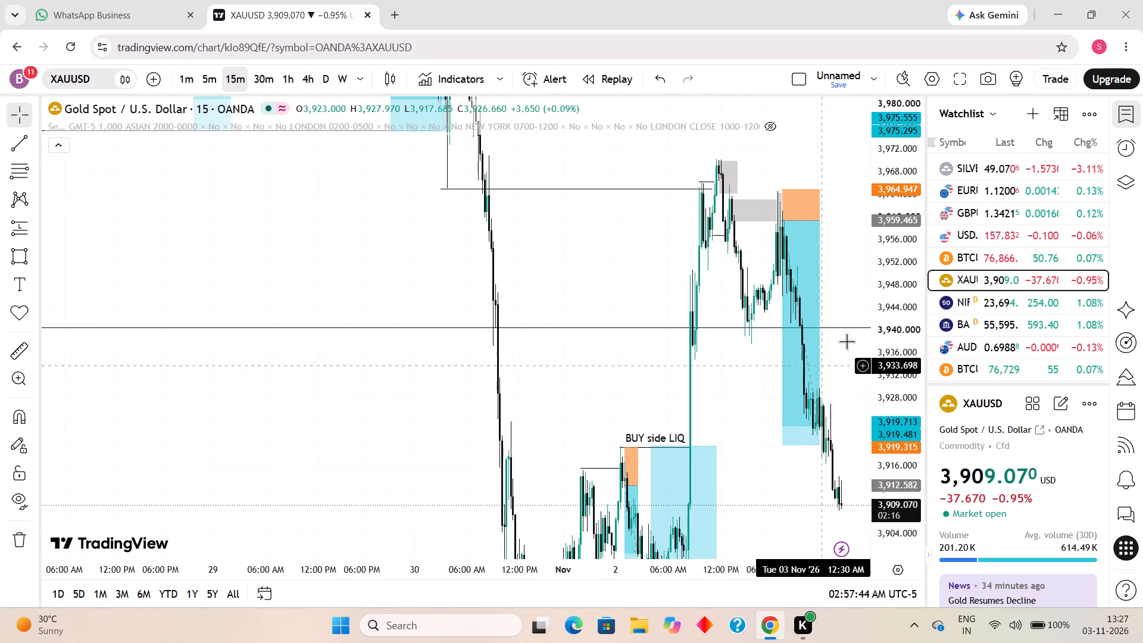
drag(894, 298, 869, 455)
scroll(664, 314, up, 6)
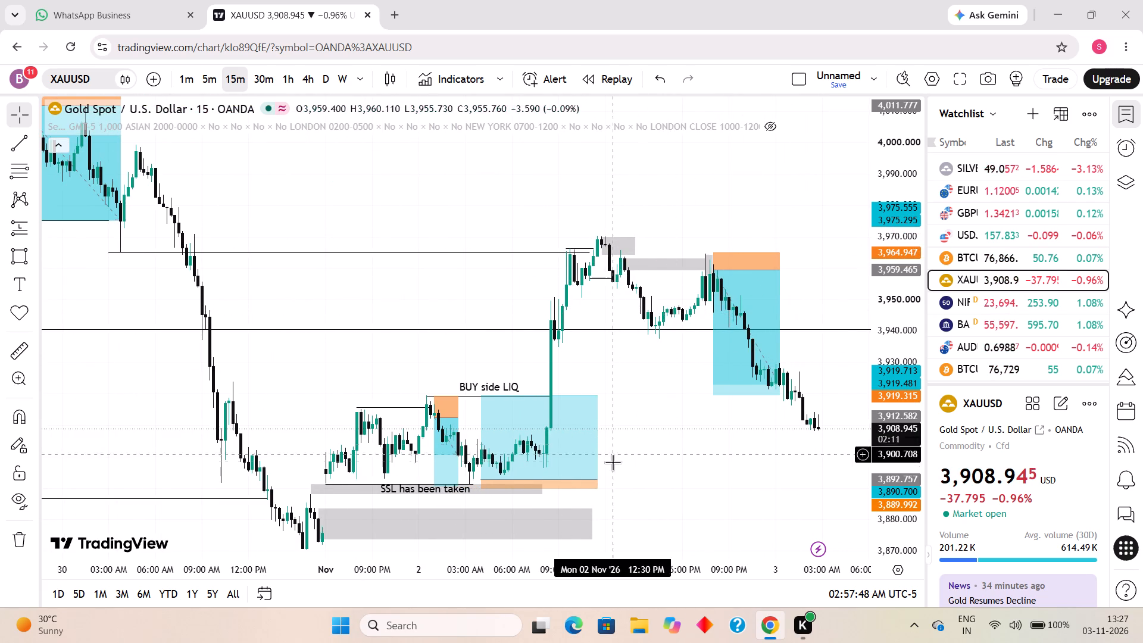
drag(661, 443, 650, 416)
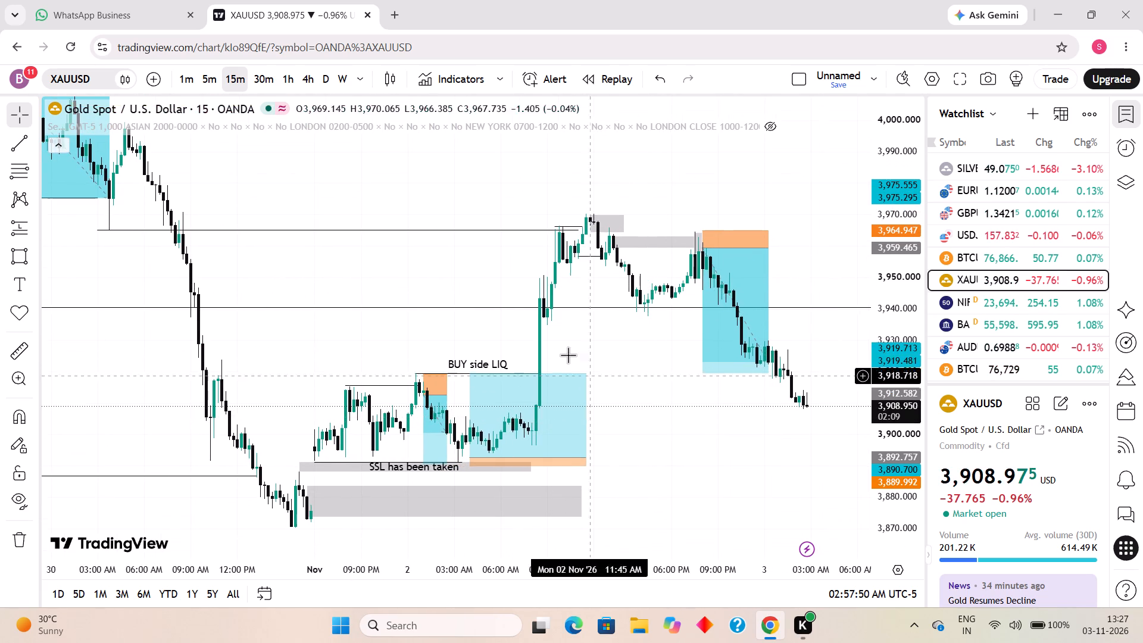
scroll(564, 366, down, 5)
scroll(722, 447, up, 4)
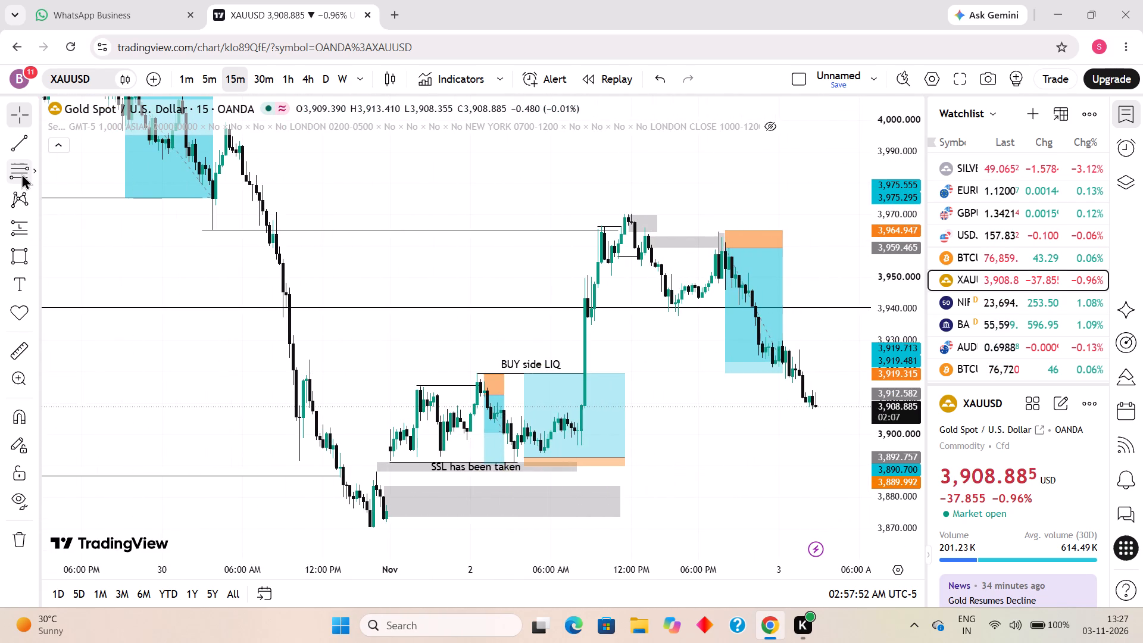
click(17, 252)
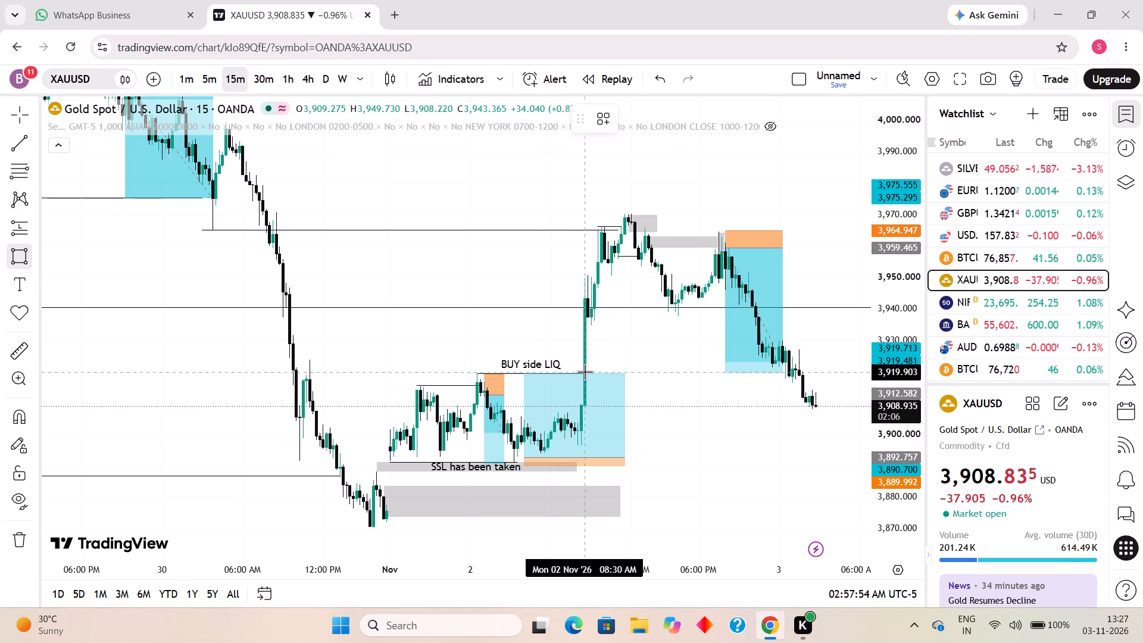
click(585, 371)
click(799, 361)
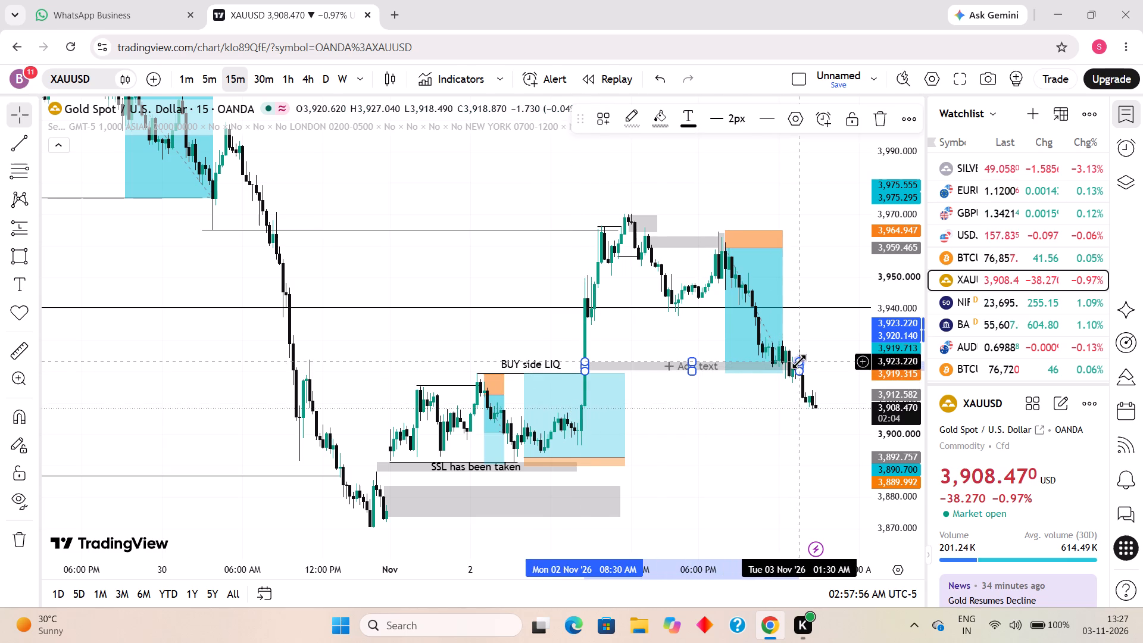
click(776, 423)
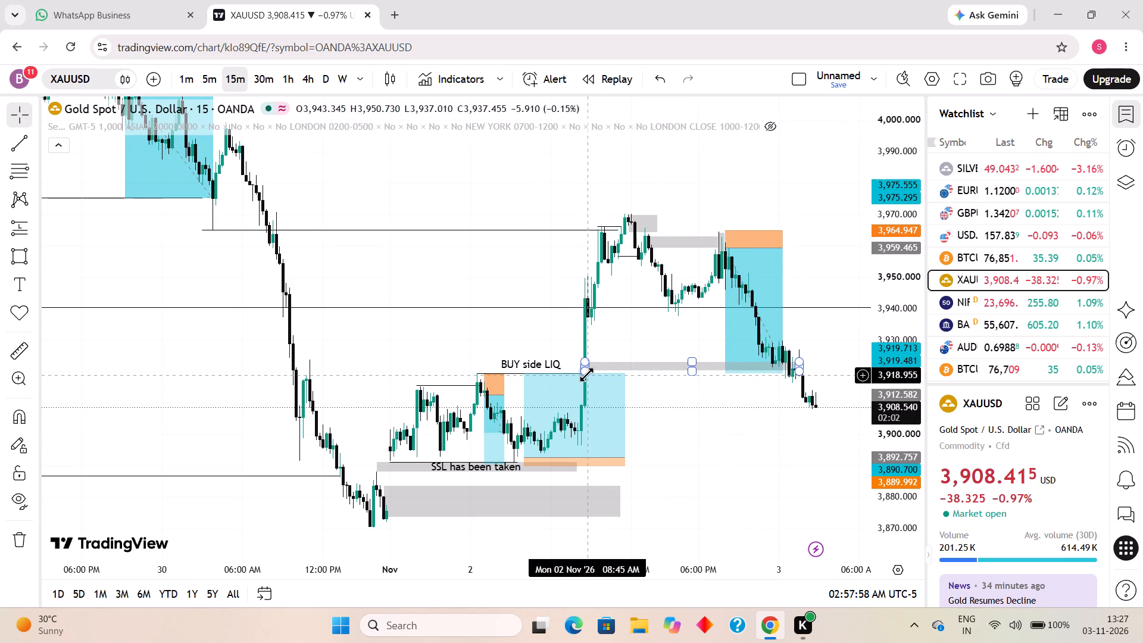
drag(586, 374, 471, 378)
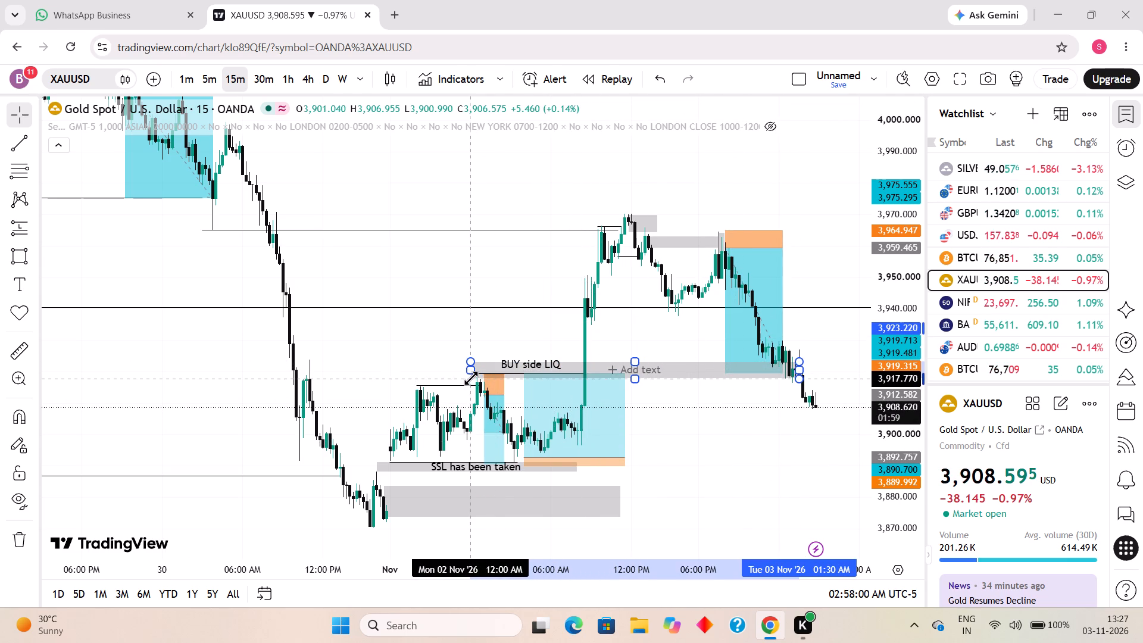
drag(471, 378, 470, 374)
Switch gold to the 1-hour timeframe and examine price action around the new zone and the lows below it.
drag(665, 344, 558, 302)
scroll(555, 302, down, 8)
drag(821, 450, 773, 414)
scroll(726, 425, up, 8)
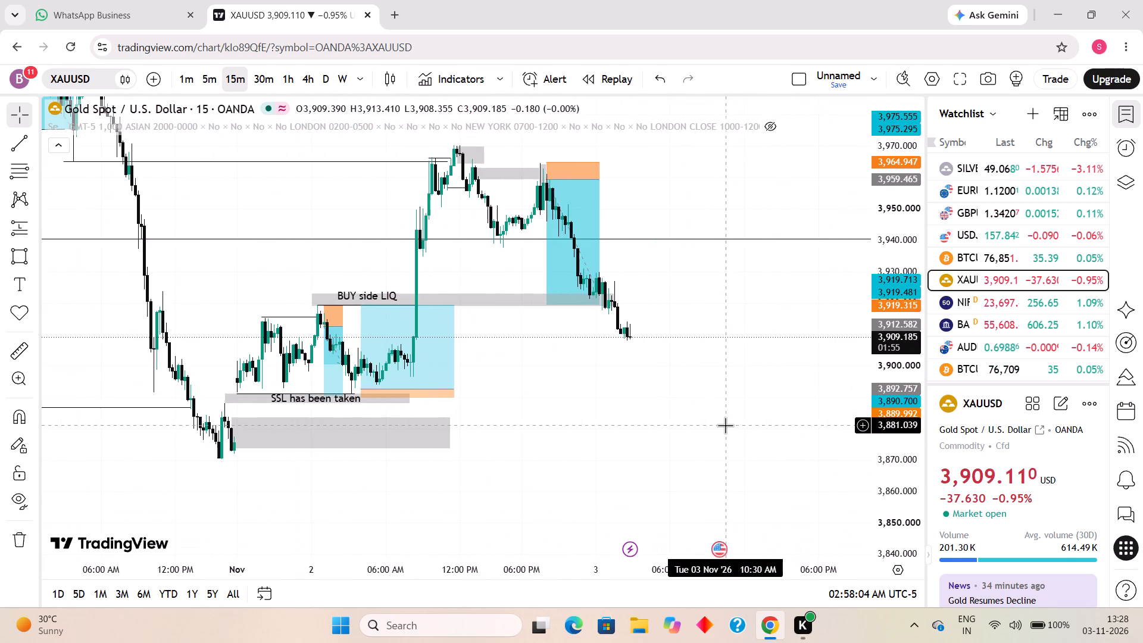
click(295, 73)
scroll(402, 423, up, 7)
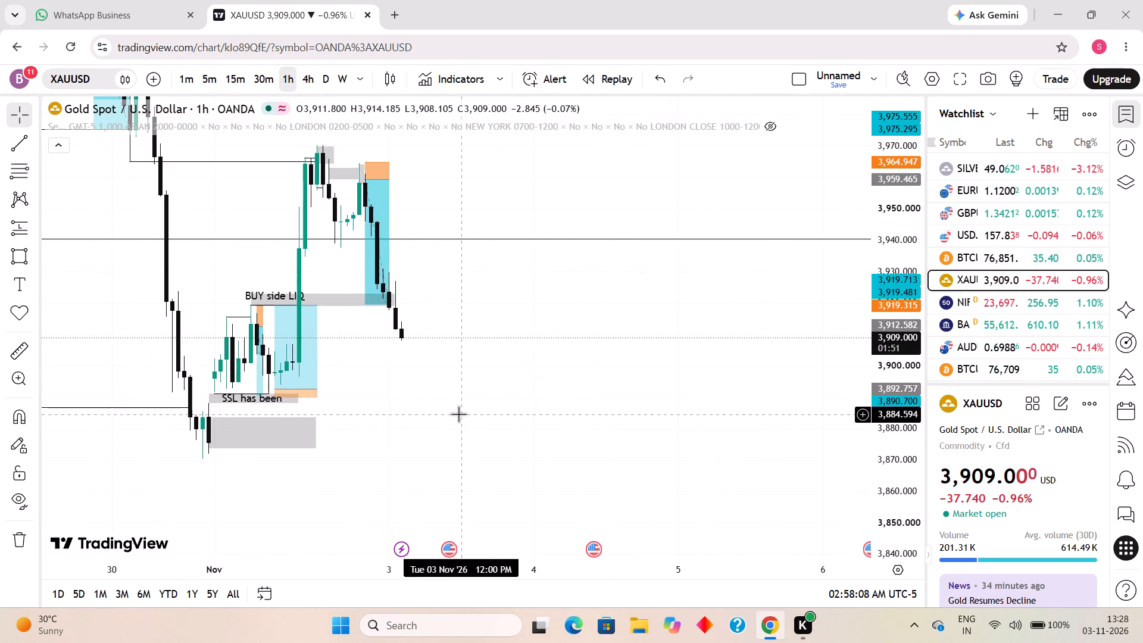
drag(476, 411, 944, 431)
drag(838, 426, 803, 427)
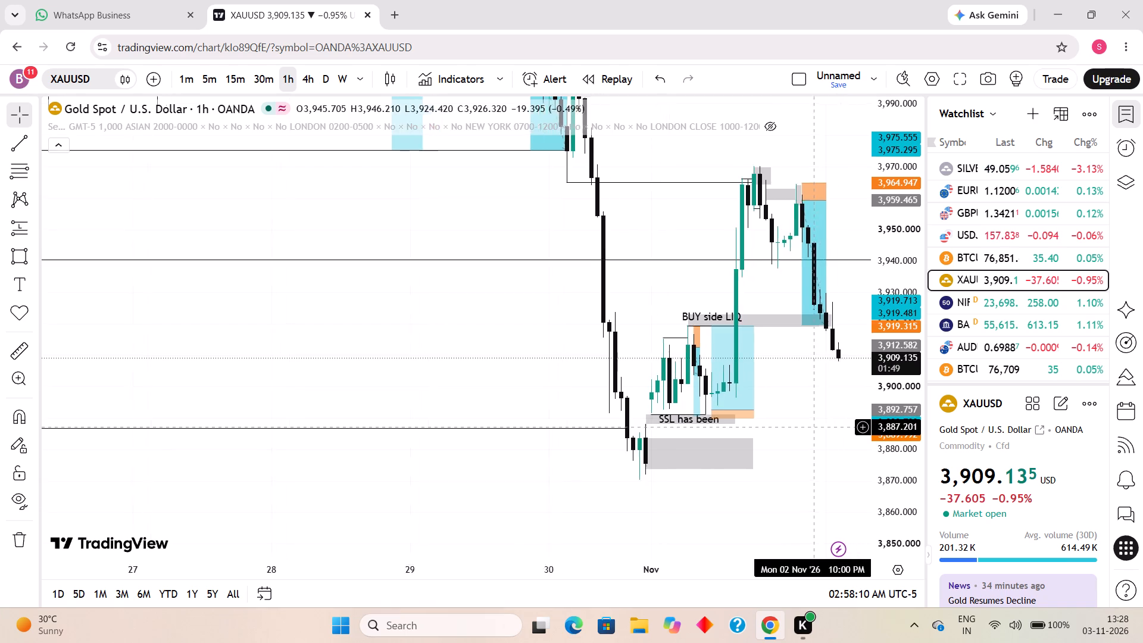
drag(803, 427, 675, 430)
scroll(633, 427, up, 6)
drag(895, 321, 892, 357)
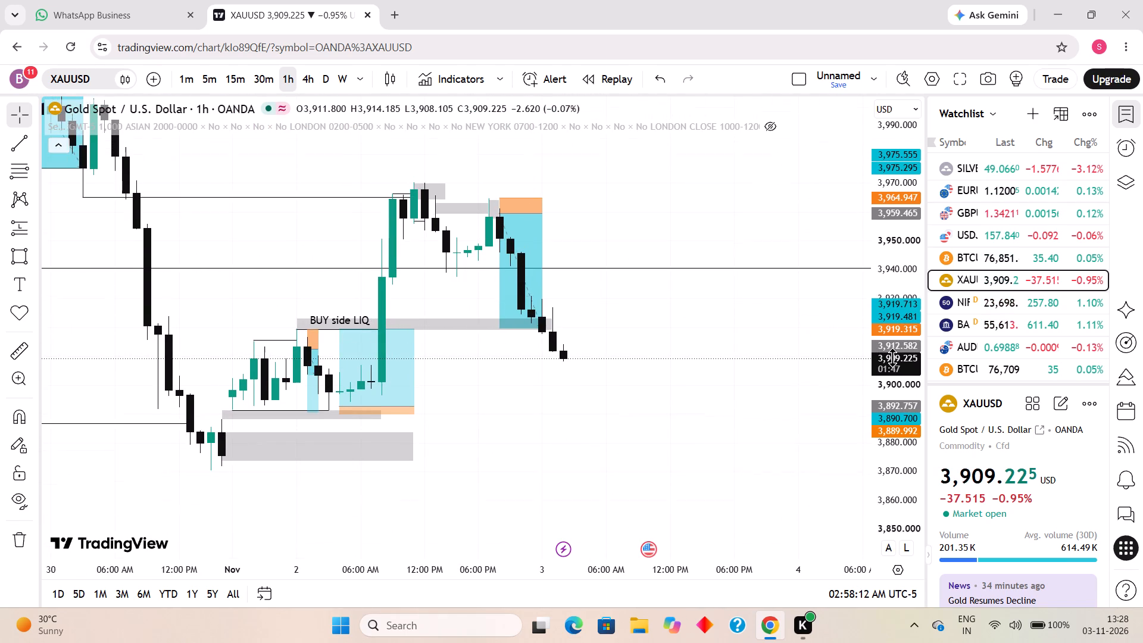
drag(892, 357, 884, 367)
scroll(588, 392, down, 7)
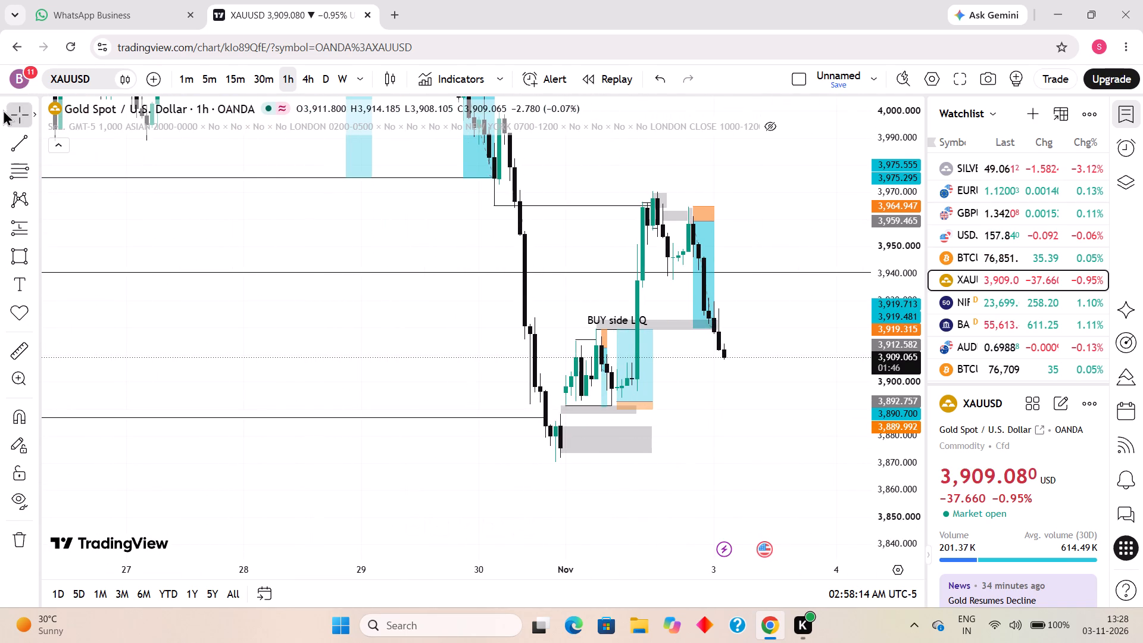
Draw a horizontal trend line at the 30 October low, about 3,870.4, extending to 07:00 PM on 3 November.
click(14, 147)
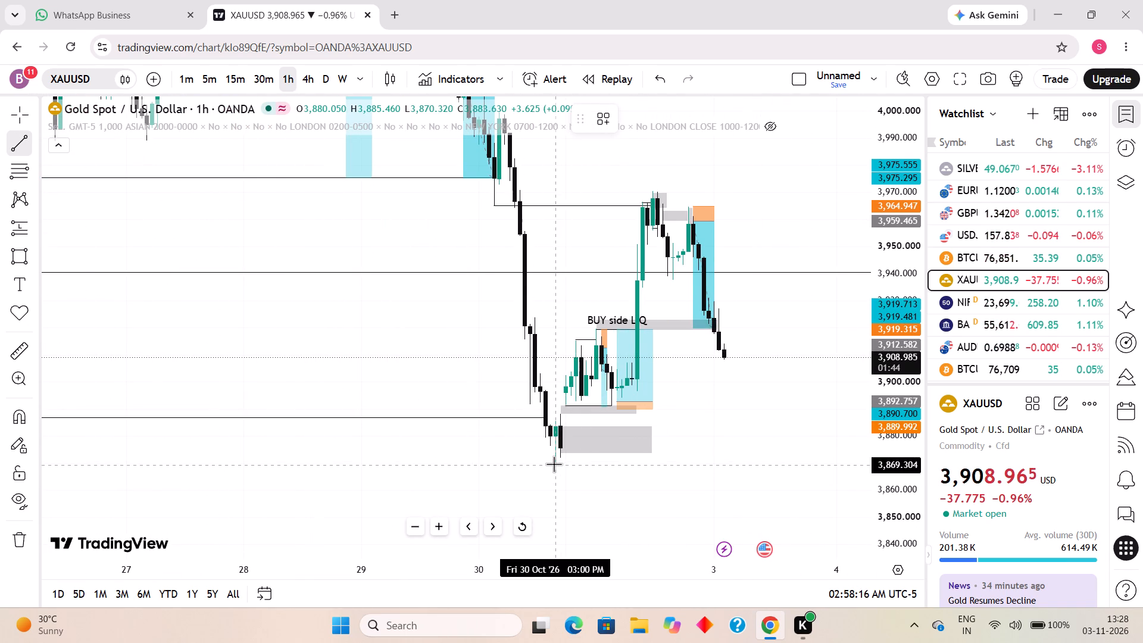
click(554, 464)
shift+click(809, 459)
click(800, 415)
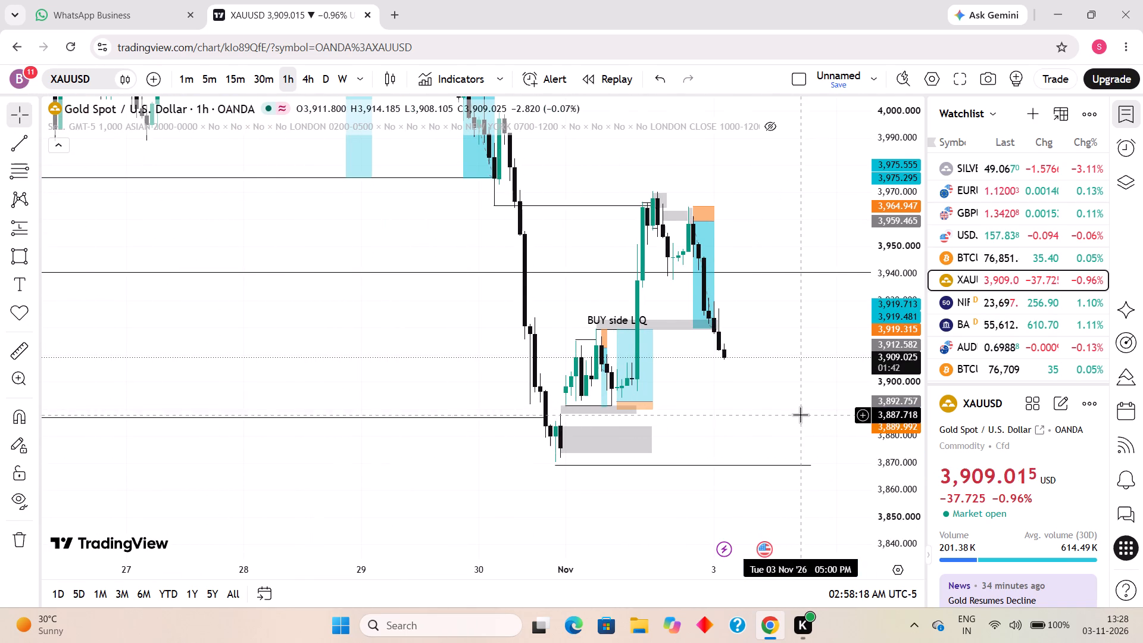
scroll(725, 448, up, 4)
click(605, 466)
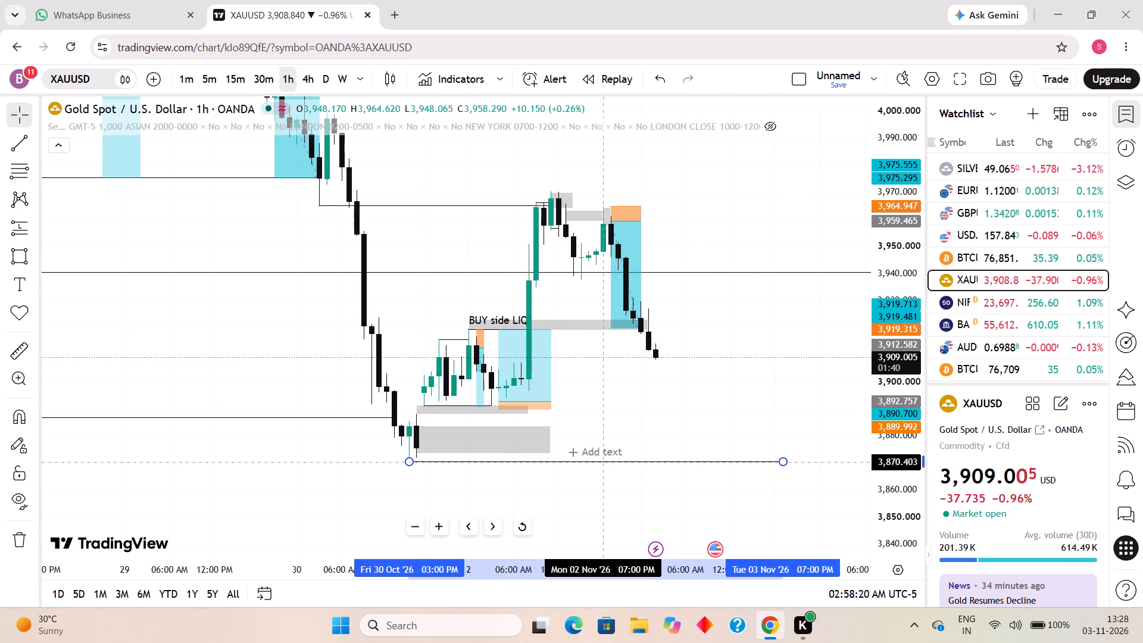
click(730, 391)
Hide the watchlist sidebar to give the gold chart the full width.
scroll(692, 409, up, 3)
scroll(692, 409, down, 6)
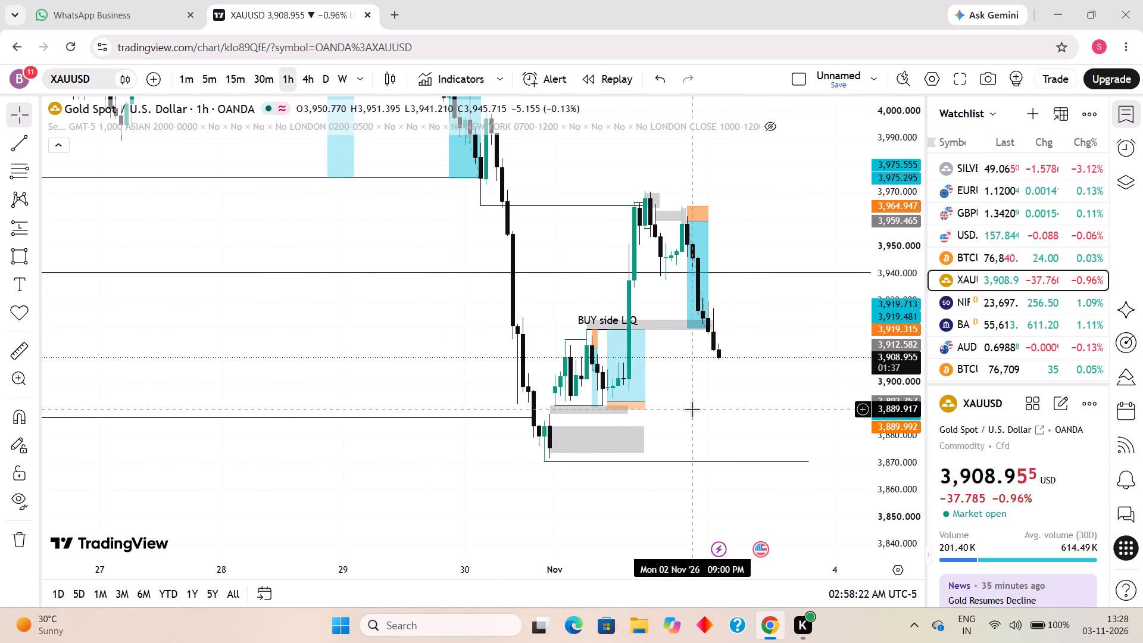
drag(898, 275, 890, 360)
scroll(825, 346, down, 6)
scroll(658, 431, up, 7)
scroll(678, 496, up, 7)
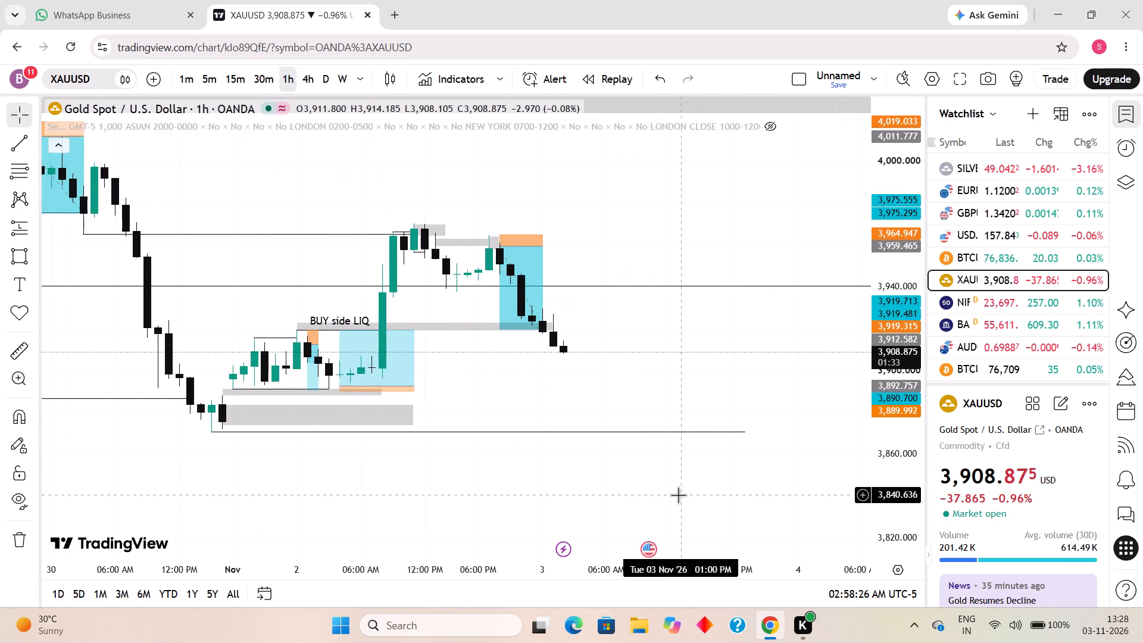
click(1128, 123)
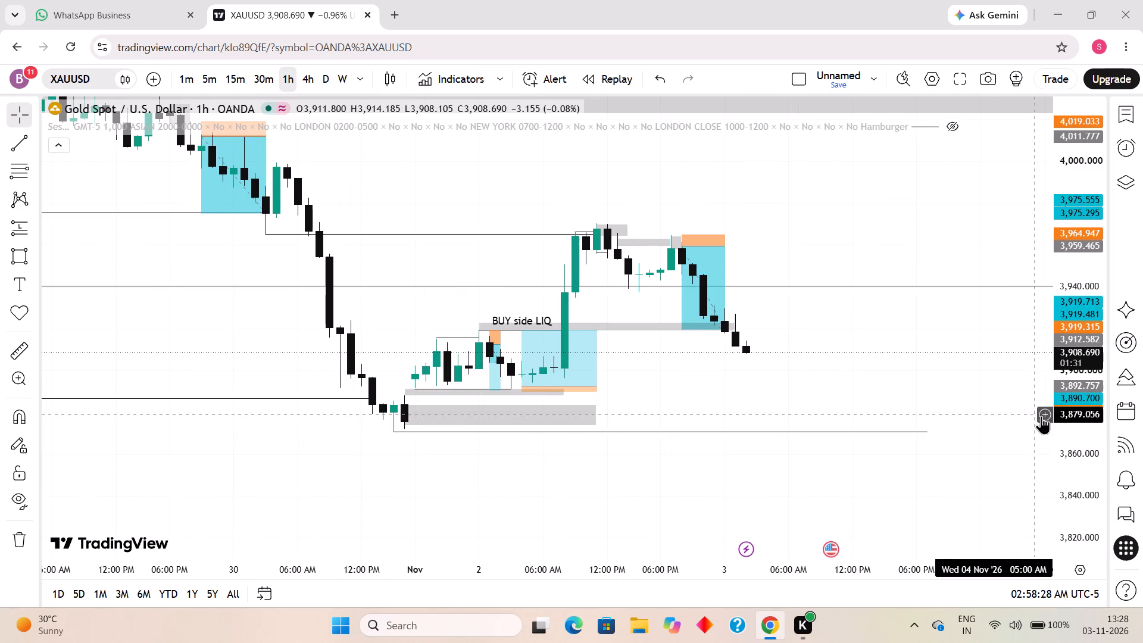
drag(1070, 441, 1050, 384)
Switch to the daily timeframe and draw a short horizontal trend line at the 2 November candle's high, about 3,969.07.
click(327, 75)
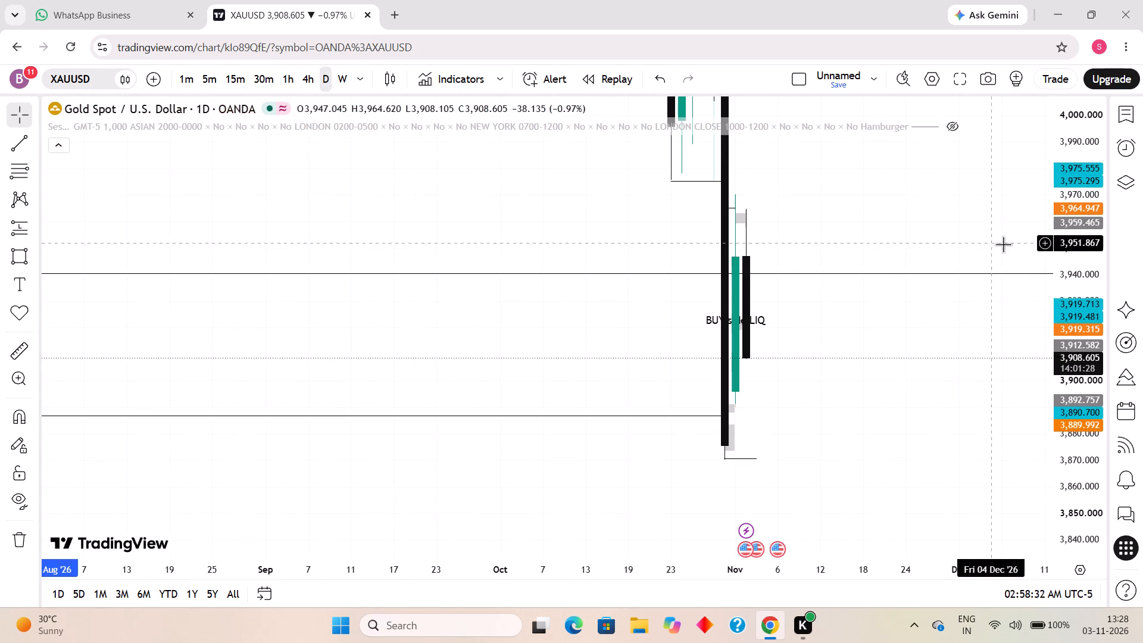
drag(1084, 270, 1014, 526)
scroll(854, 443, up, 2)
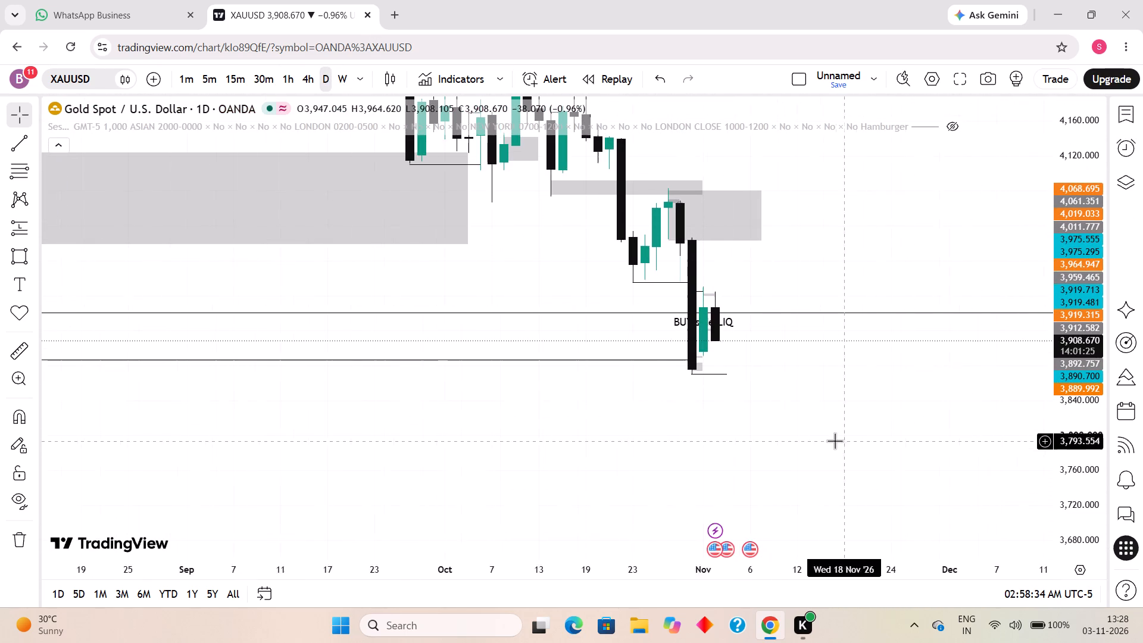
scroll(835, 441, up, 2)
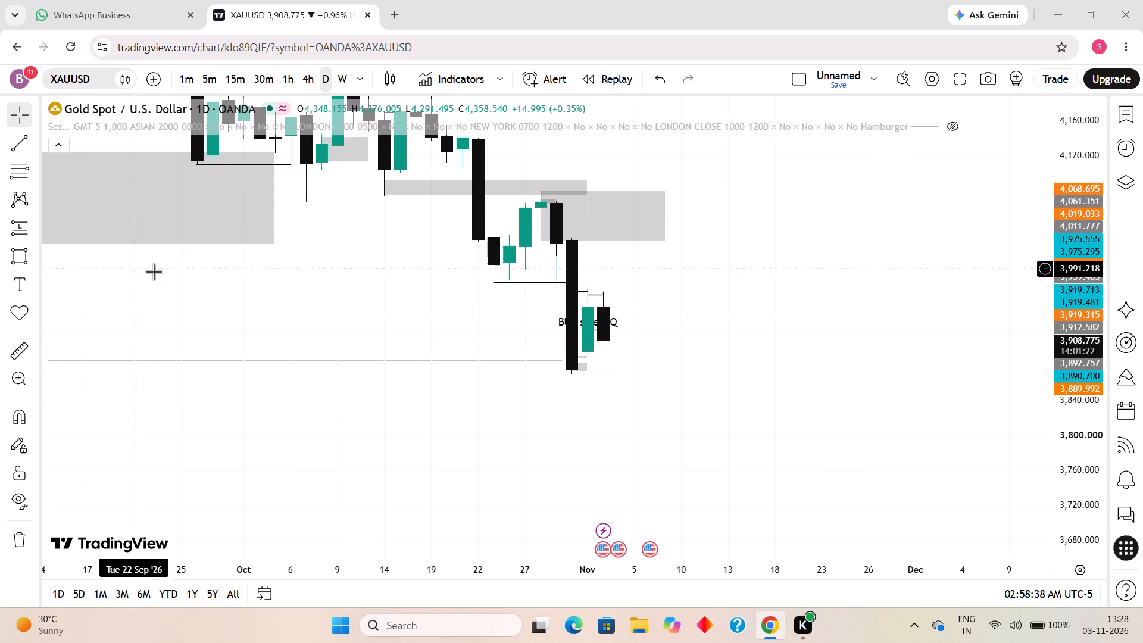
click(14, 142)
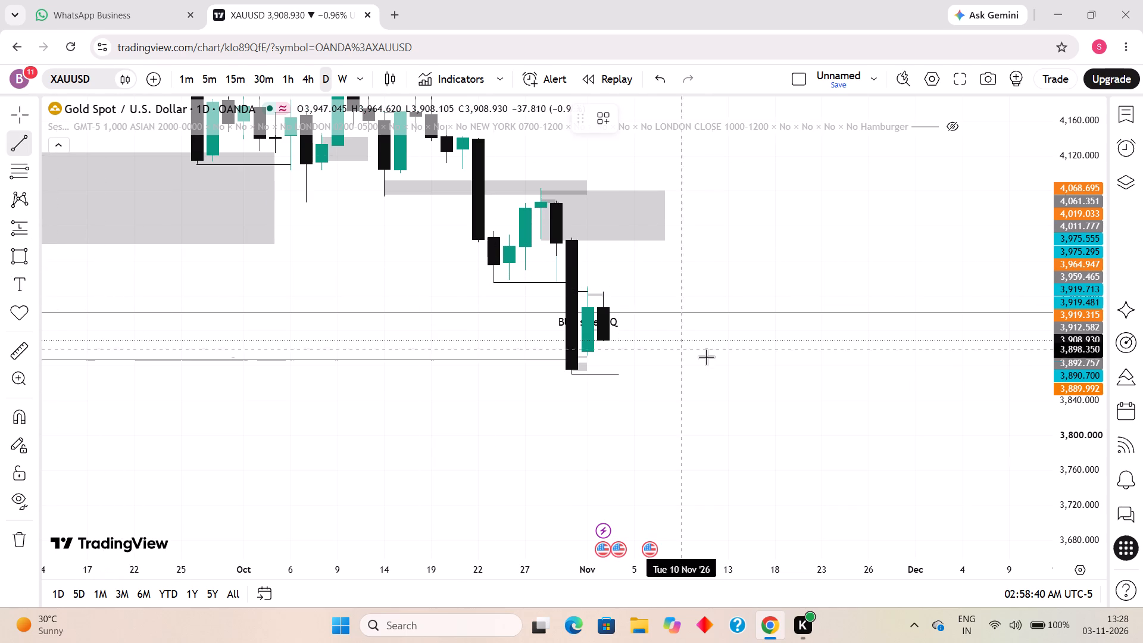
click(588, 288)
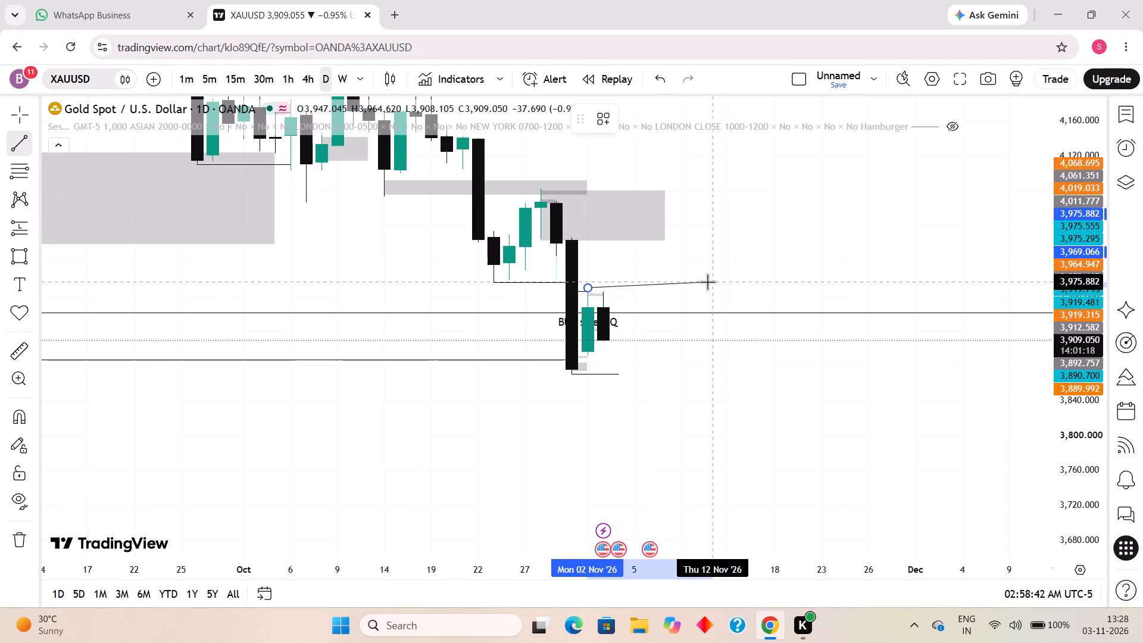
shift+click(622, 283)
click(673, 301)
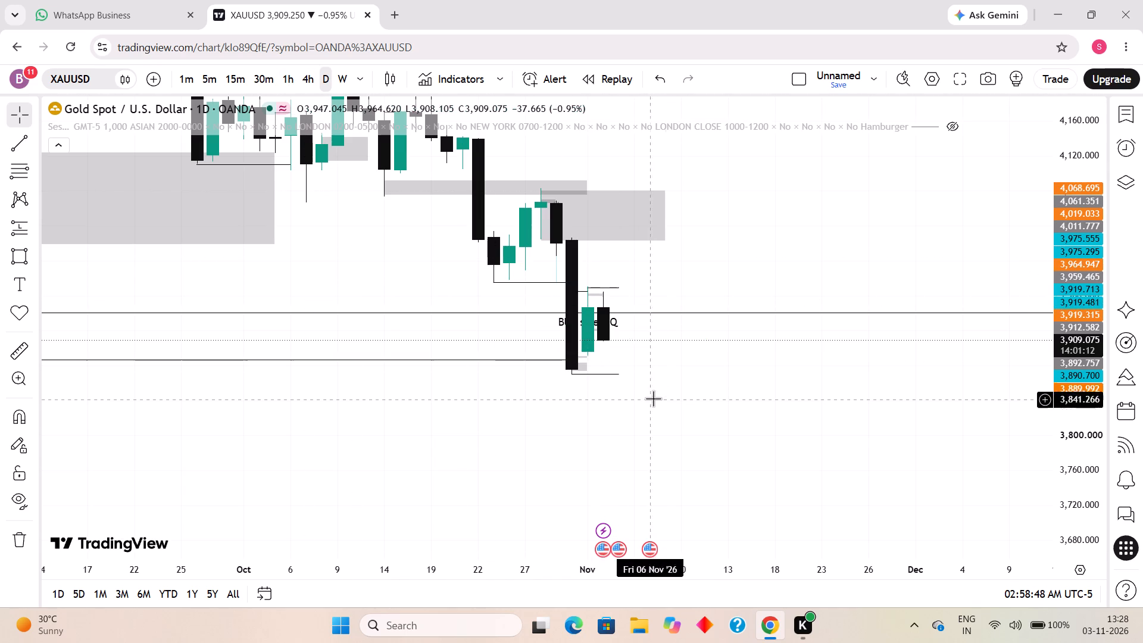
Return to the 1-hour timeframe and shift the new high line to the 2 November swing high, at about 3,970.
click(288, 82)
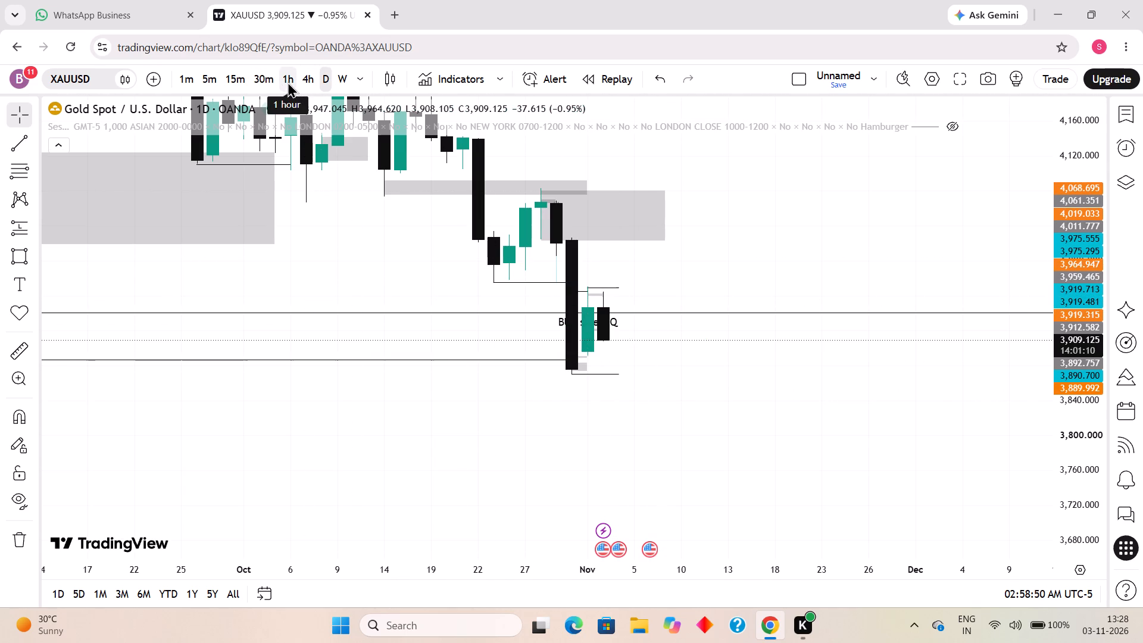
scroll(423, 219, down, 9)
drag(1089, 470, 1063, 364)
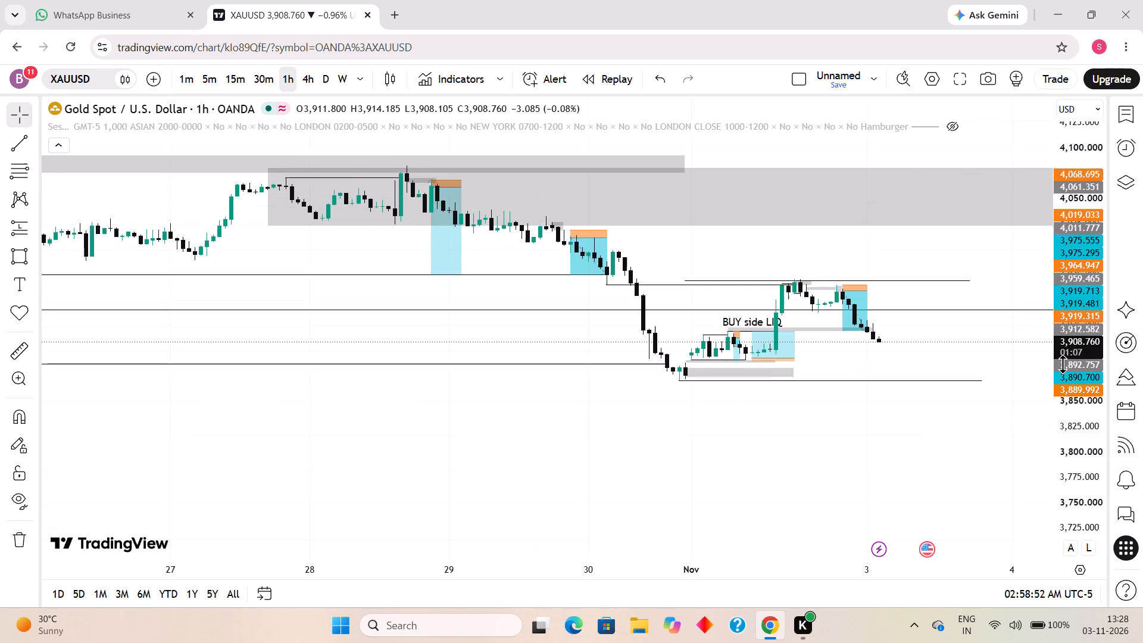
drag(1063, 364, 1038, 135)
drag(933, 257, 893, 387)
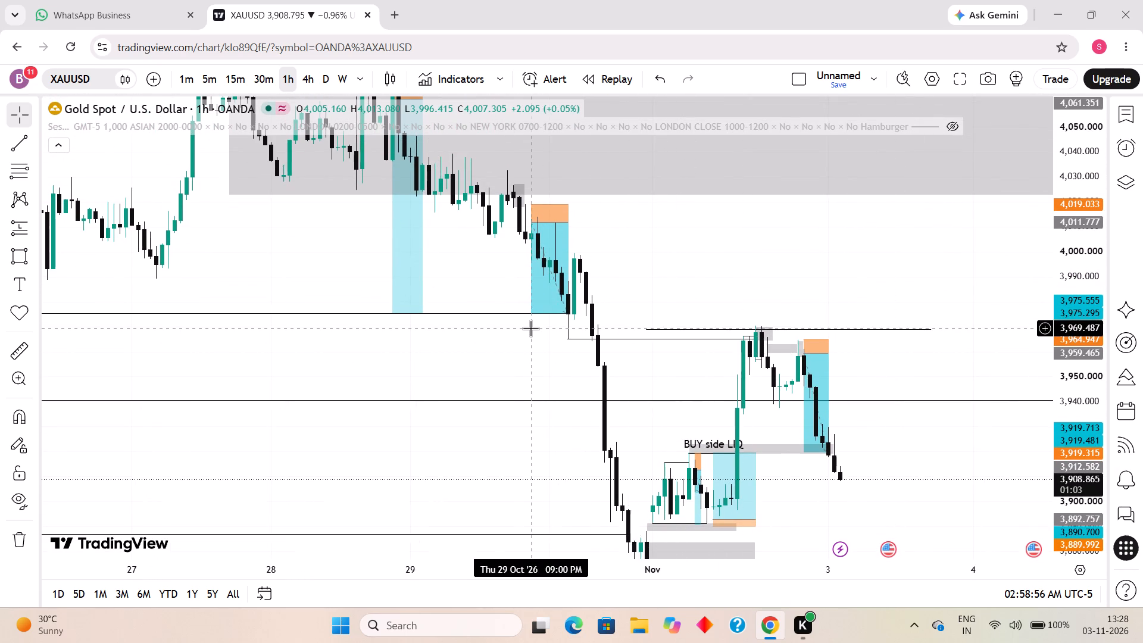
scroll(530, 328, up, 1)
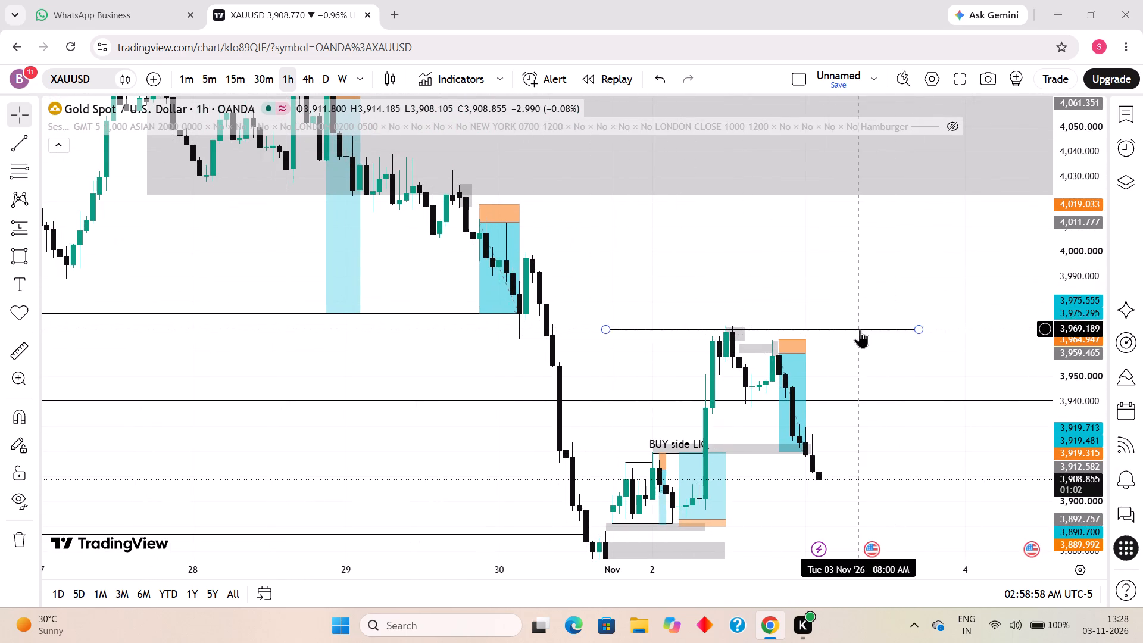
drag(860, 329, 958, 326)
drag(953, 386, 953, 385)
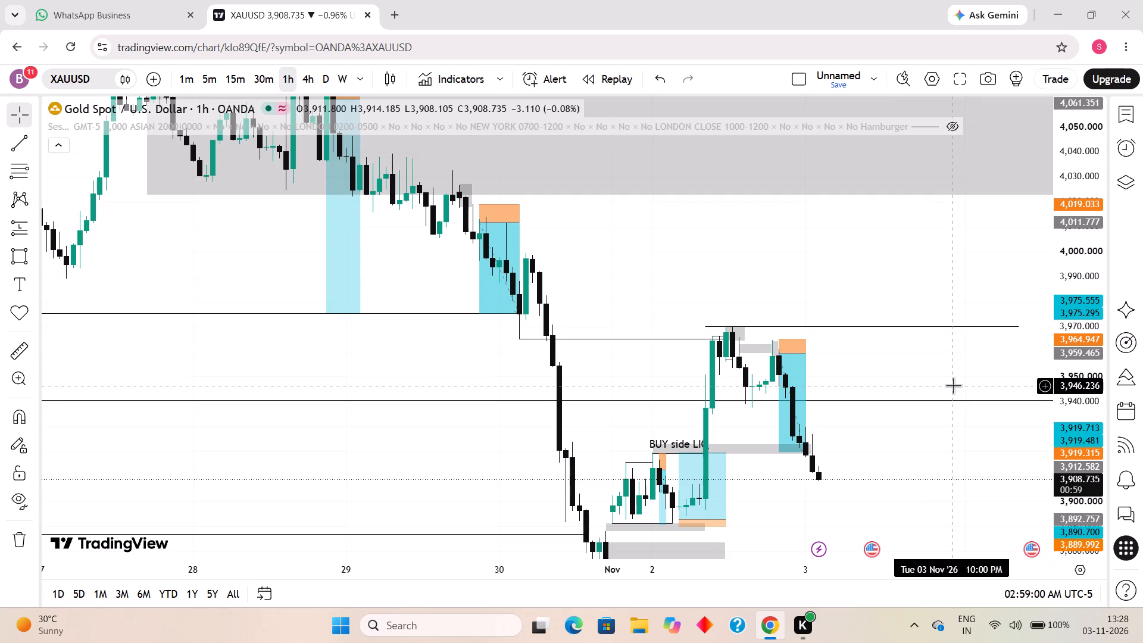
Examine gold's 1-hour price action between the new high and low lines and the older marked zones back to September.
drag(953, 385, 826, 292)
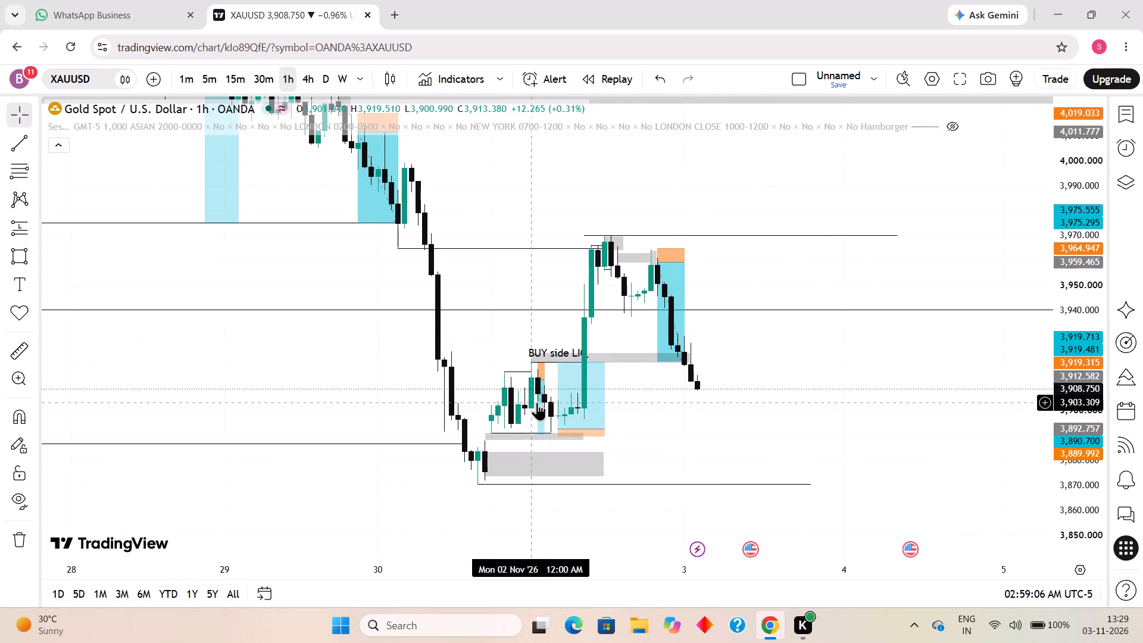
drag(895, 390, 858, 503)
drag(1079, 292, 1040, 481)
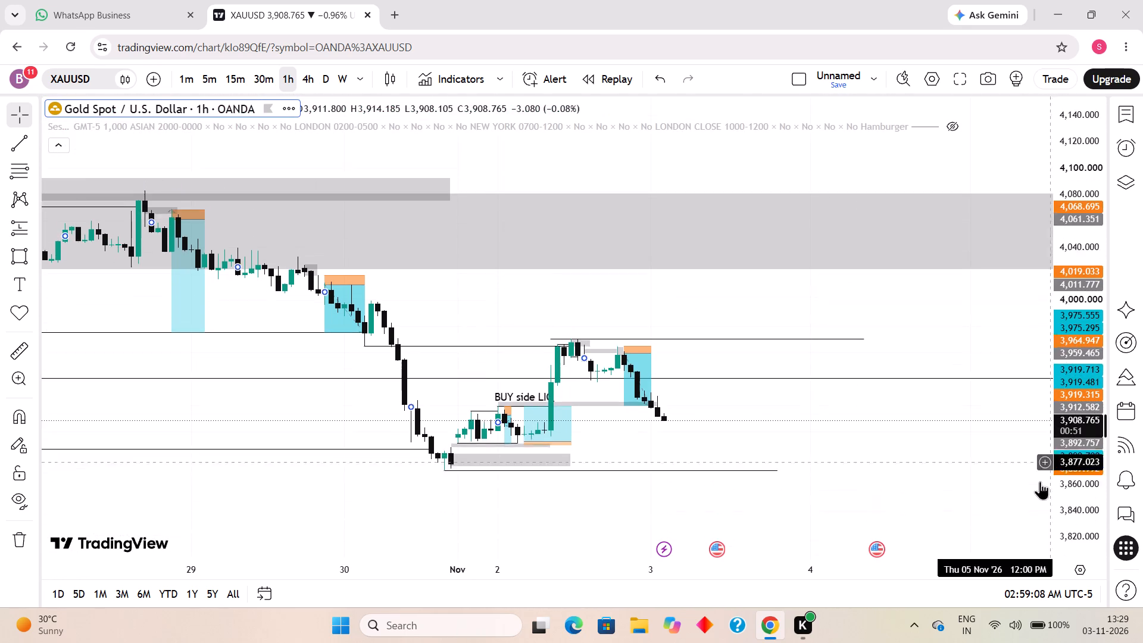
drag(1040, 481, 1033, 486)
scroll(604, 324, down, 15)
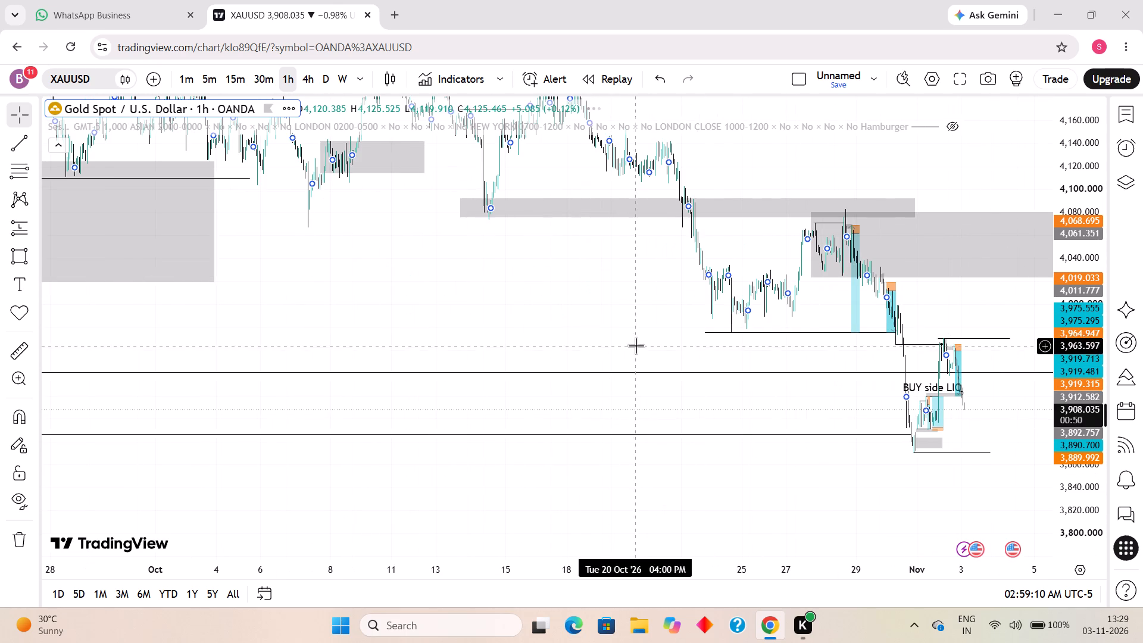
scroll(445, 270, down, 7)
drag(679, 317, 749, 545)
scroll(689, 316, up, 7)
scroll(546, 298, up, 5)
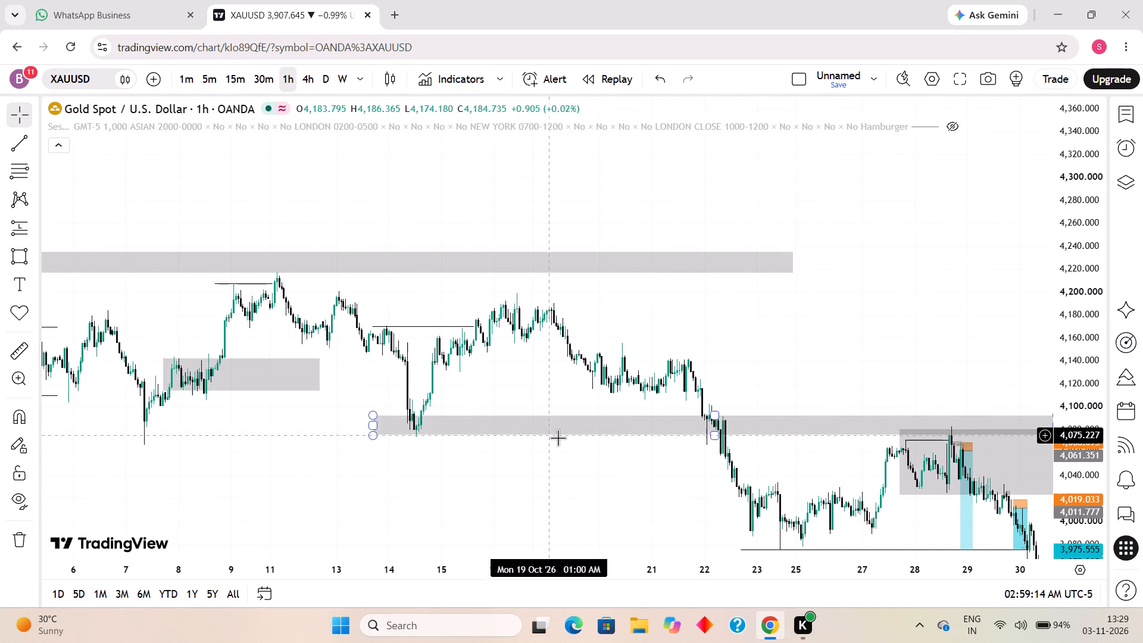
drag(704, 334, 690, 250)
scroll(686, 256, down, 7)
drag(1092, 214, 1079, 352)
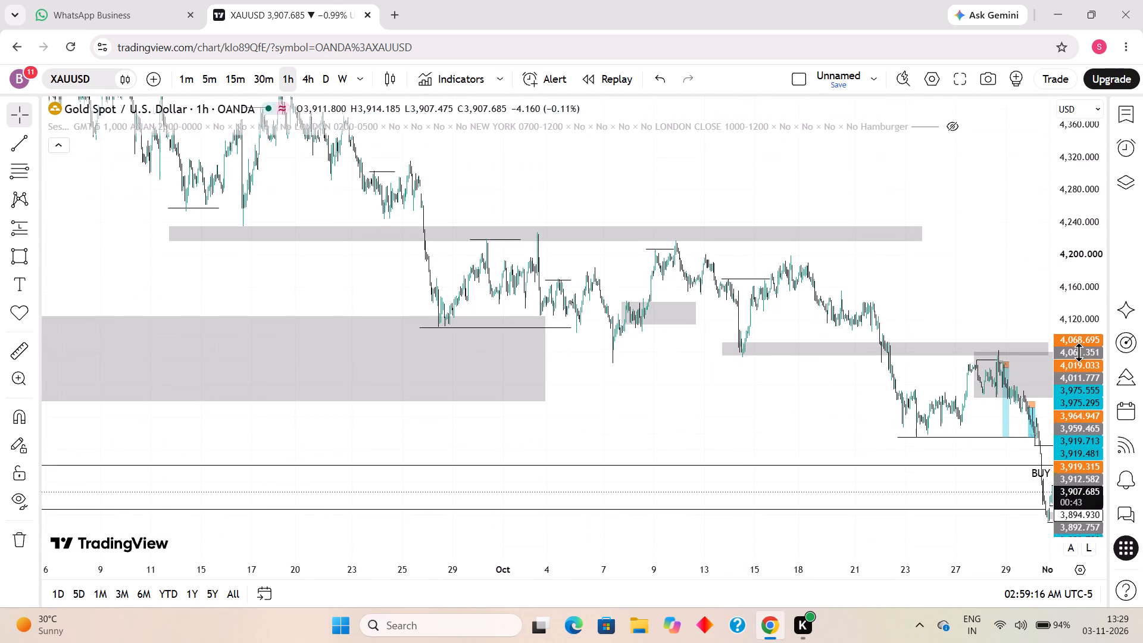
Examine gold's recent 1-hour price action around the marked short and long setups, the BUY side LIQ level and the nearby zones.
drag(1079, 352, 1071, 358)
drag(834, 416, 519, 357)
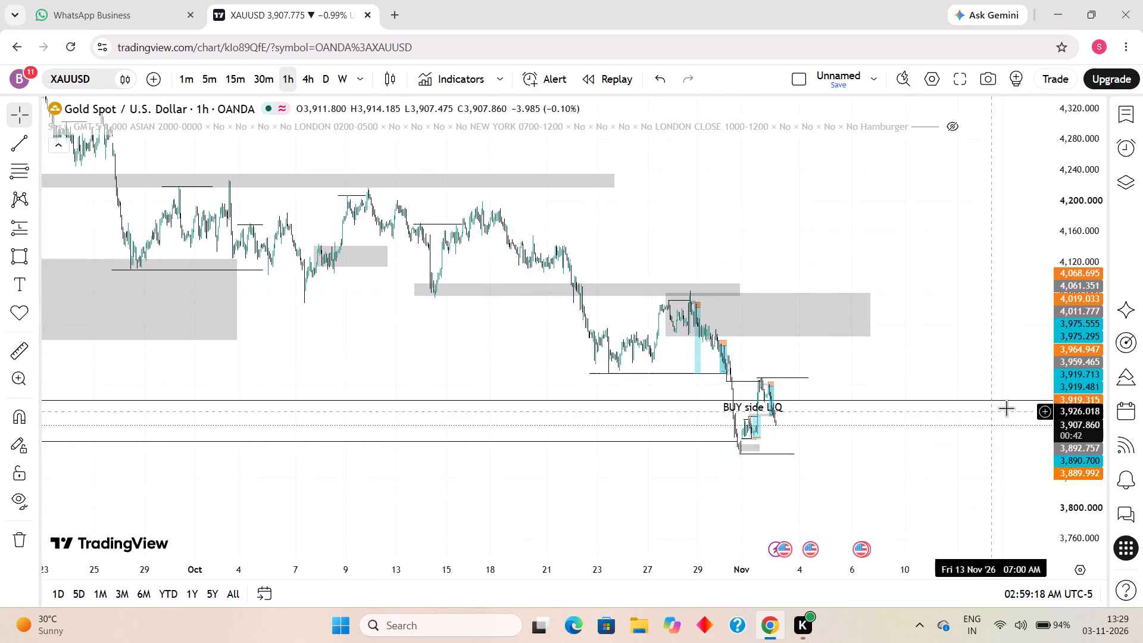
drag(1098, 466, 1028, 308)
scroll(630, 491, up, 4)
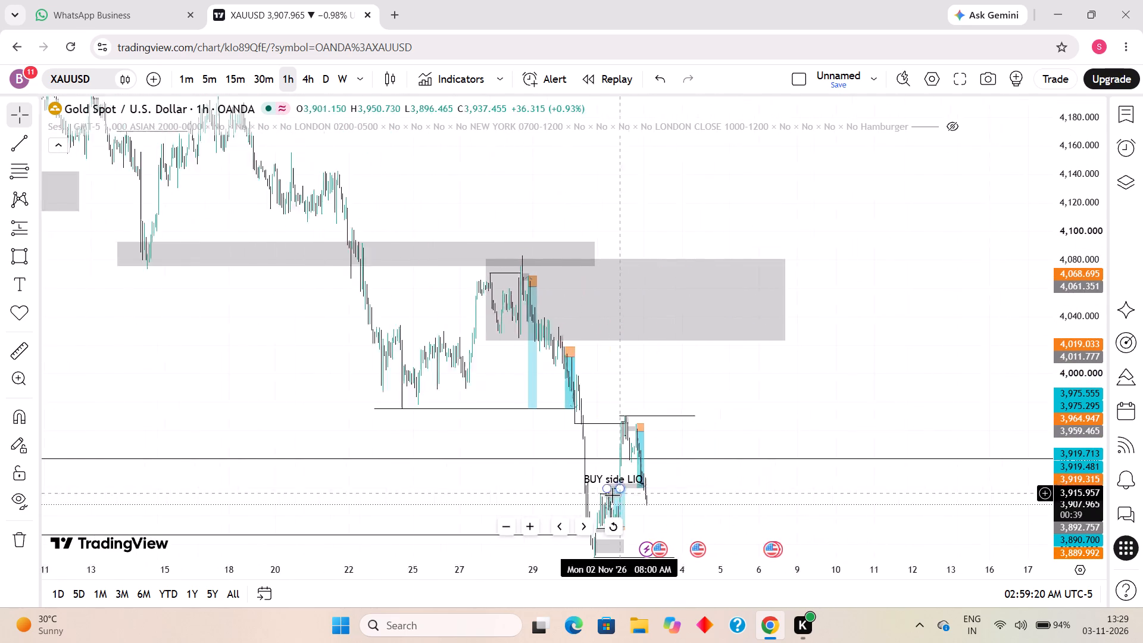
scroll(612, 495, up, 2)
drag(729, 419, 882, 305)
scroll(648, 392, up, 4)
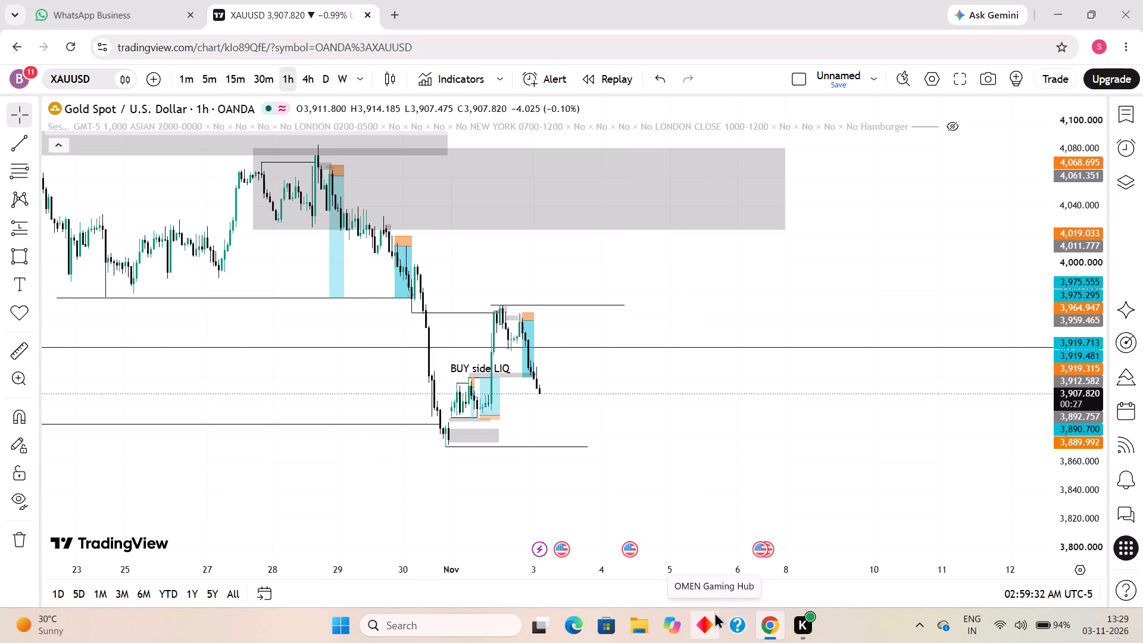
scroll(725, 289, down, 6)
scroll(934, 407, up, 2)
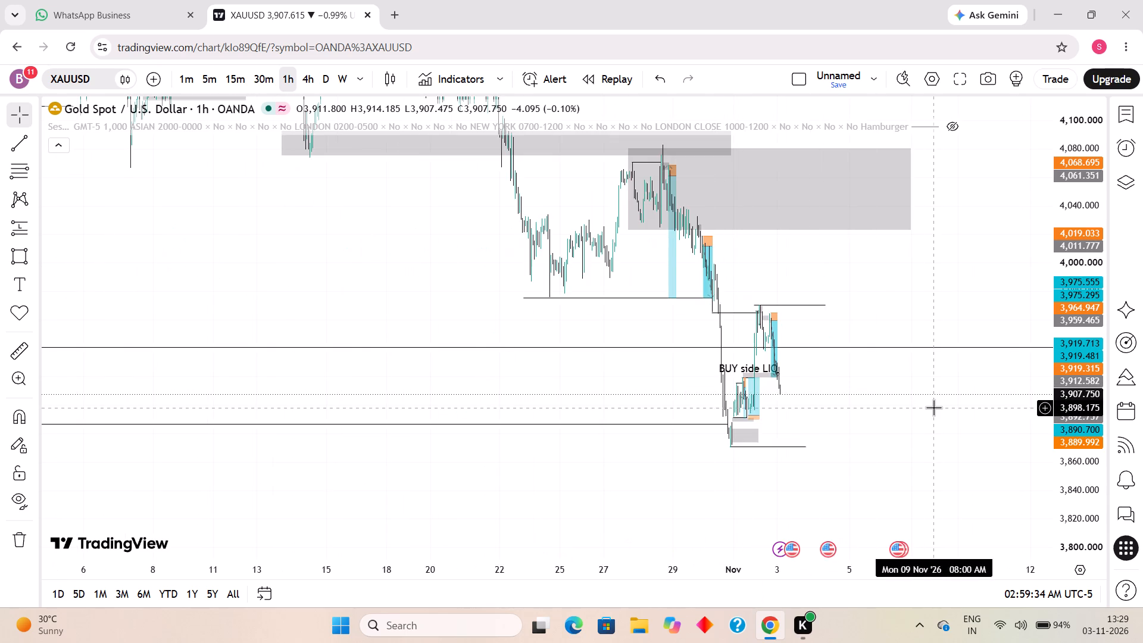
scroll(933, 407, up, 4)
scroll(875, 407, up, 6)
scroll(381, 301, up, 3)
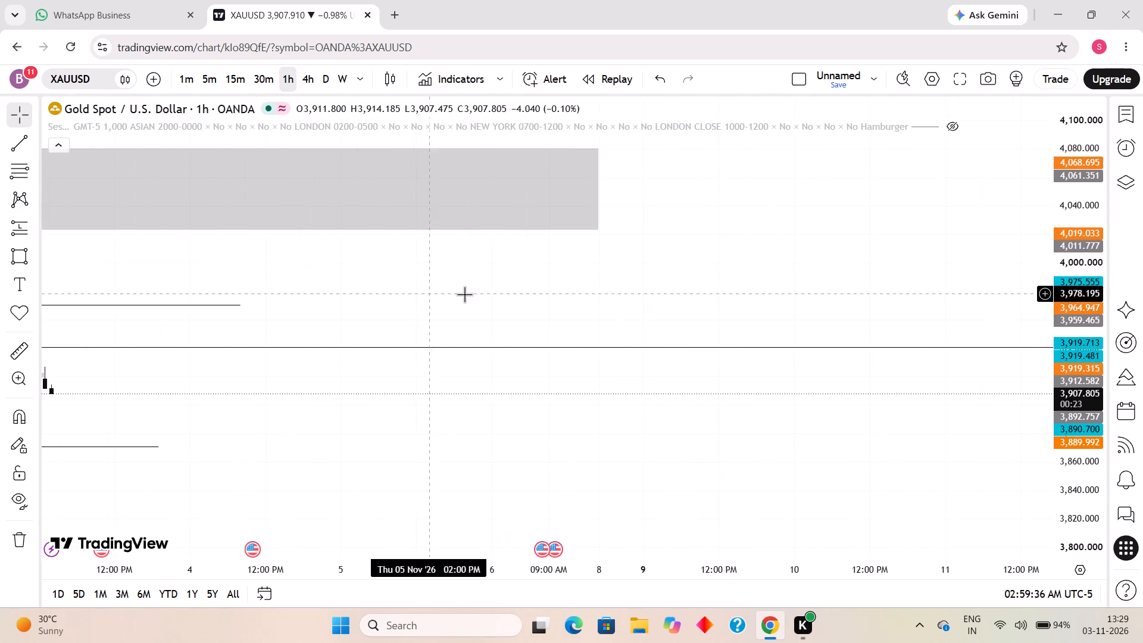
drag(464, 294, 885, 264)
scroll(807, 271, down, 5)
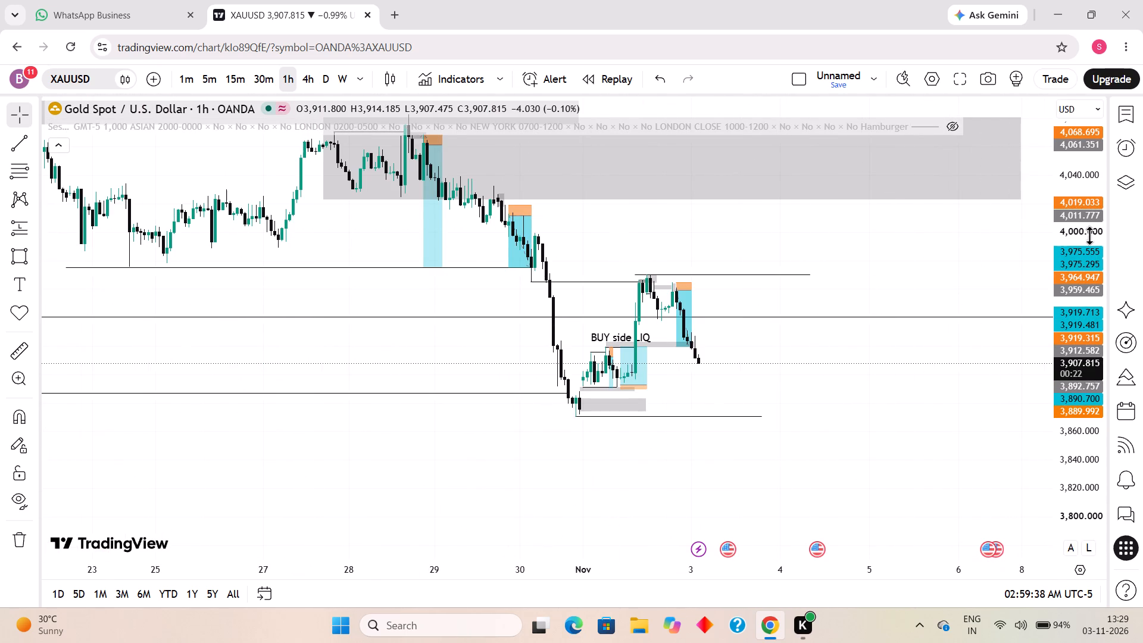
Examine gold's older 1-hour structure and marked zones back to June, then return to the latest November price action.
drag(1051, 258, 1043, 385)
drag(1084, 242, 1063, 403)
scroll(735, 406, down, 9)
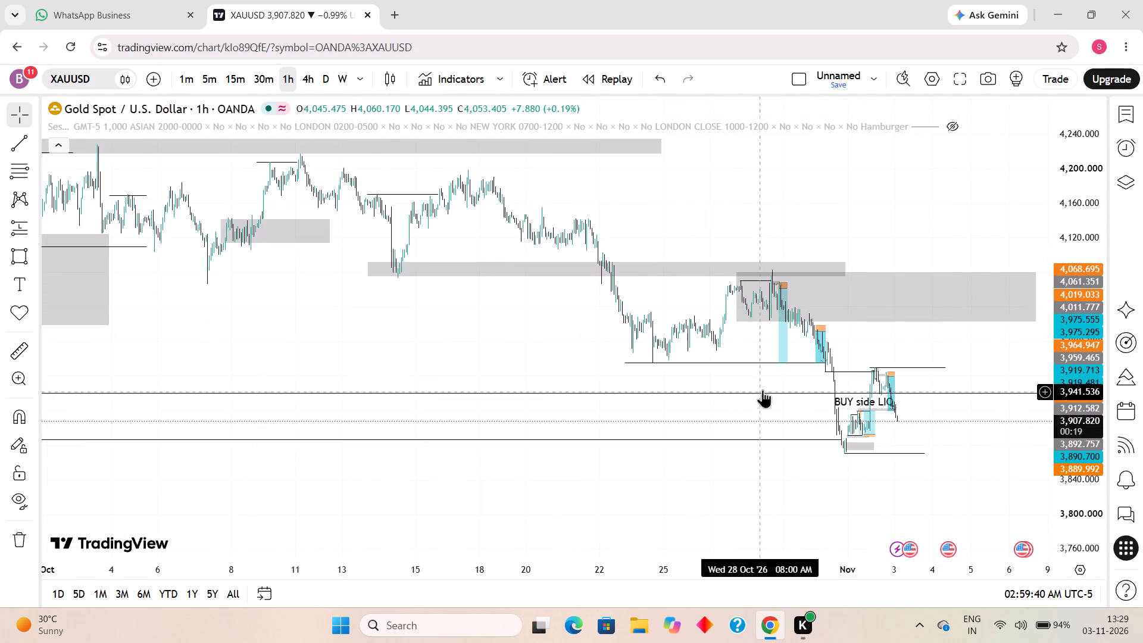
scroll(766, 388, down, 8)
drag(679, 308, 744, 425)
scroll(614, 357, down, 8)
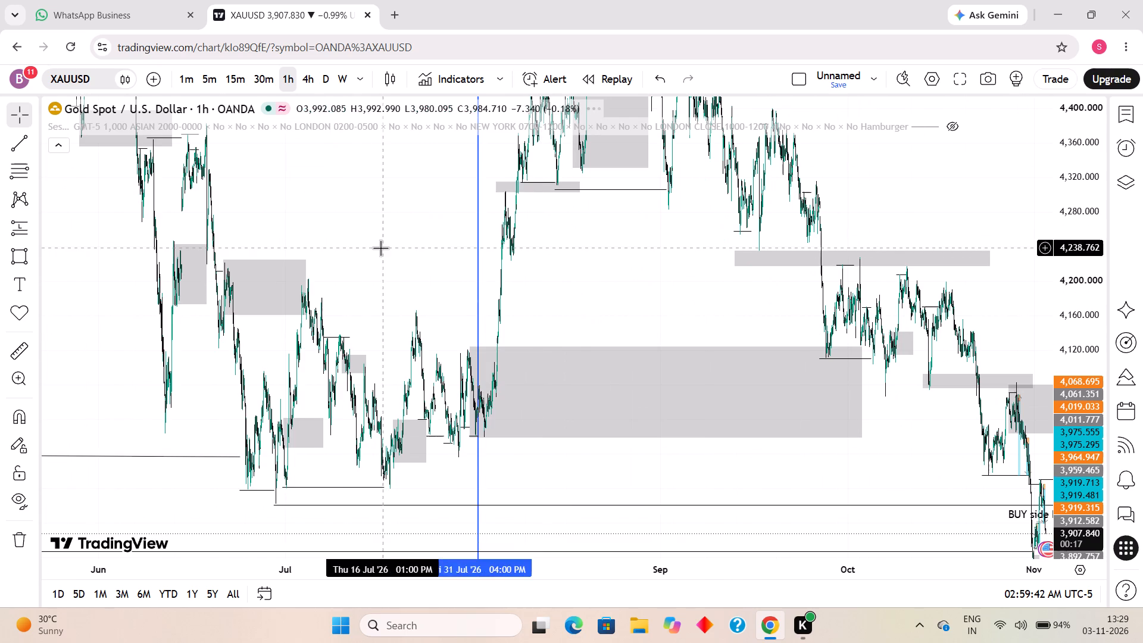
scroll(1013, 304, up, 16)
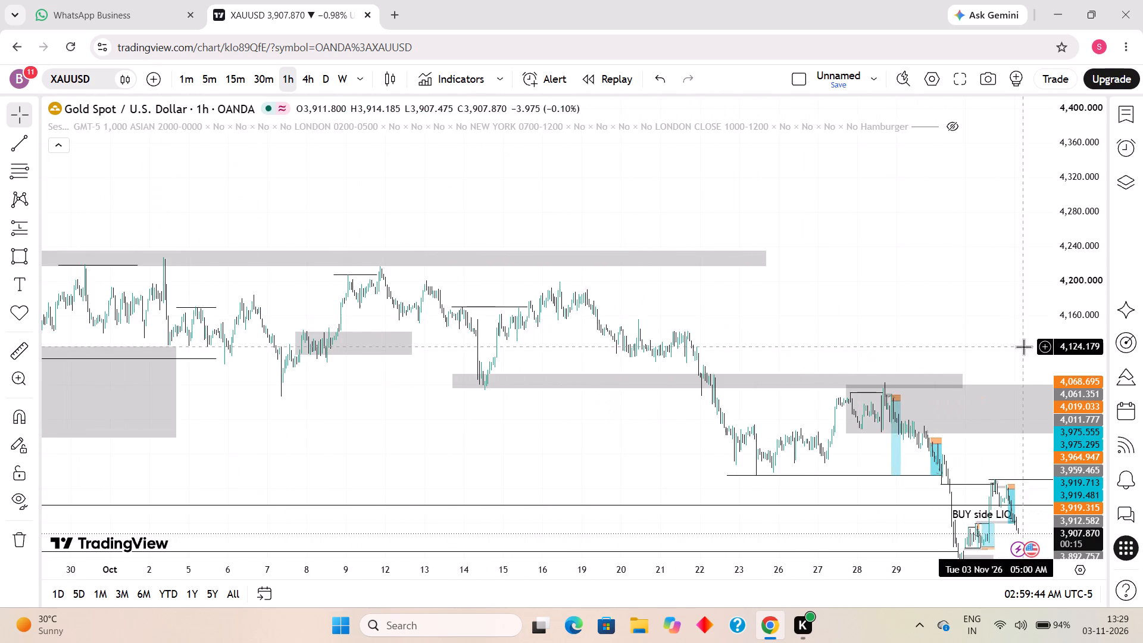
drag(986, 339, 718, 165)
drag(1087, 446, 1091, 238)
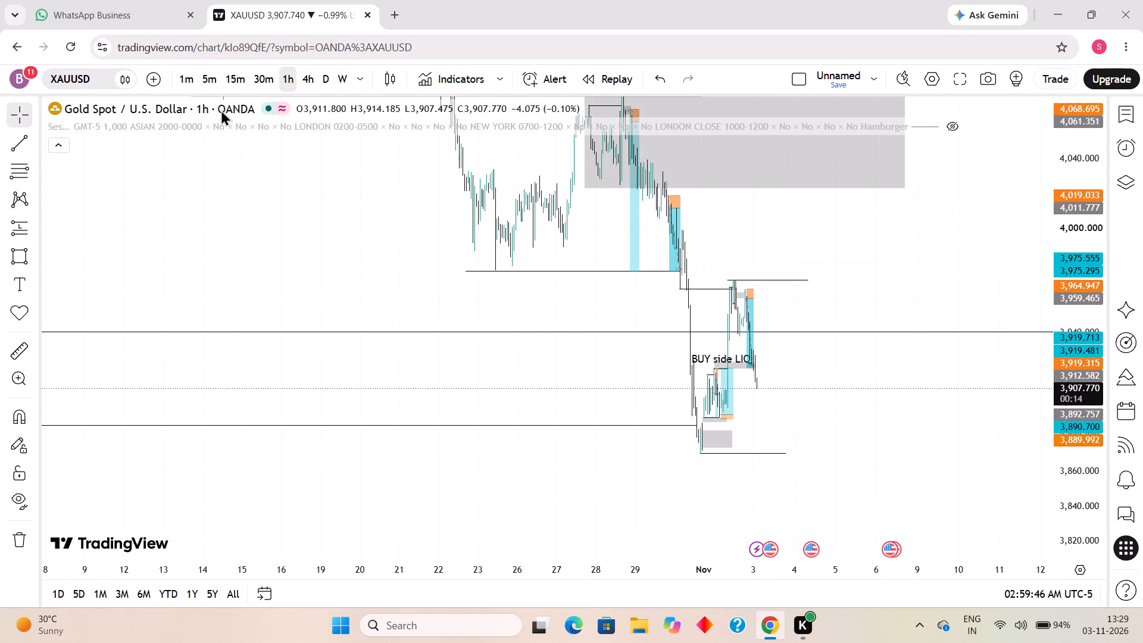
Show the trading session labels and draw a short horizontal trend line at about 3,930.6 from 2 November 11 PM to 3 November.
click(947, 129)
scroll(792, 311, up, 6)
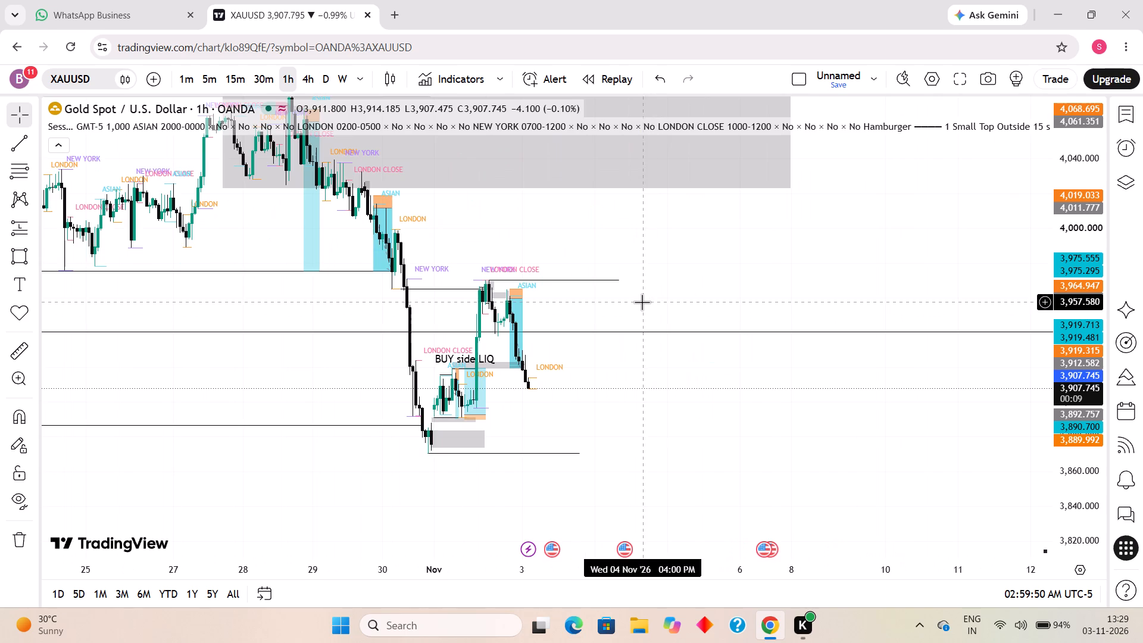
drag(642, 302, 920, 304)
scroll(751, 330, up, 10)
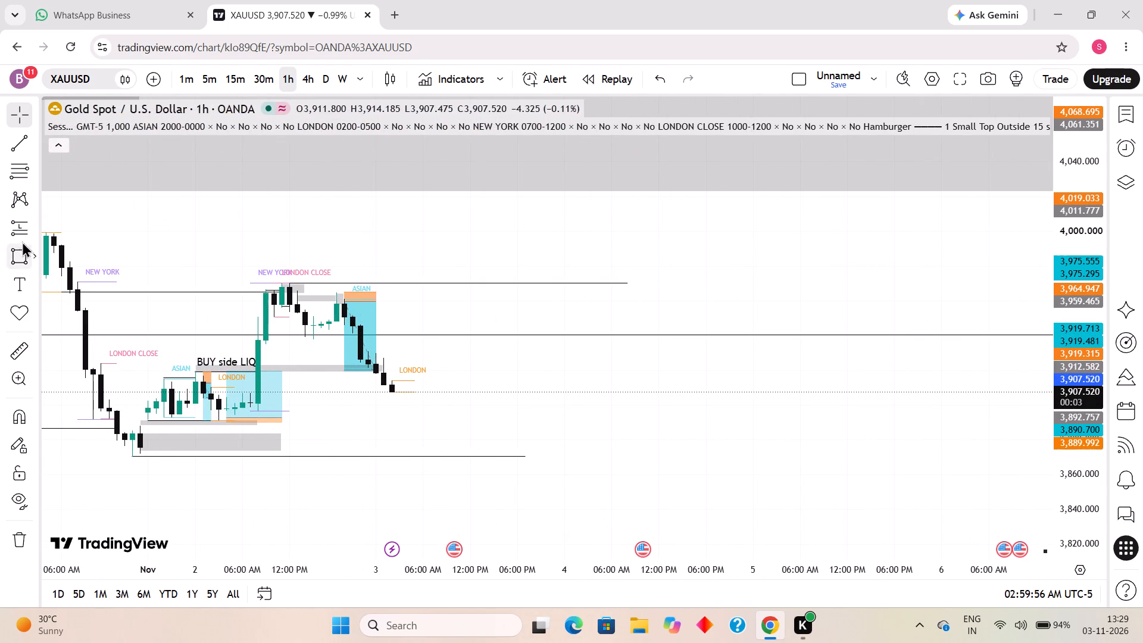
click(14, 154)
click(367, 352)
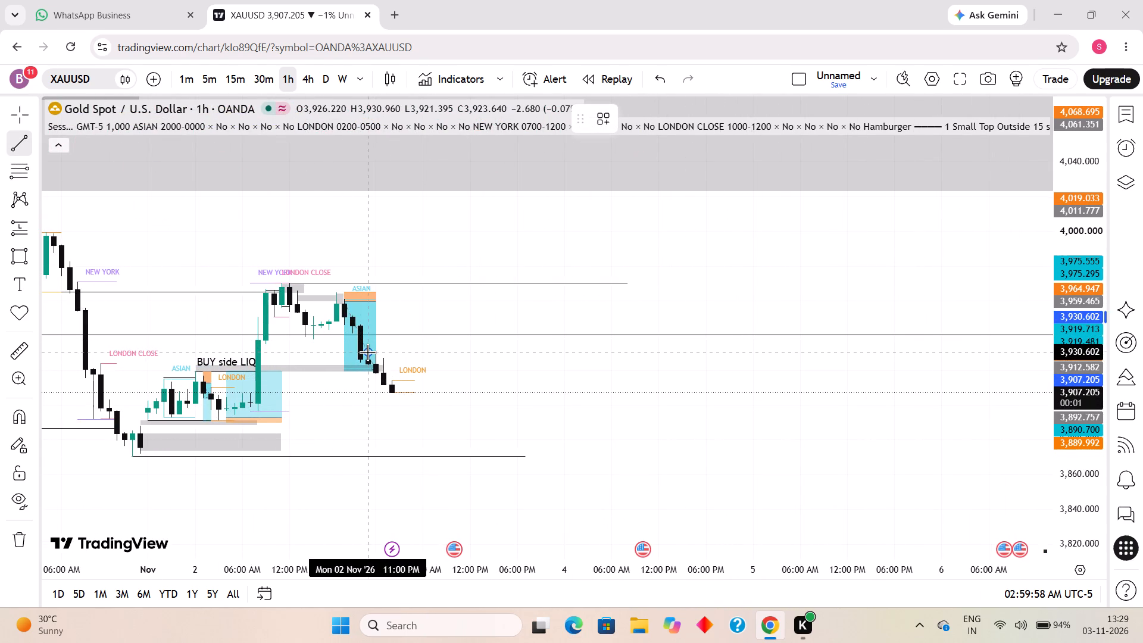
shift+click(454, 348)
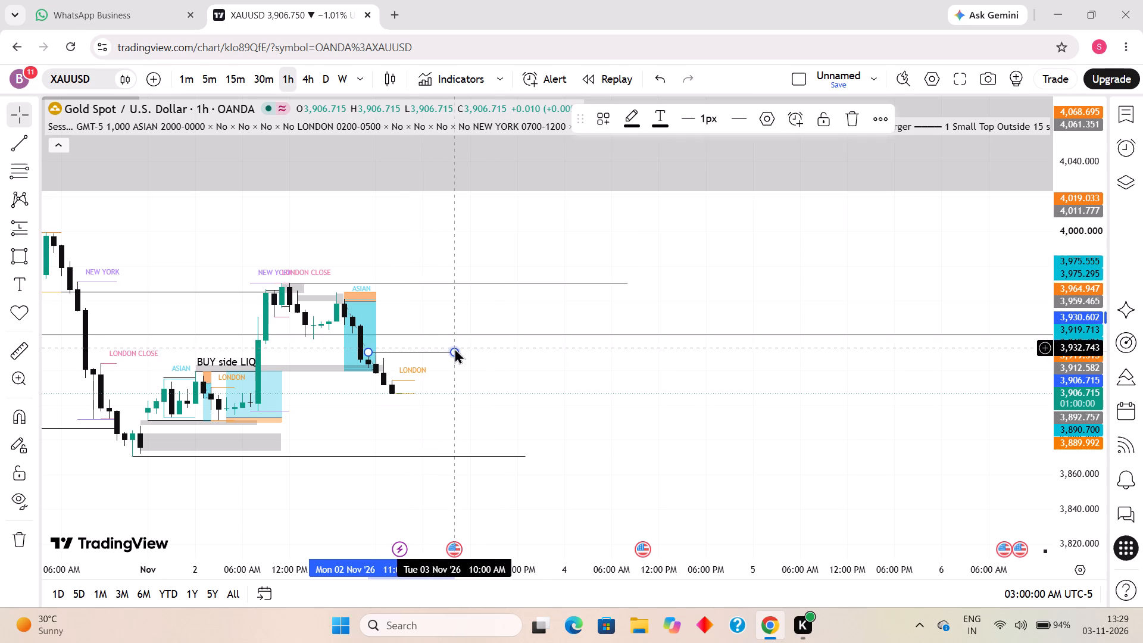
click(493, 401)
Hide the trading session labels on the gold chart.
click(1083, 300)
scroll(730, 258, down, 8)
drag(845, 417, 868, 373)
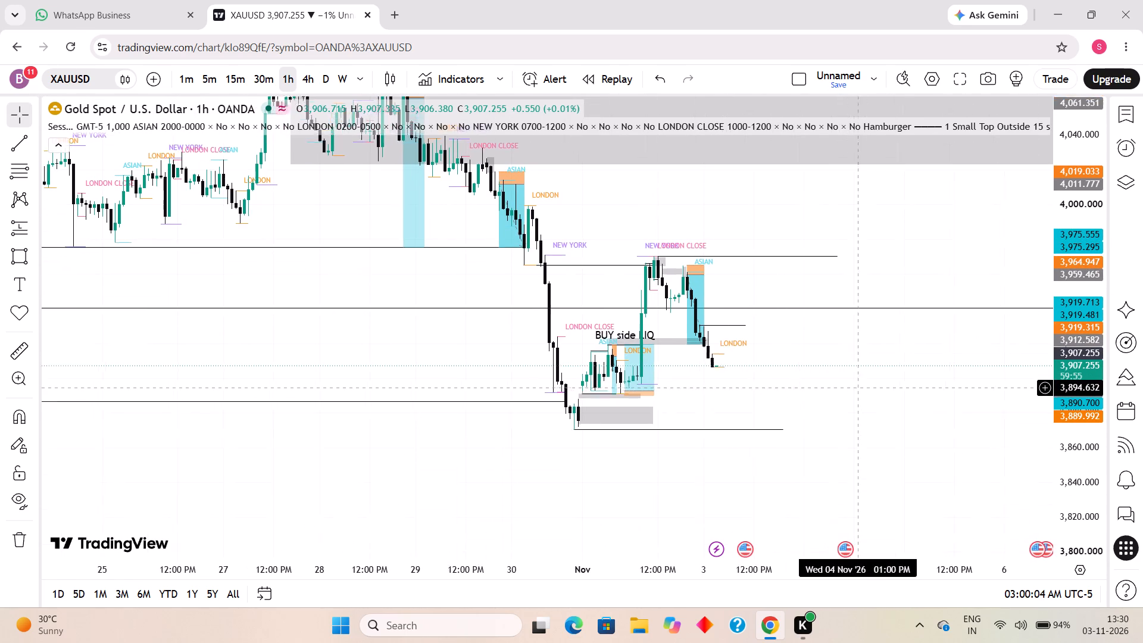
drag(868, 373, 869, 372)
click(953, 127)
drag(1078, 269, 1081, 280)
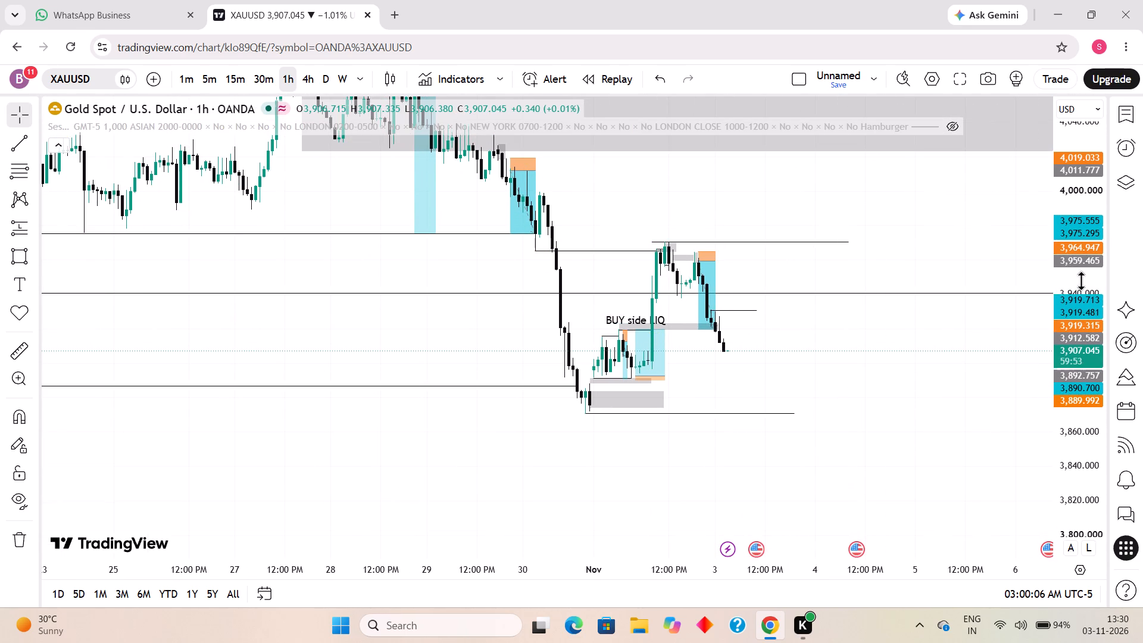
drag(1081, 280, 1082, 285)
scroll(866, 402, up, 7)
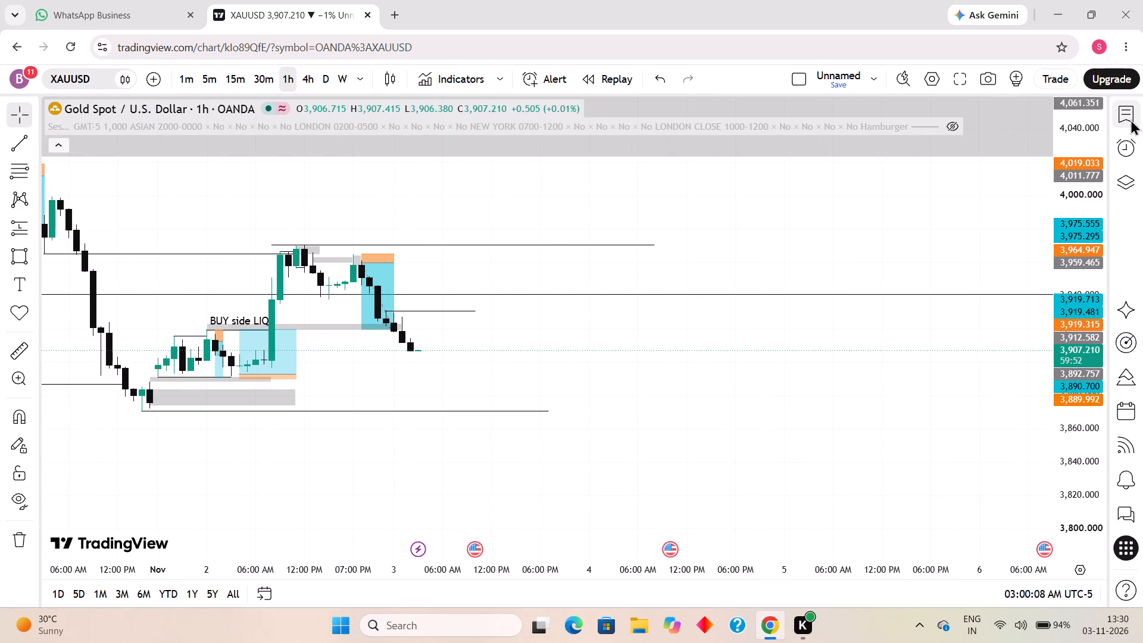
Show the watchlist sidebar and switch the chart to US30, the Dow Jones Industrial Average.
click(1130, 119)
scroll(1023, 372, down, 3)
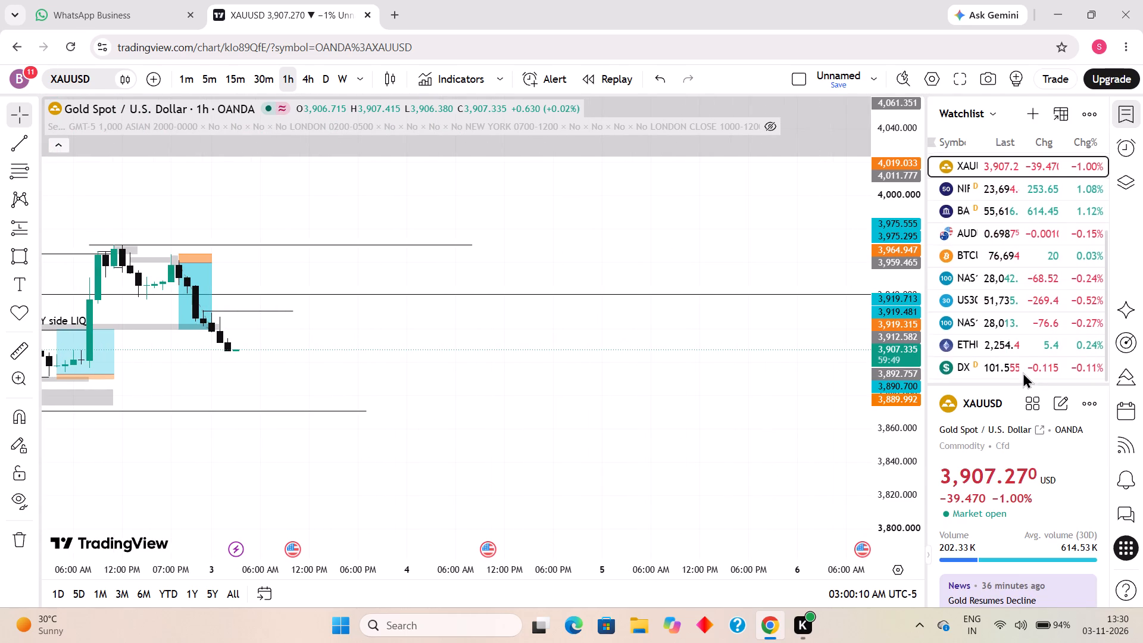
click(997, 306)
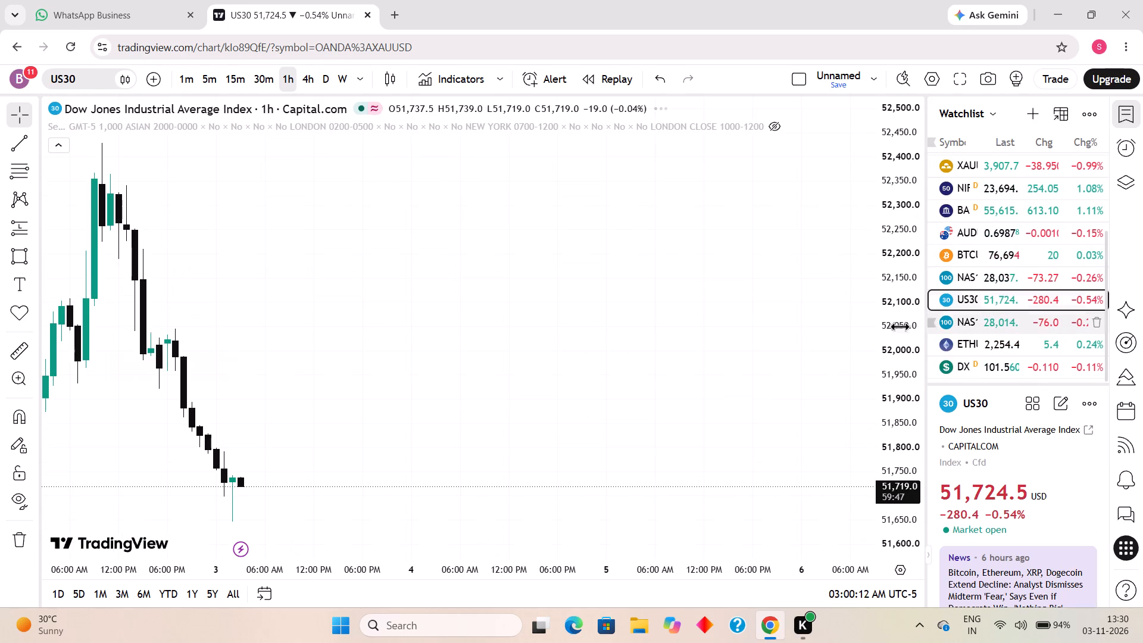
scroll(636, 339, down, 8)
drag(905, 276, 860, 455)
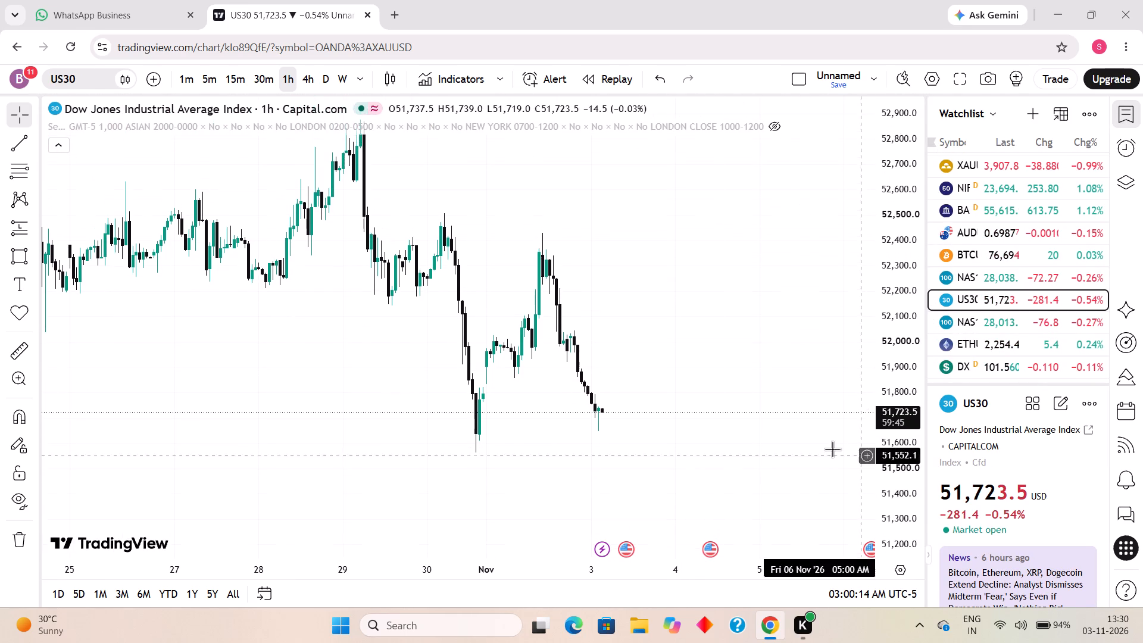
Examine US30's swing highs and lows on the daily, 15-minute, 1-hour and 4-hour timeframes, ending on the daily chart.
click(330, 88)
scroll(434, 273, up, 5)
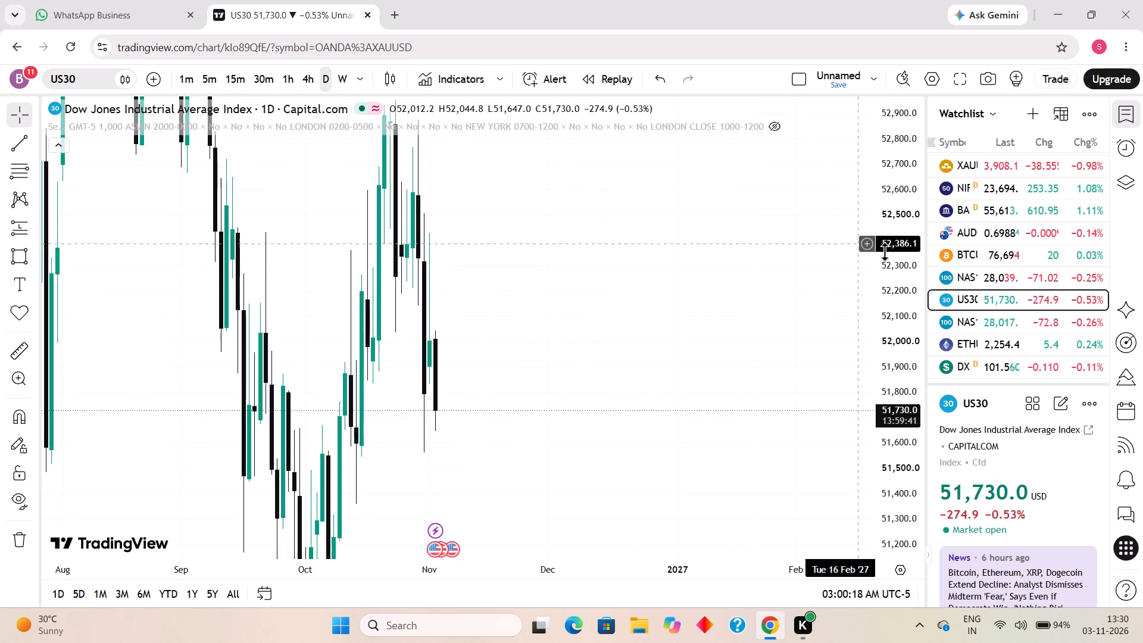
drag(917, 260, 816, 488)
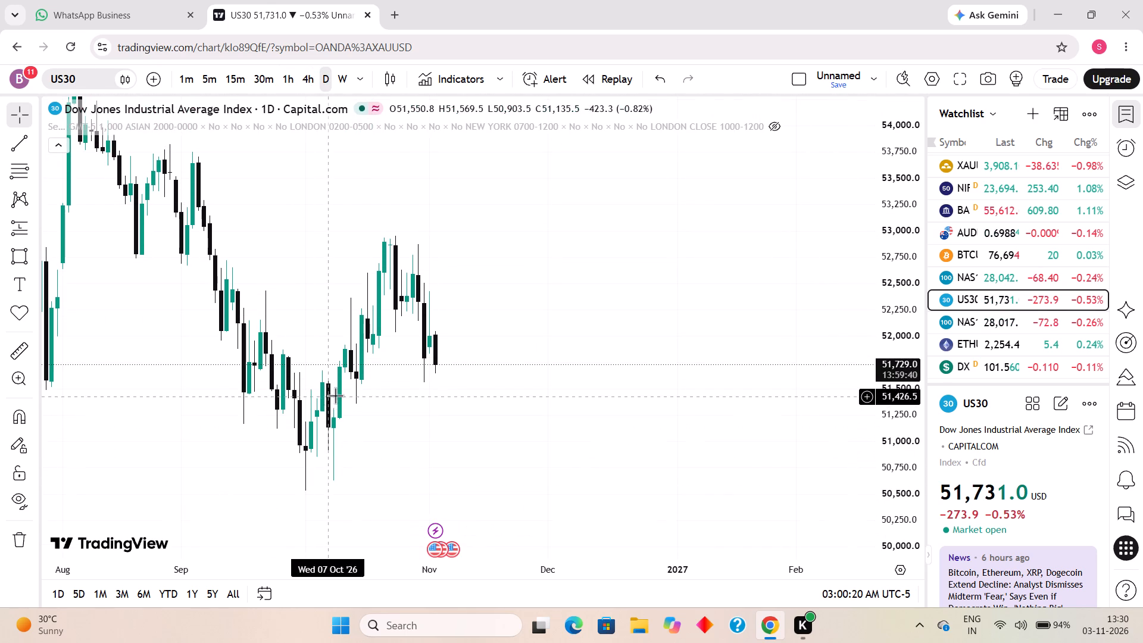
drag(532, 401, 686, 434)
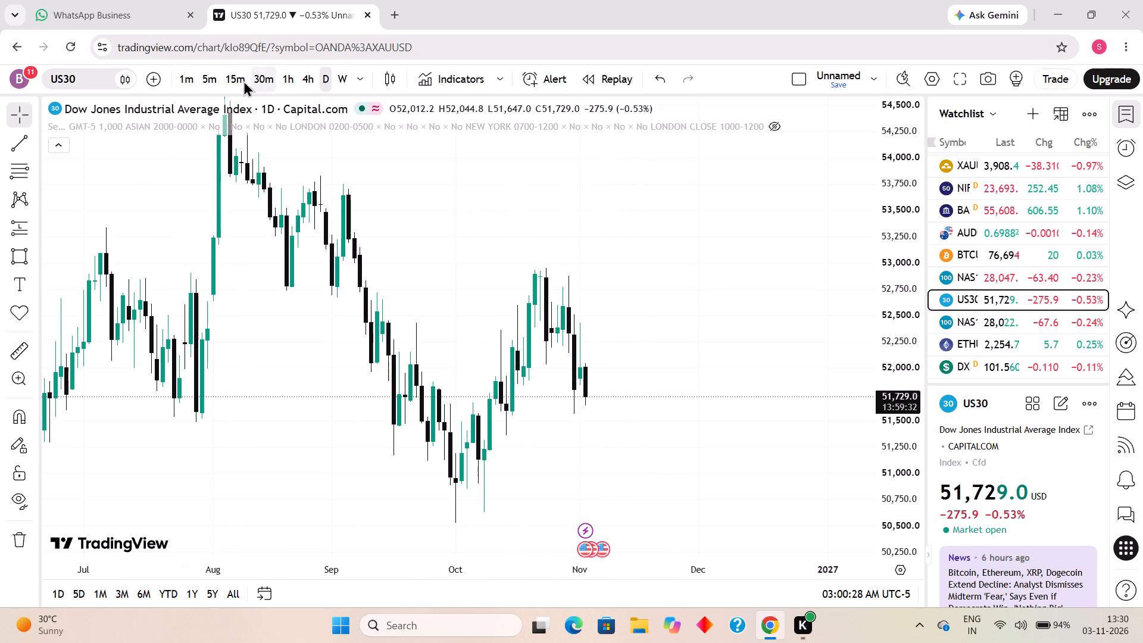
click(226, 79)
scroll(345, 224, down, 20)
scroll(345, 224, down, 4)
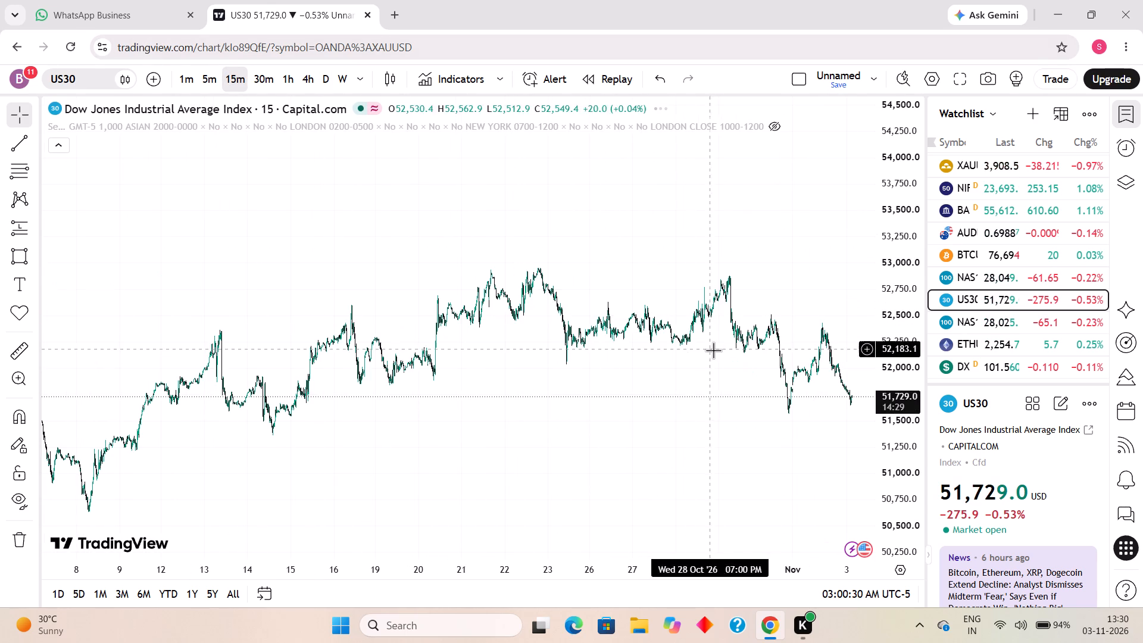
scroll(368, 117, down, 8)
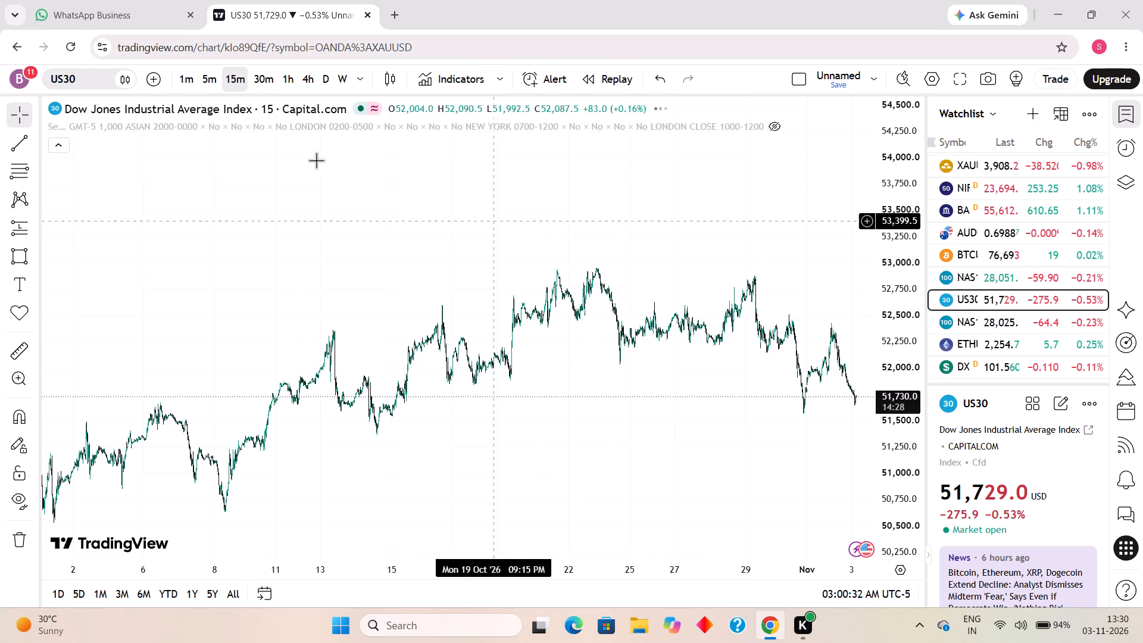
click(290, 84)
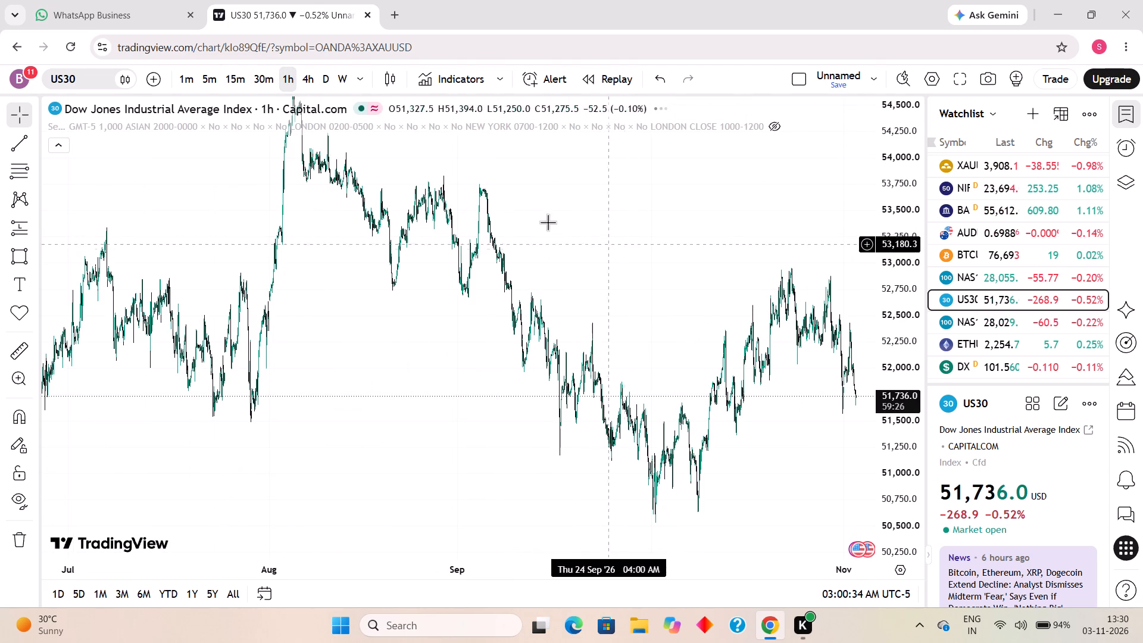
click(317, 70)
click(330, 81)
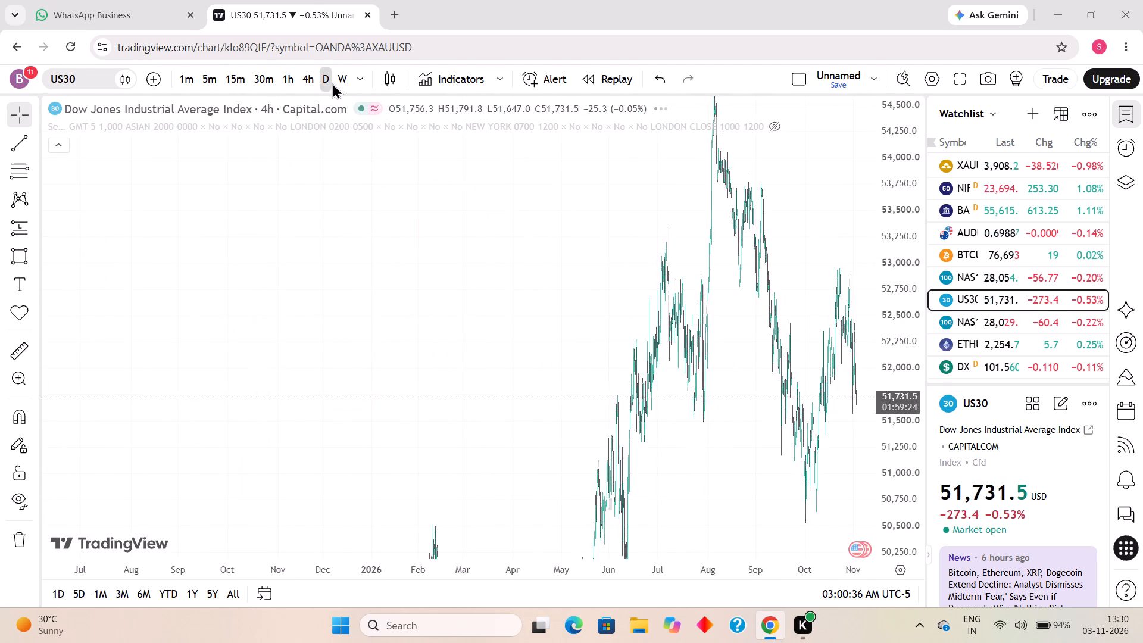
scroll(598, 246, up, 20)
scroll(598, 246, up, 9)
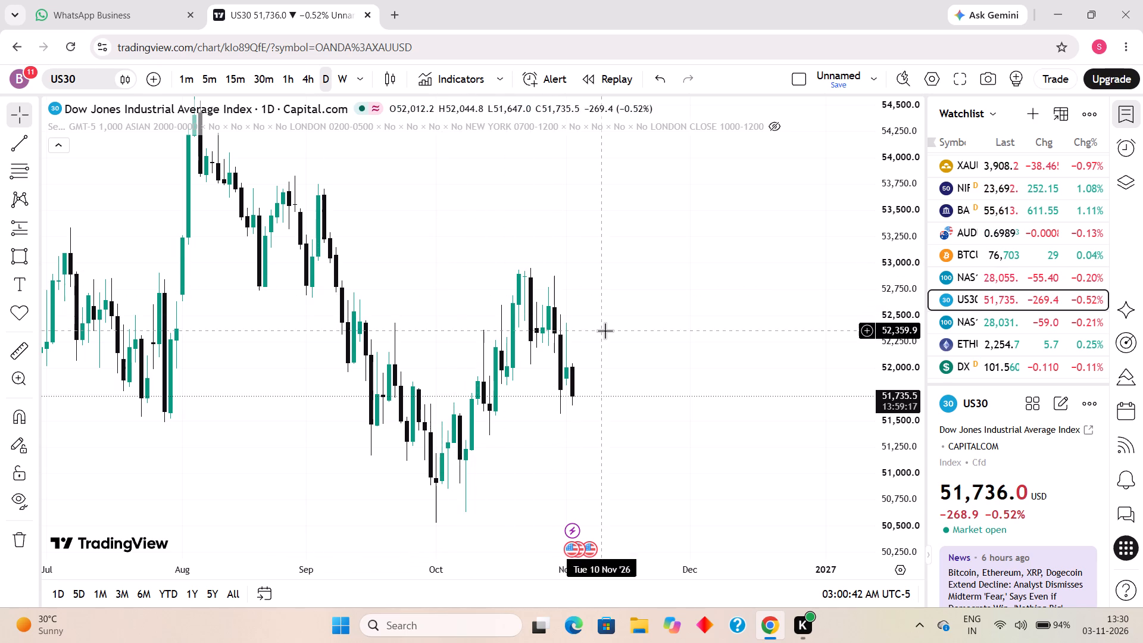
drag(651, 375, 650, 311)
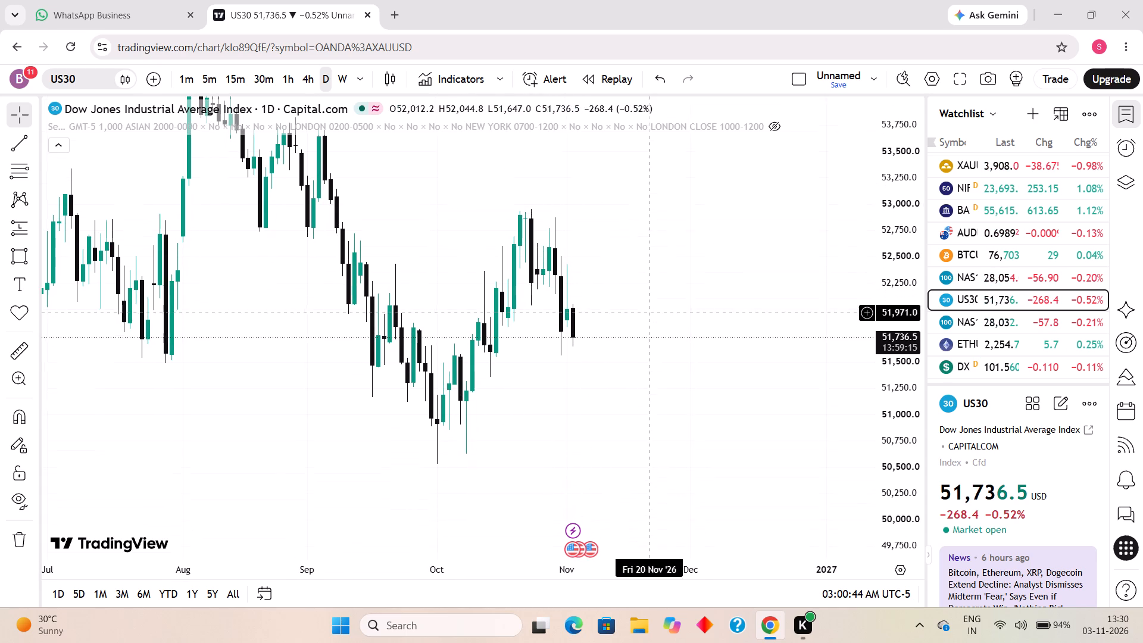
drag(650, 311, 650, 311)
scroll(544, 336, up, 3)
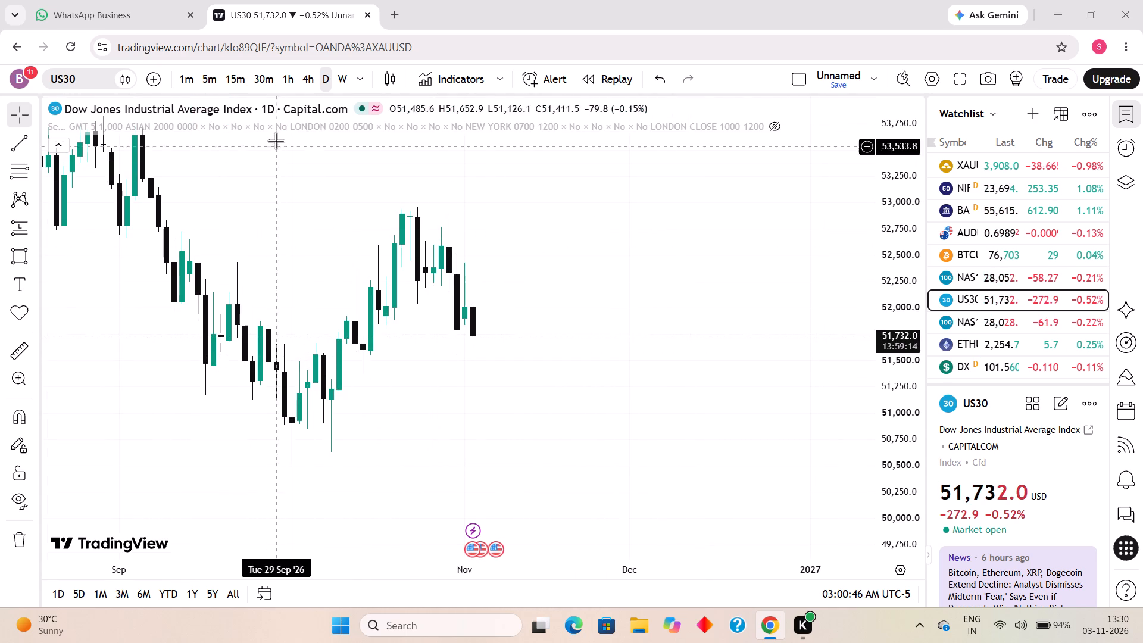
Switch US30 to the 4-hour timeframe and draw a horizontal trend line at the 30 October low, about 51,580, extending to 10 November.
click(301, 80)
scroll(306, 102, down, 7)
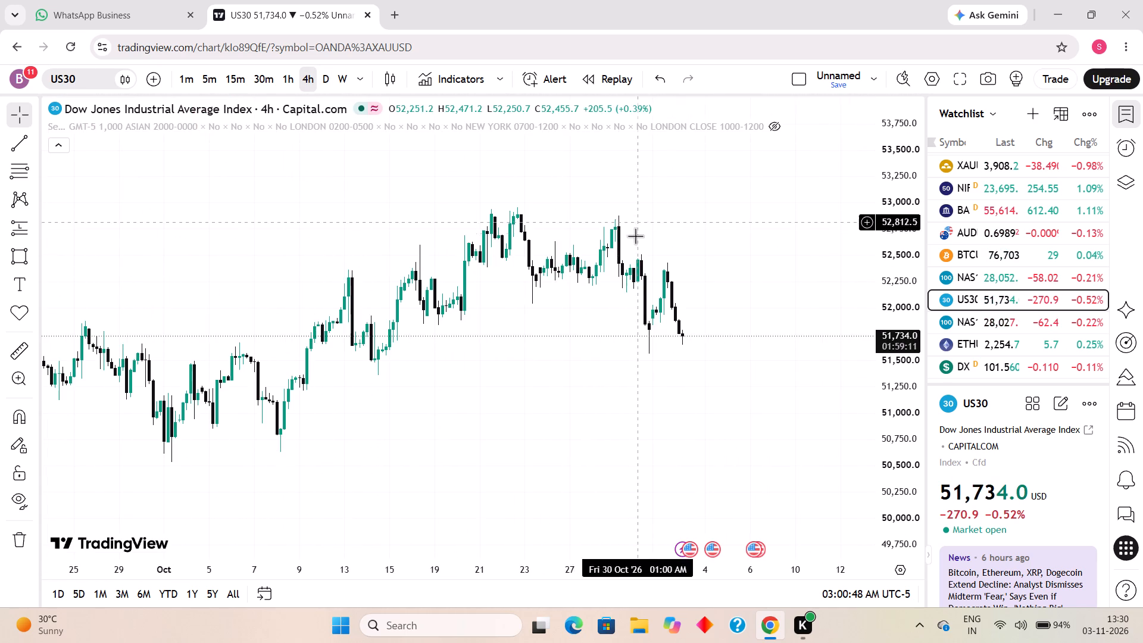
scroll(621, 277, up, 3)
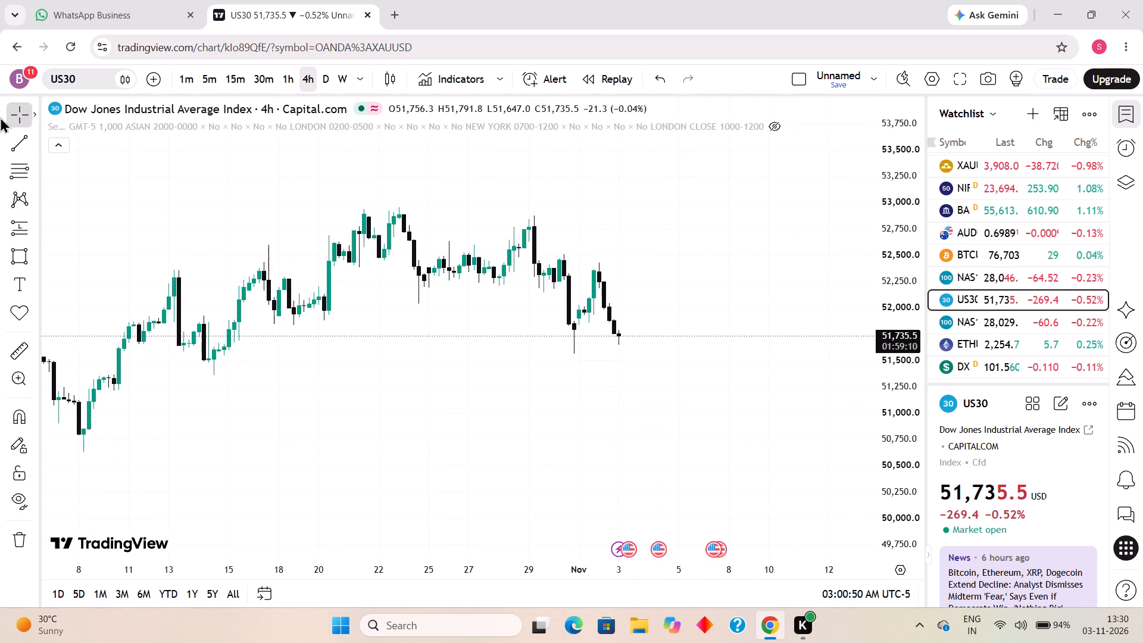
click(13, 145)
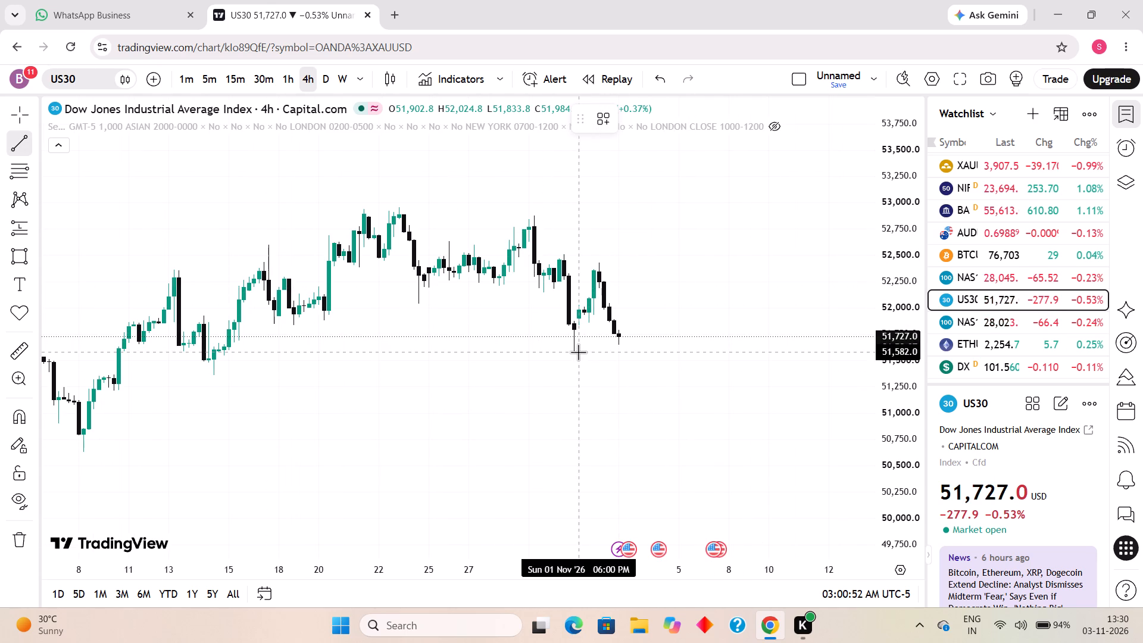
click(574, 352)
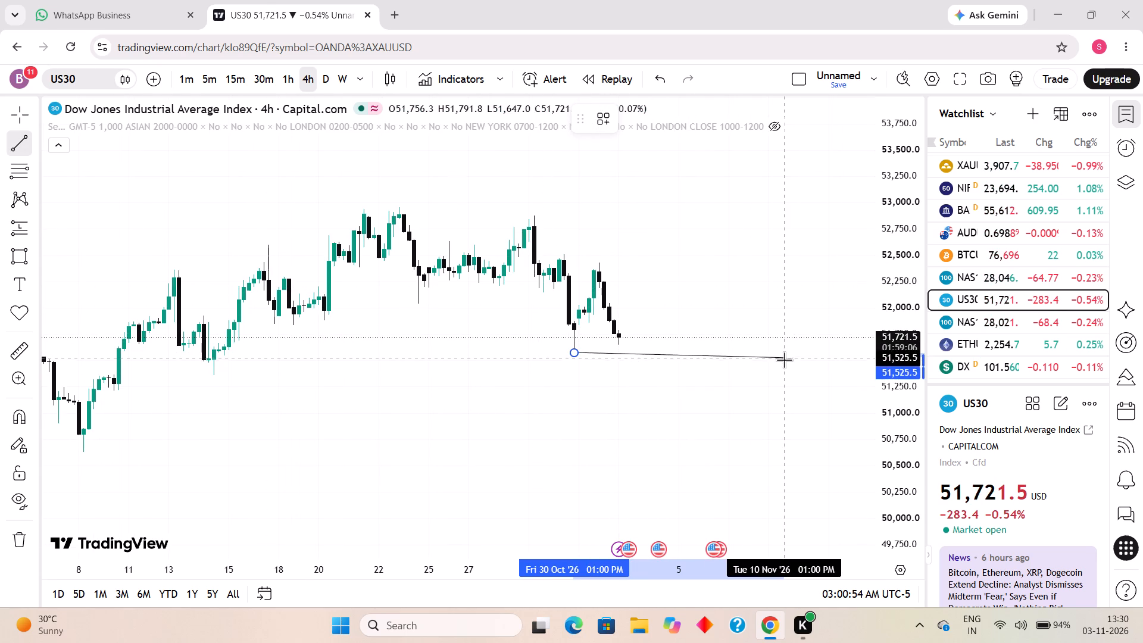
shift+click(785, 357)
click(765, 422)
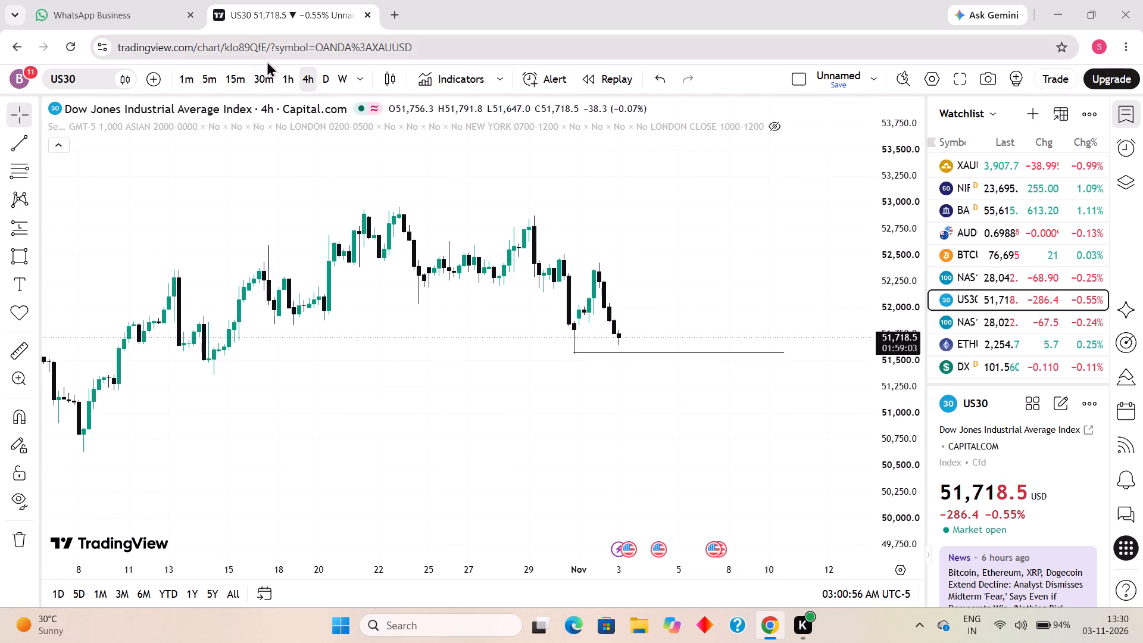
Switch US30 to the 1-hour timeframe and draw a rectangle over the 1–2 November zone at about 51,805–51,895.
click(289, 79)
scroll(651, 173, down, 7)
drag(907, 414, 906, 382)
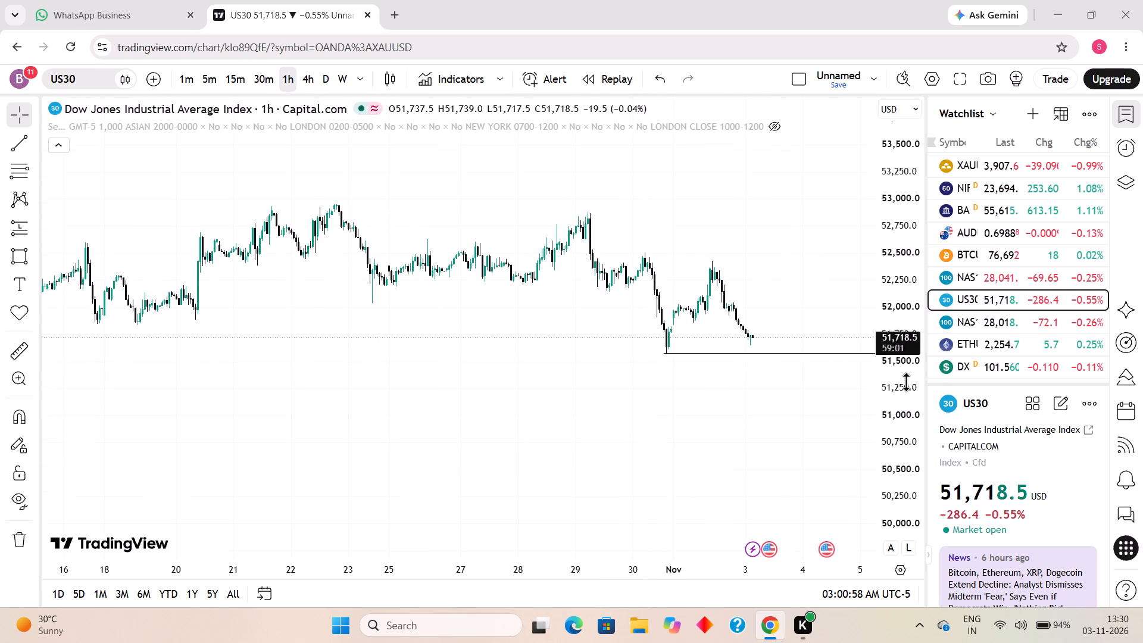
drag(906, 382, 827, 174)
scroll(754, 232, up, 7)
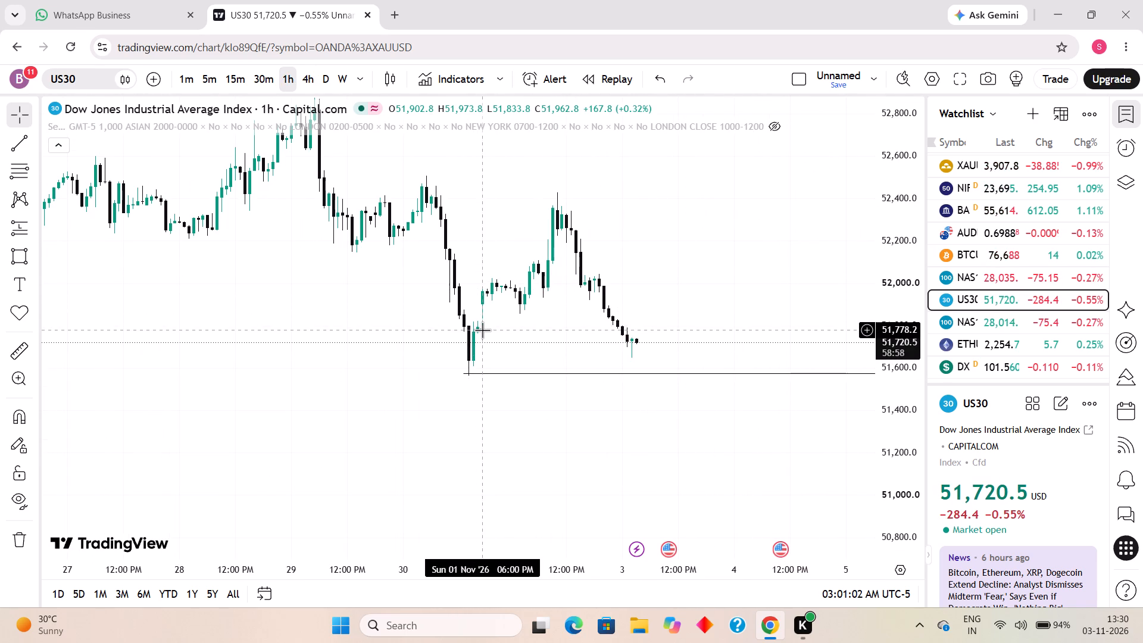
click(17, 248)
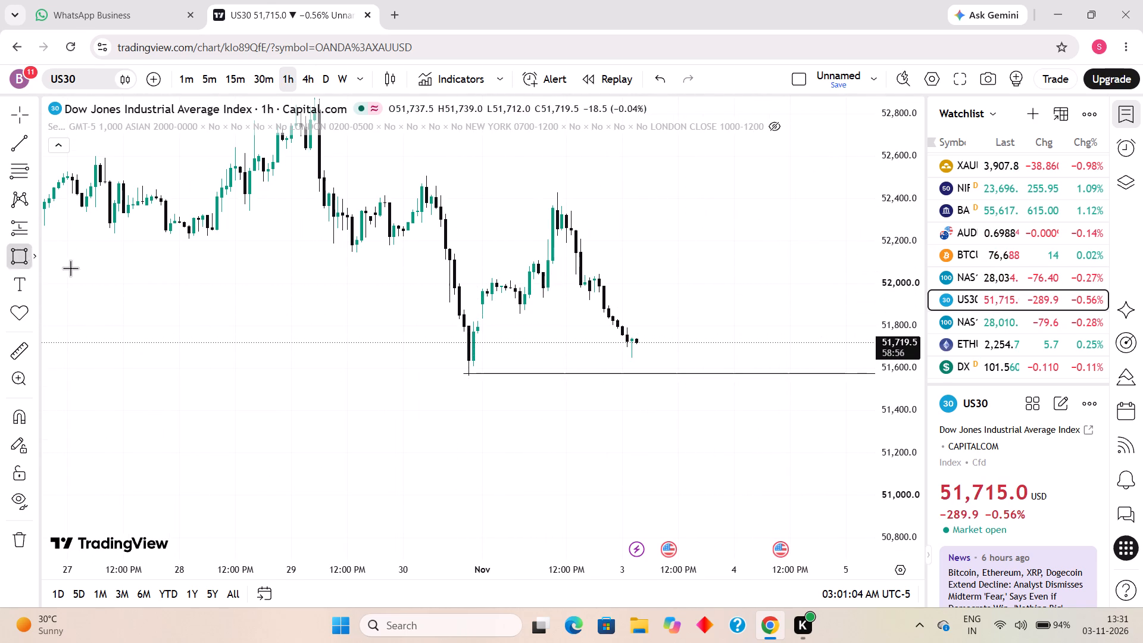
click(474, 304)
click(524, 323)
click(535, 330)
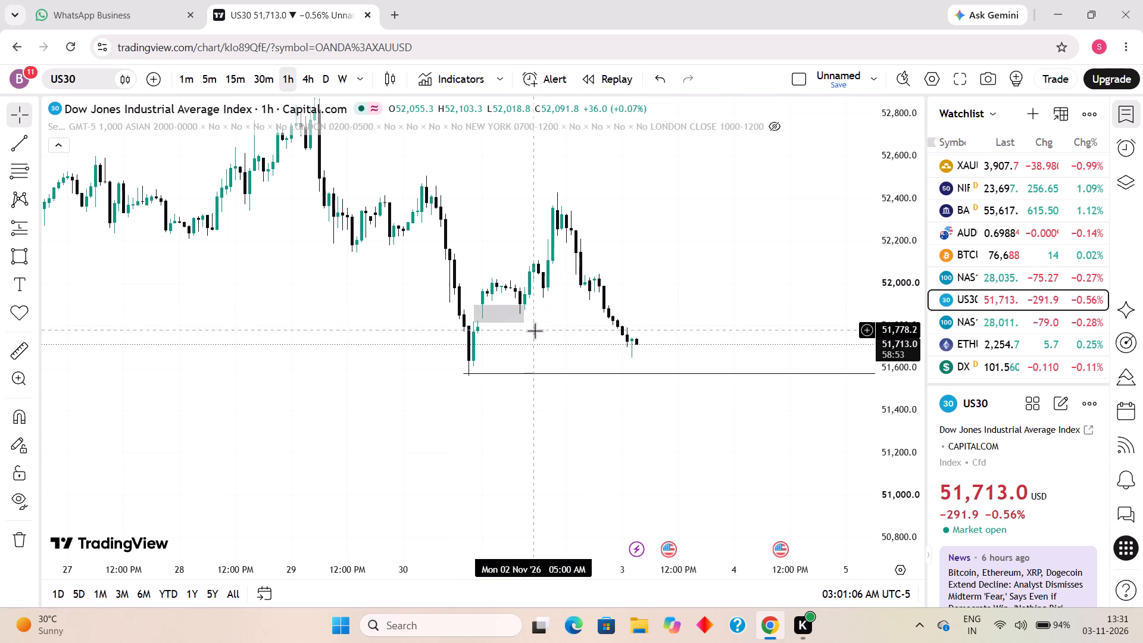
Draw a rectangle over the upper zone at about 52,360–52,435, from the 30 October high to the 2 November high.
click(13, 260)
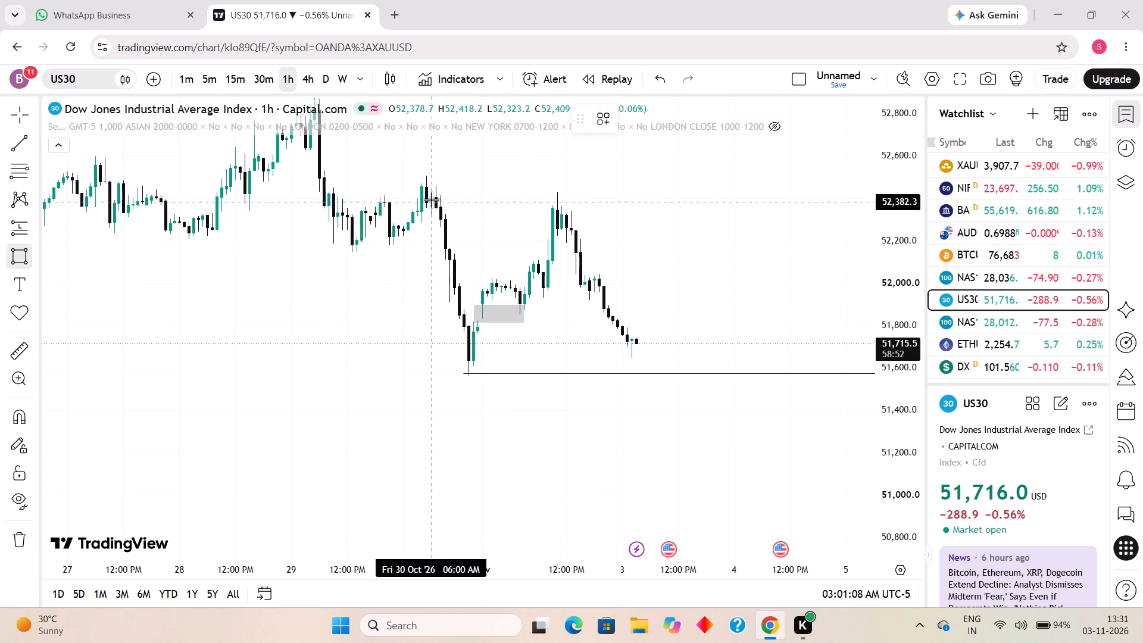
click(433, 190)
click(568, 207)
click(657, 244)
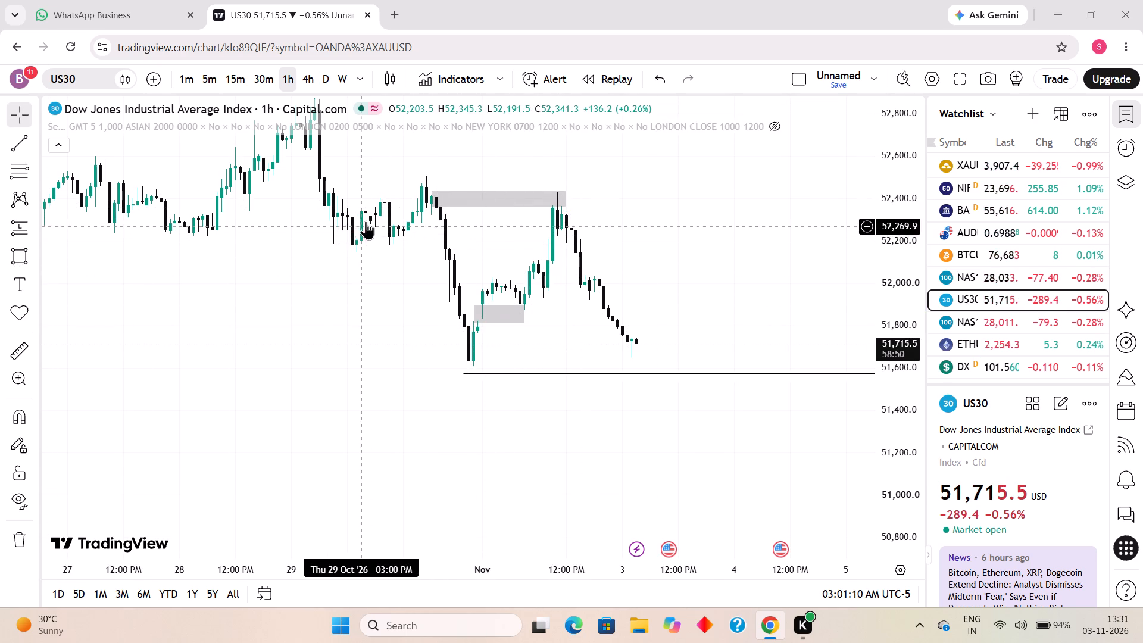
Examine price action around both marked zones and the decline after the 2 November high on the 15-minute timeframe.
scroll(552, 269, up, 5)
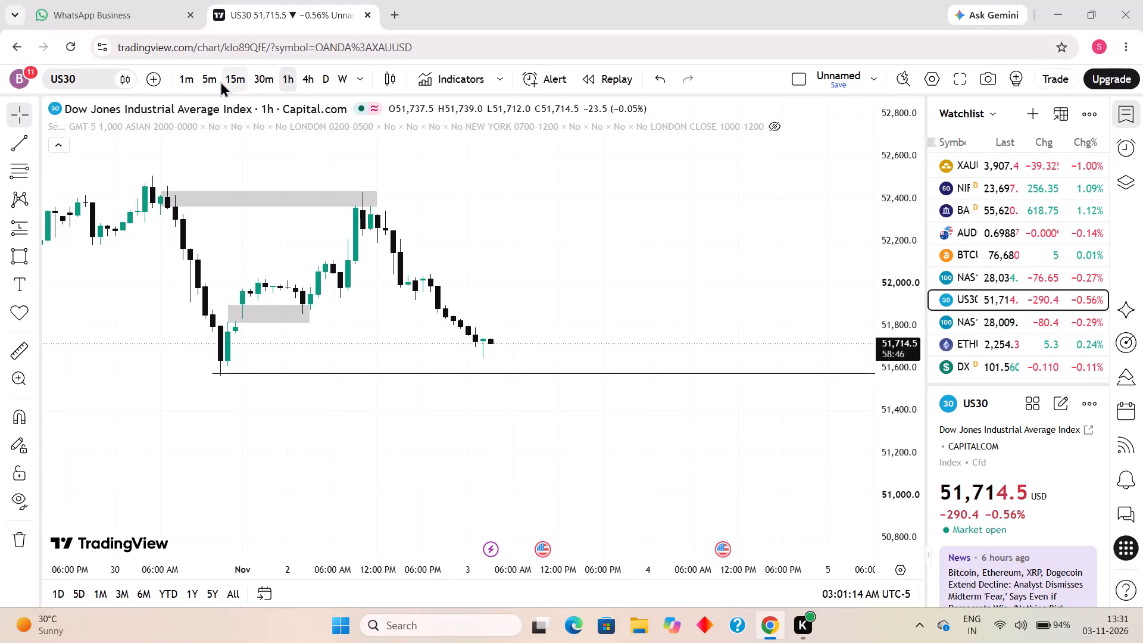
click(243, 82)
scroll(283, 118, down, 13)
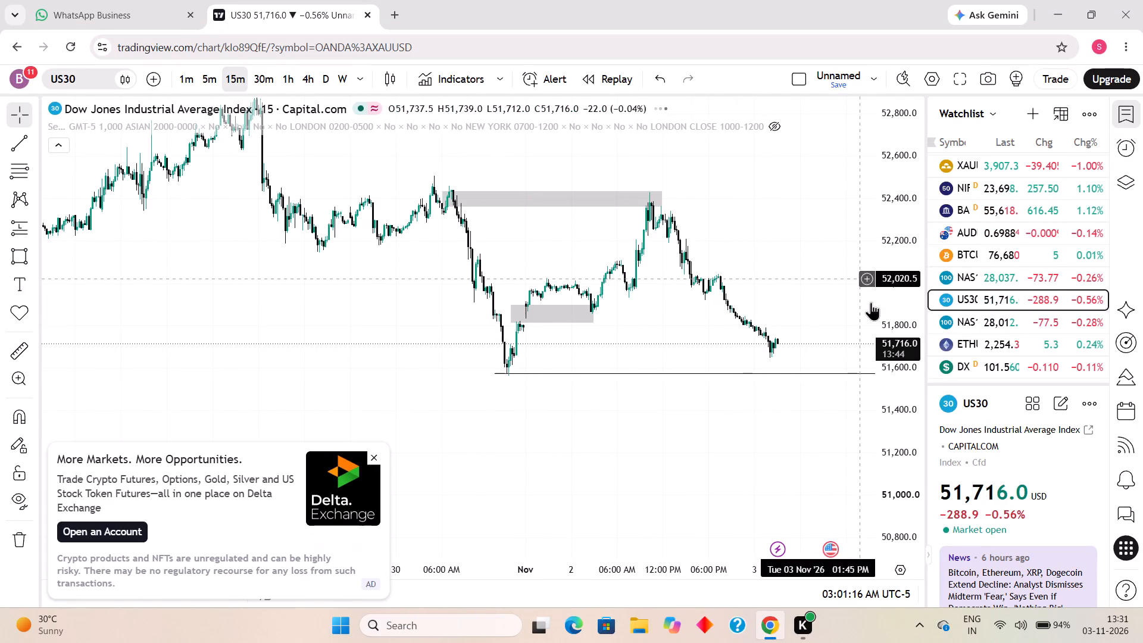
drag(897, 345, 822, 133)
scroll(604, 195, up, 7)
drag(572, 192, 742, 308)
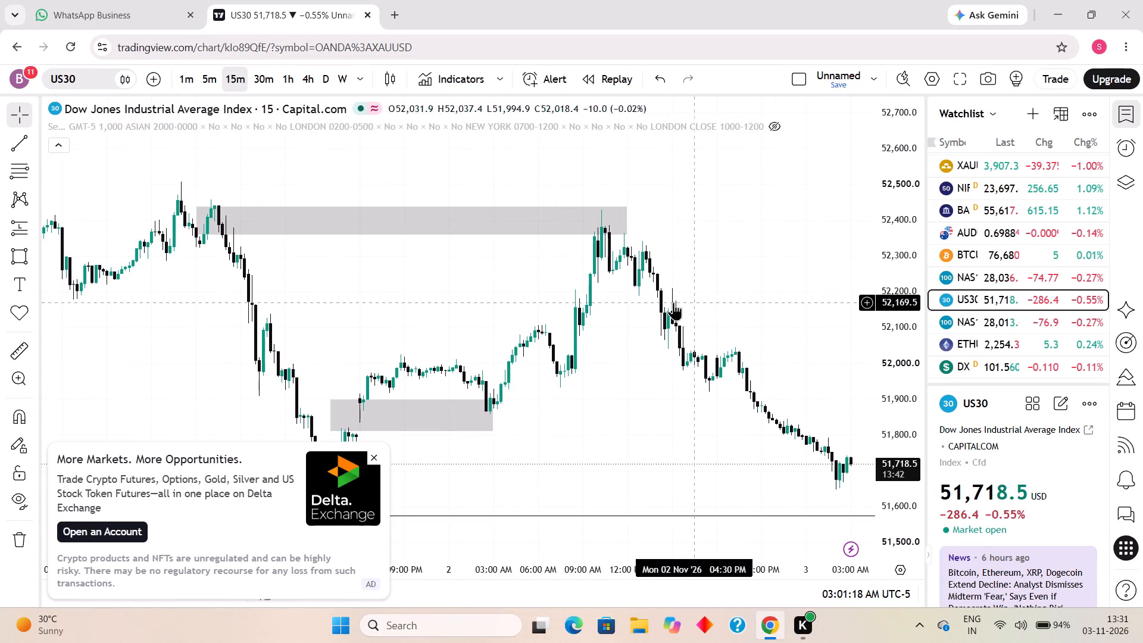
scroll(617, 292, up, 2)
scroll(607, 292, down, 2)
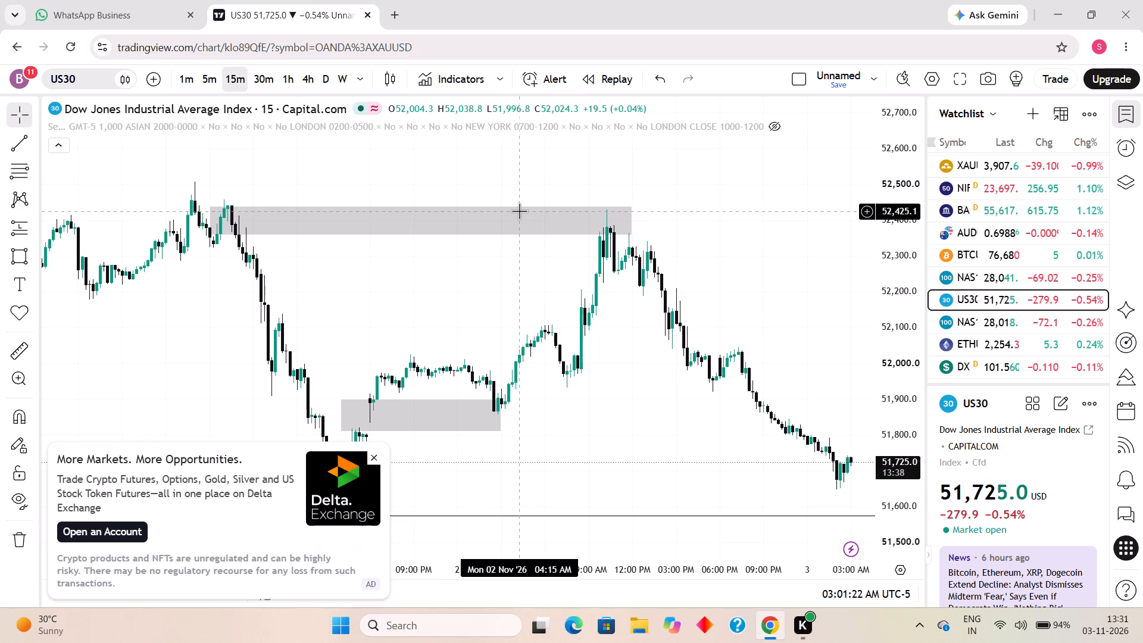
drag(675, 335, 580, 288)
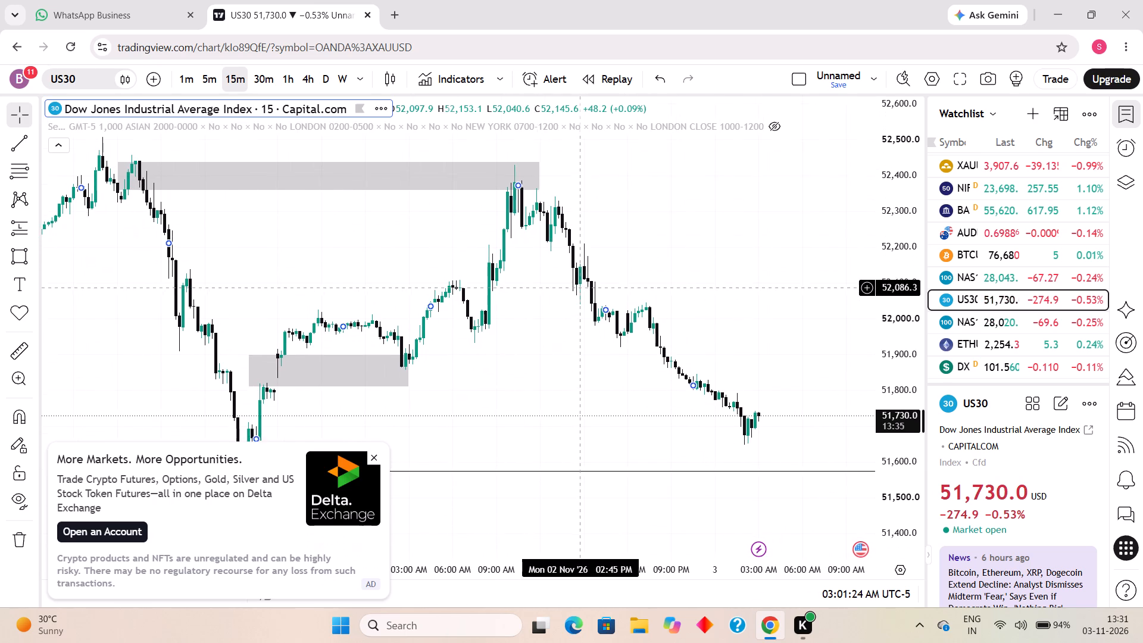
drag(580, 288, 577, 287)
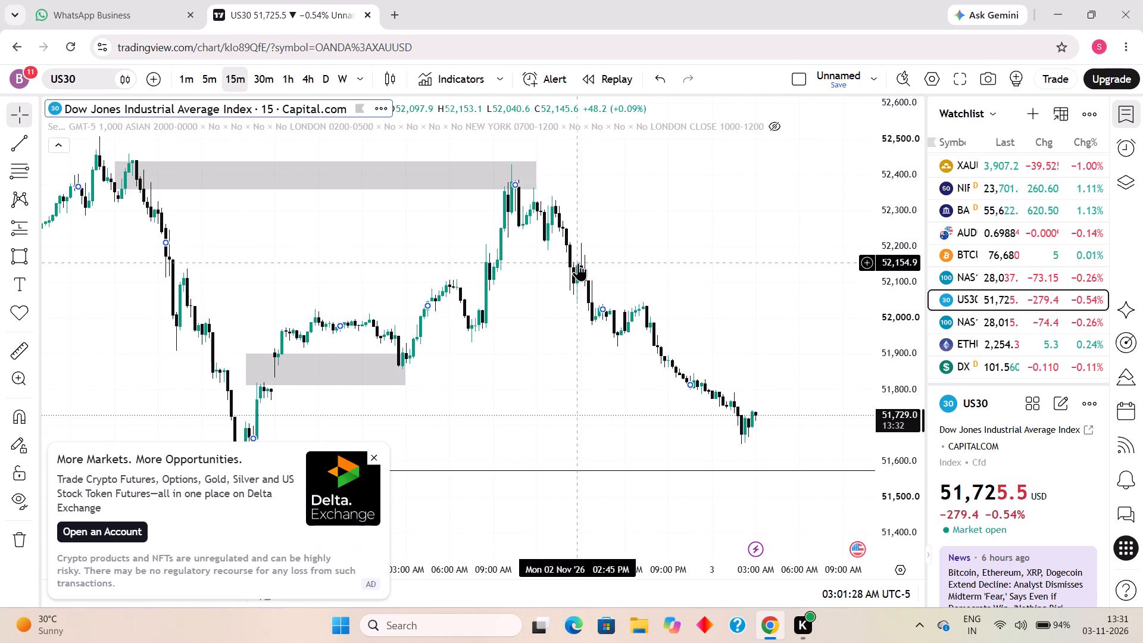
Switch to the 5-minute timeframe and draw a small rectangle inside the upper zone at about 52,363–52,385, right after the 2 November high.
click(217, 78)
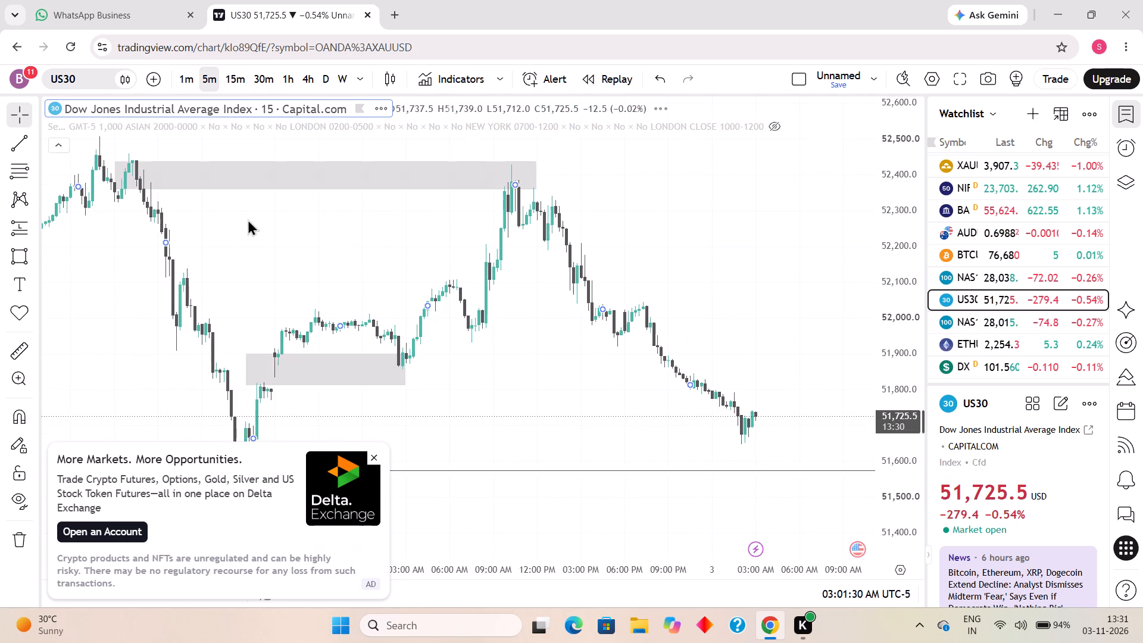
click(375, 457)
scroll(261, 301, down, 13)
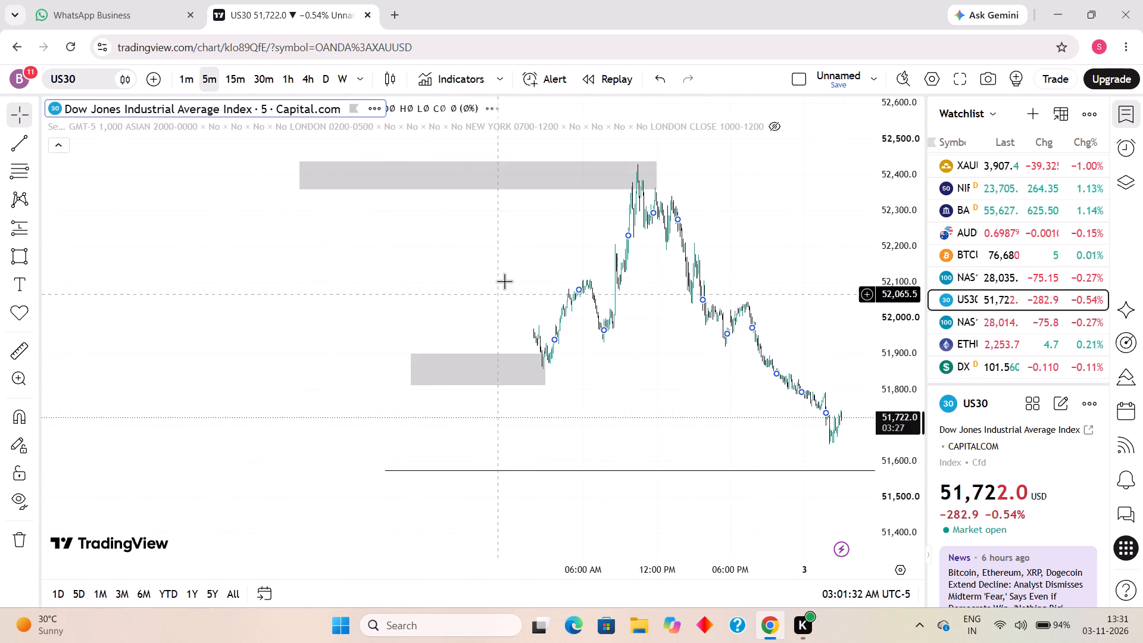
drag(900, 399, 810, 241)
scroll(588, 240, up, 7)
drag(480, 212, 839, 460)
scroll(732, 400, up, 7)
scroll(658, 393, up, 5)
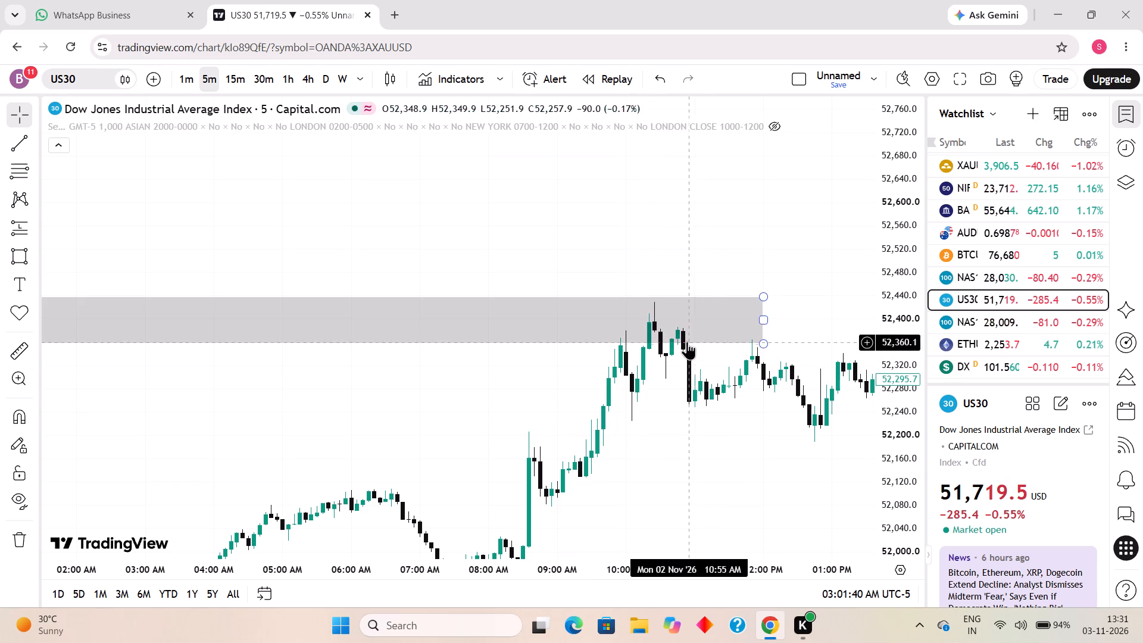
click(17, 251)
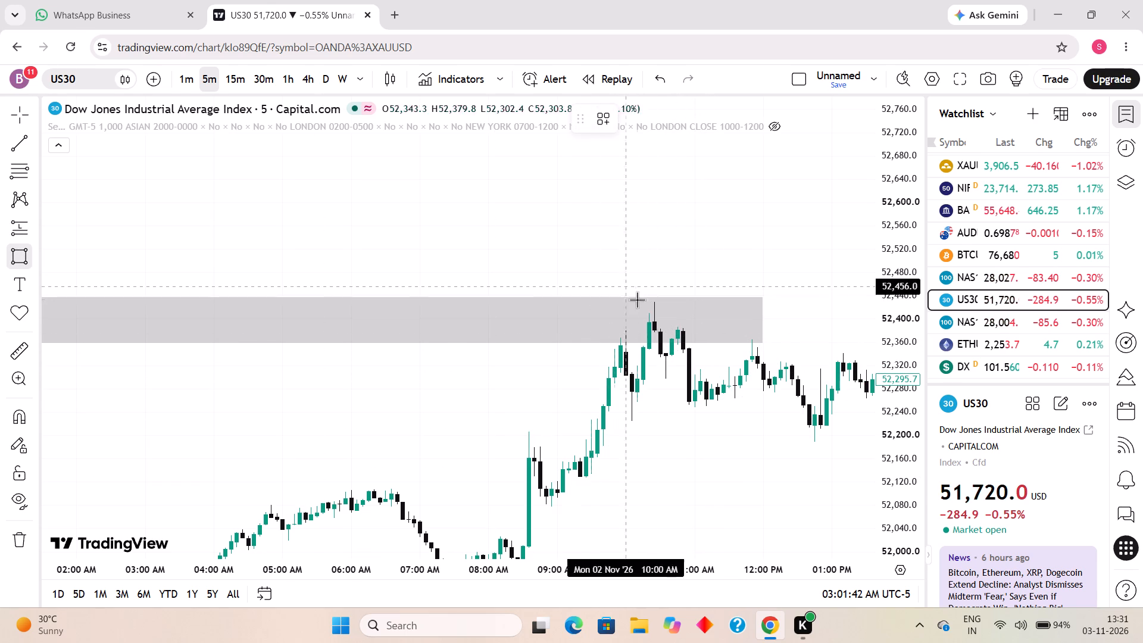
click(655, 327)
click(697, 339)
click(747, 371)
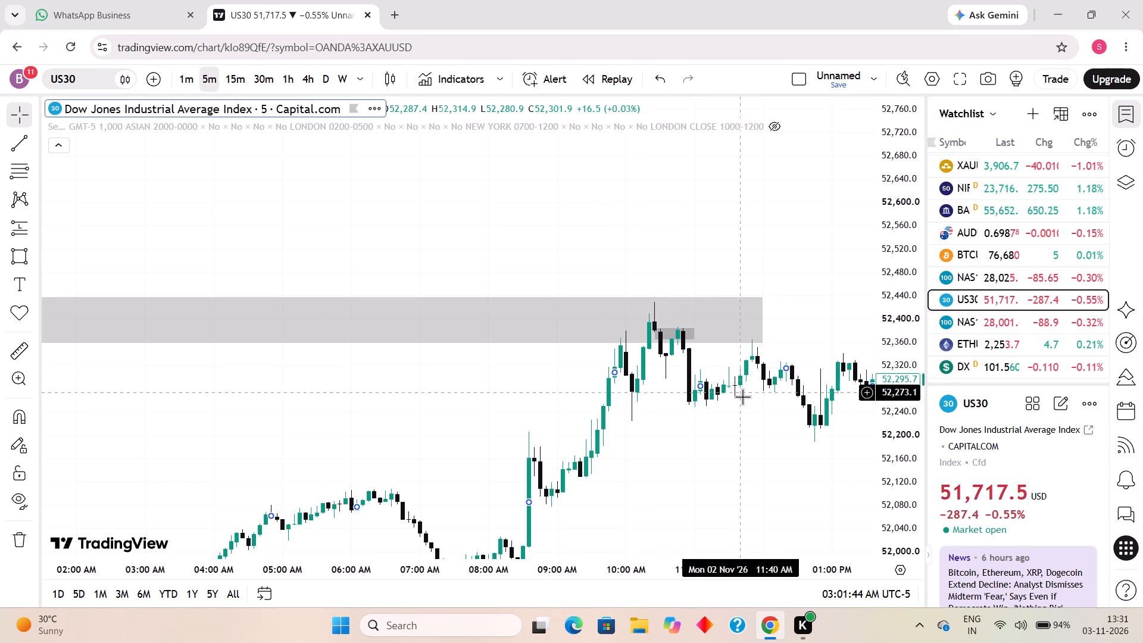
Place a short position at the small rectangle with entry 52,369.0 and stop at 52,429.1, just above the 2 November high.
drag(742, 397, 449, 382)
scroll(300, 349, down, 6)
click(35, 229)
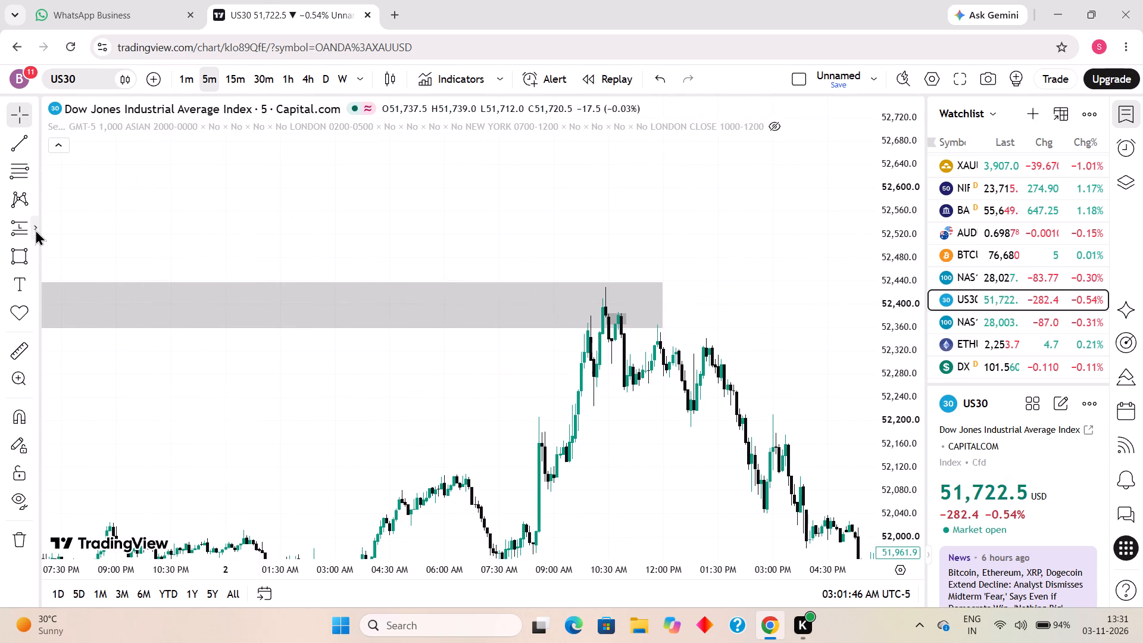
click(64, 236)
click(35, 230)
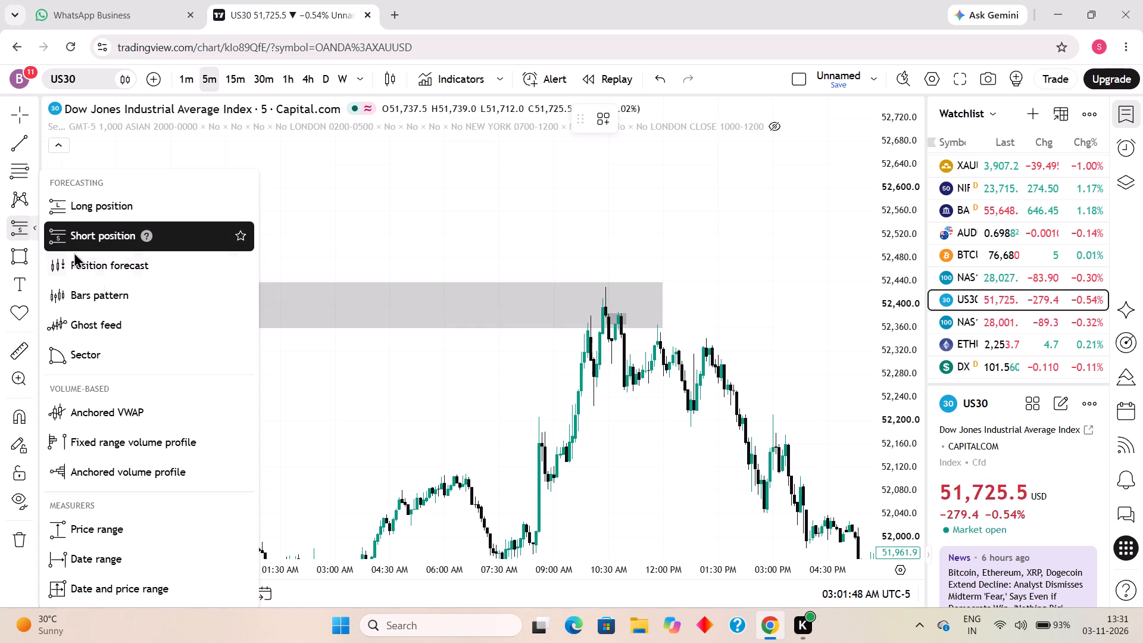
click(630, 321)
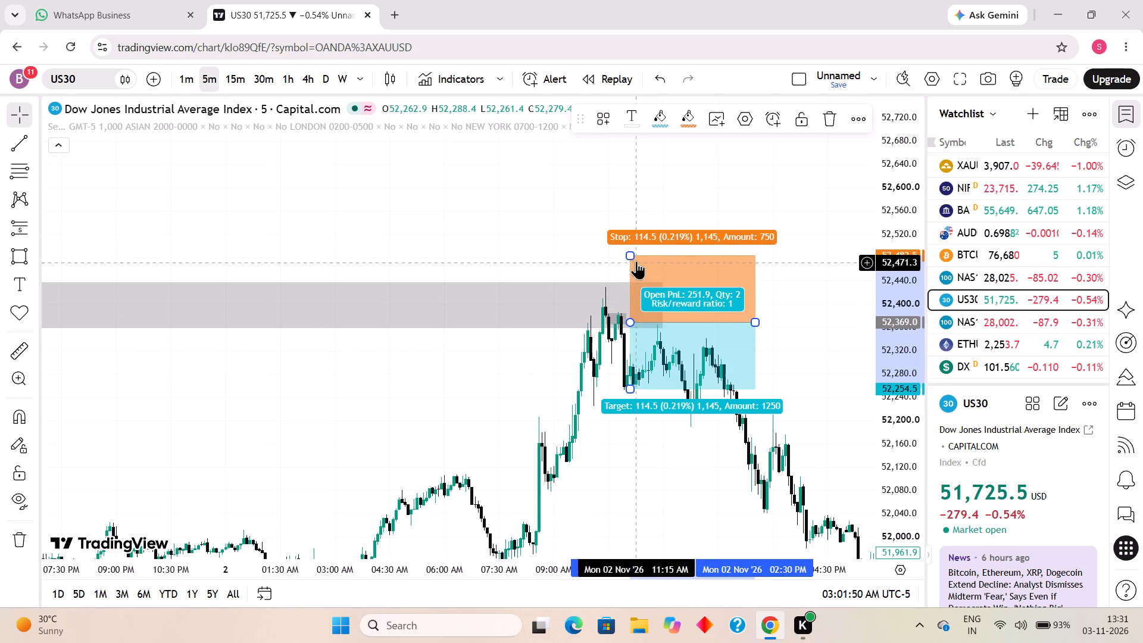
drag(630, 248, 632, 259)
drag(632, 260, 630, 295)
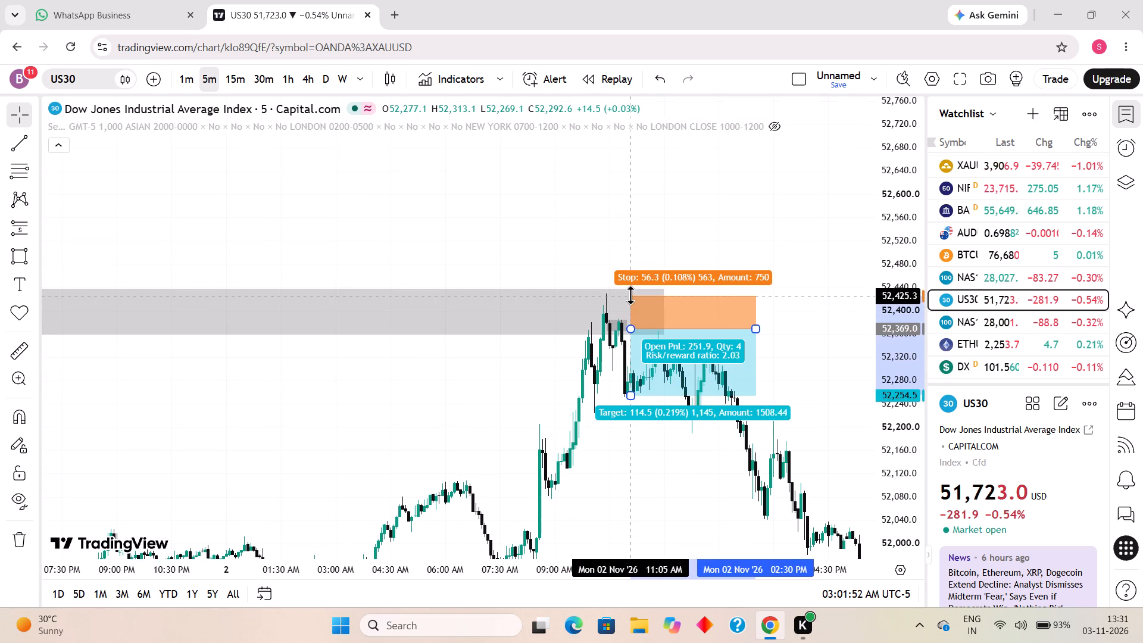
drag(630, 295, 630, 294)
On the 1-hour timeframe, widen the short position to 2 November 11:00 PM and lower its target to 51,578.1 at the trend line.
drag(644, 494, 403, 282)
scroll(344, 249, down, 9)
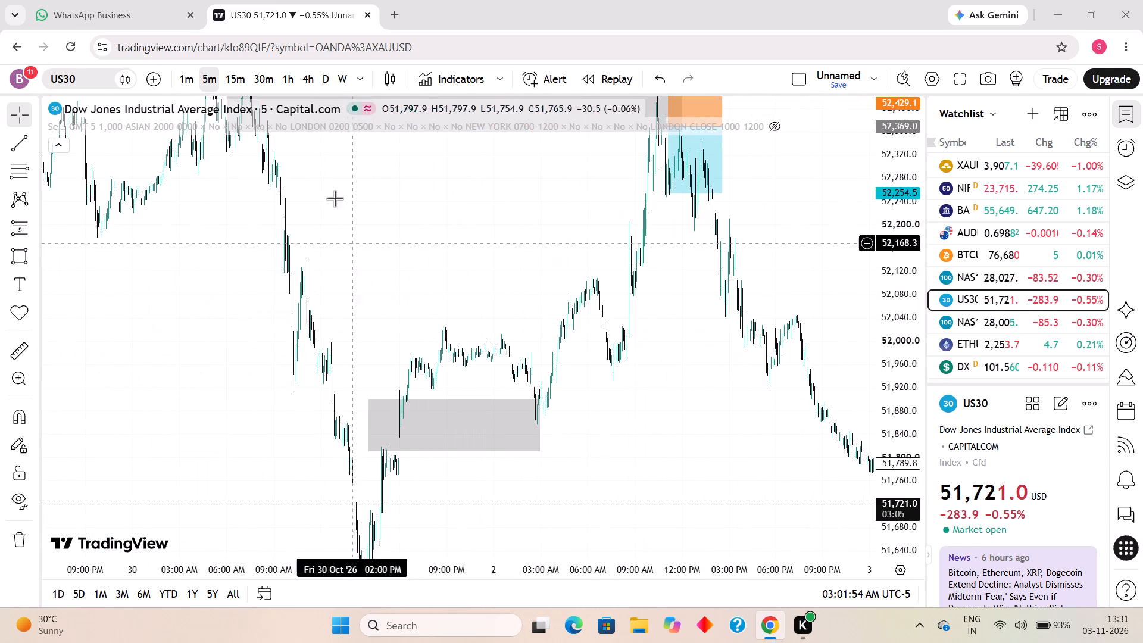
click(293, 78)
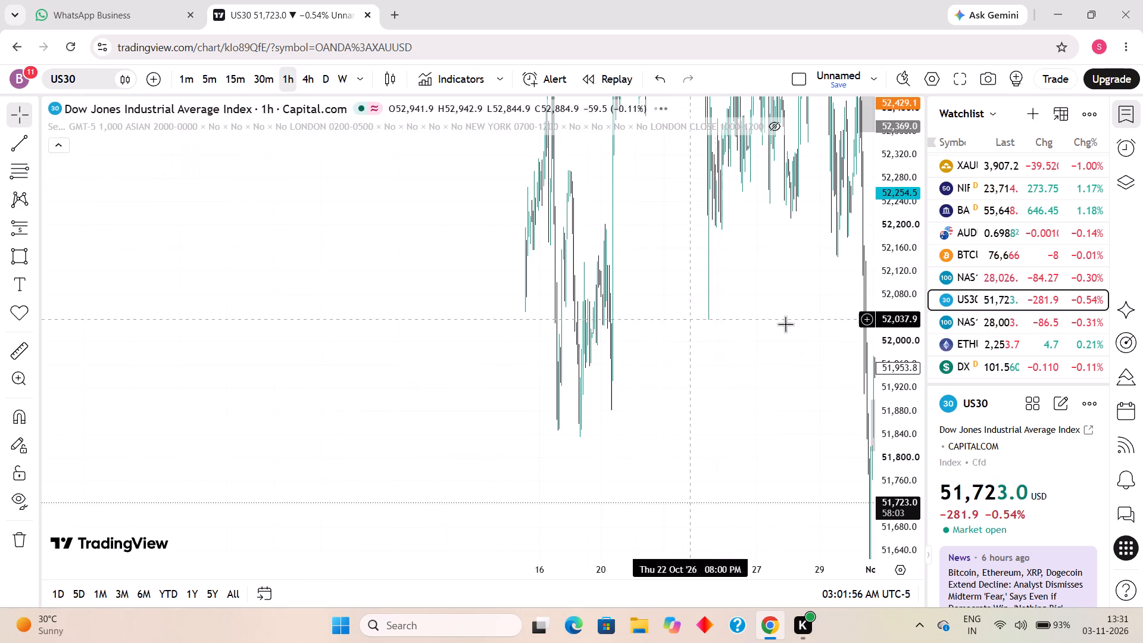
drag(902, 213, 864, 472)
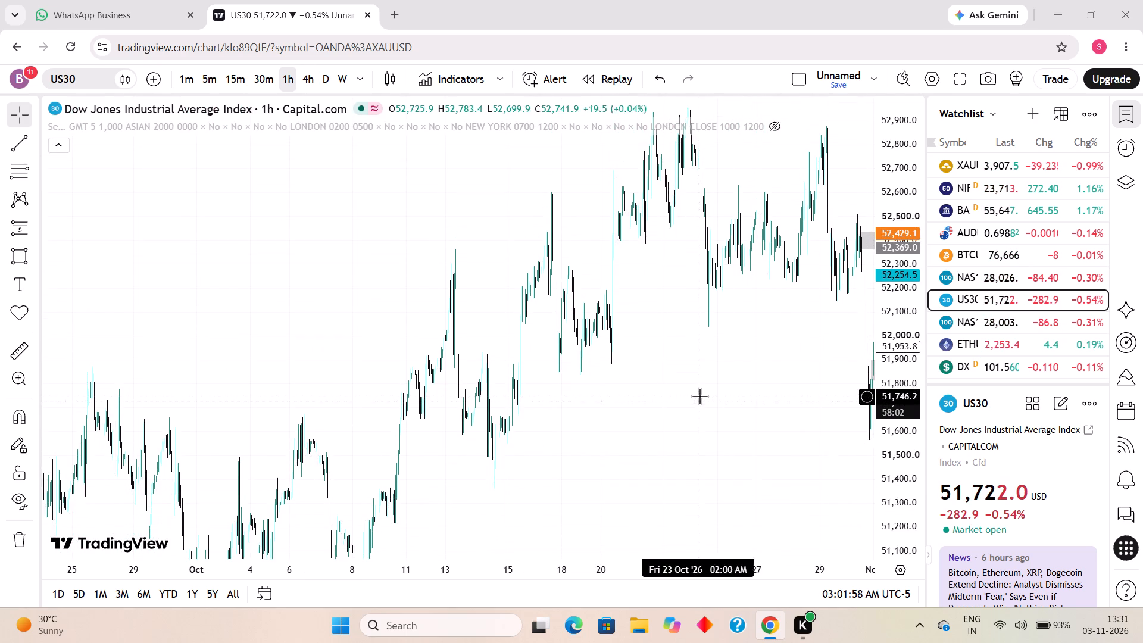
drag(701, 395, 549, 407)
scroll(517, 386, up, 12)
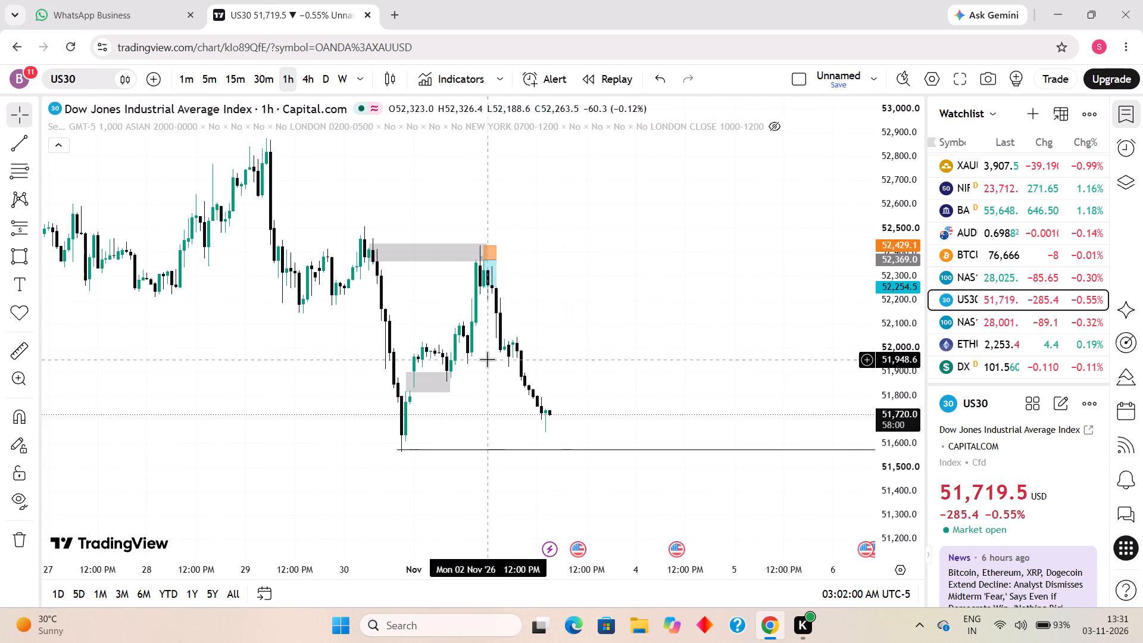
scroll(486, 358, up, 1)
drag(459, 260, 500, 264)
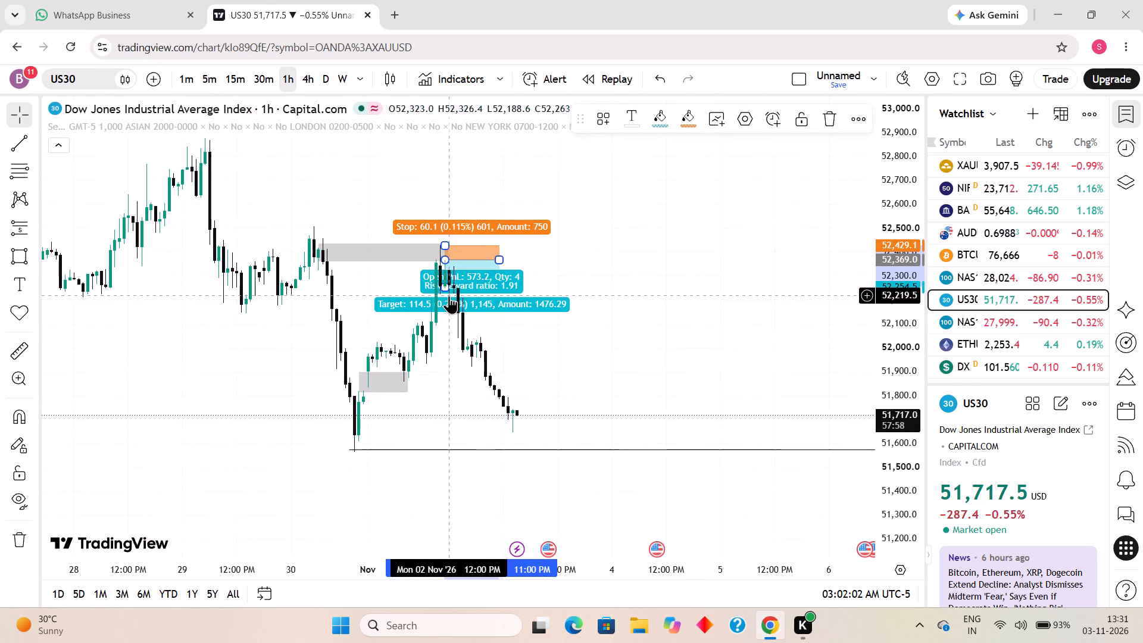
drag(446, 288, 444, 343)
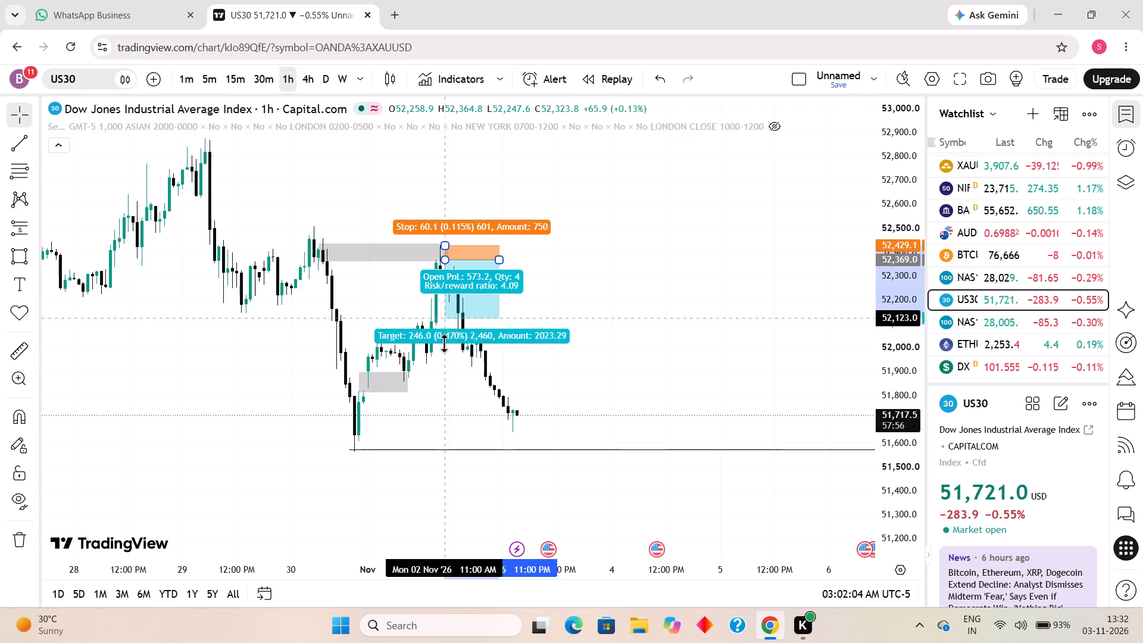
drag(444, 343, 448, 448)
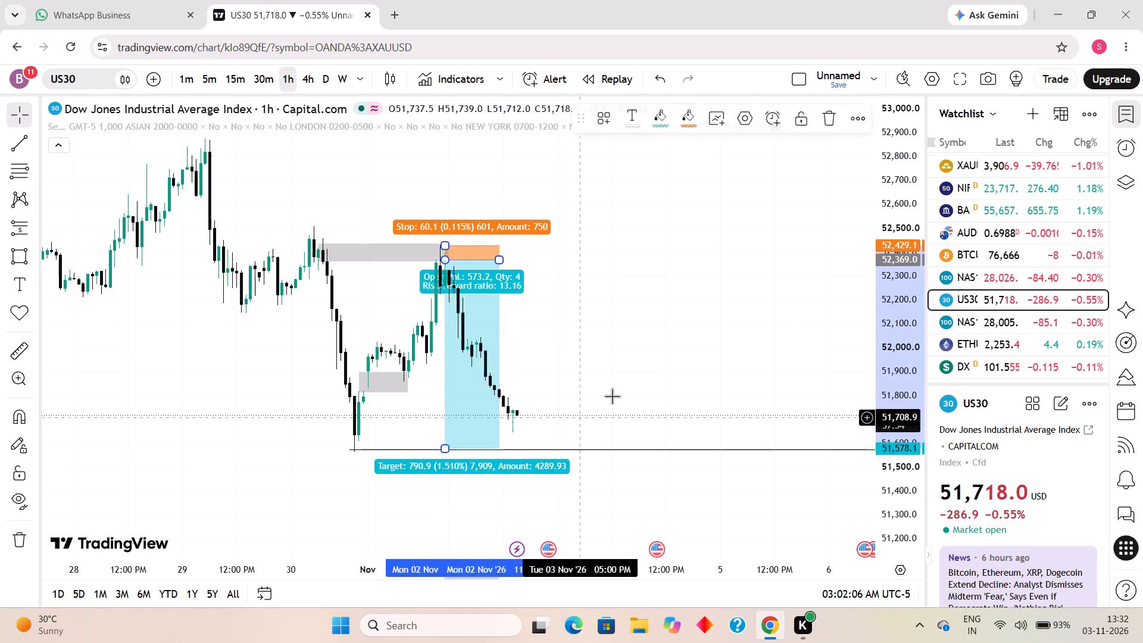
click(612, 394)
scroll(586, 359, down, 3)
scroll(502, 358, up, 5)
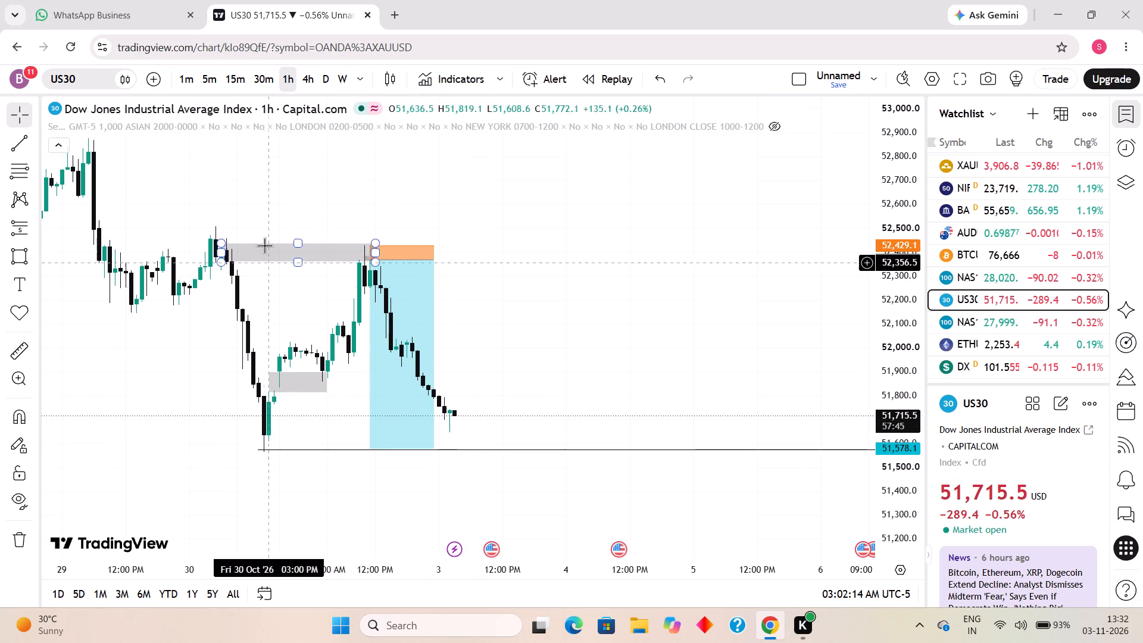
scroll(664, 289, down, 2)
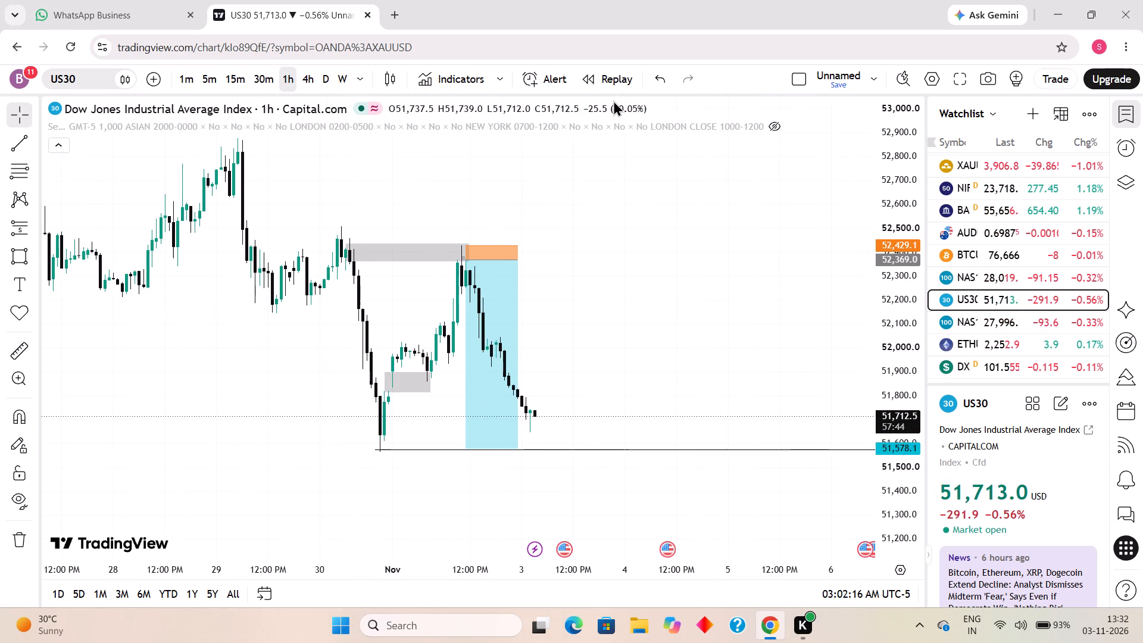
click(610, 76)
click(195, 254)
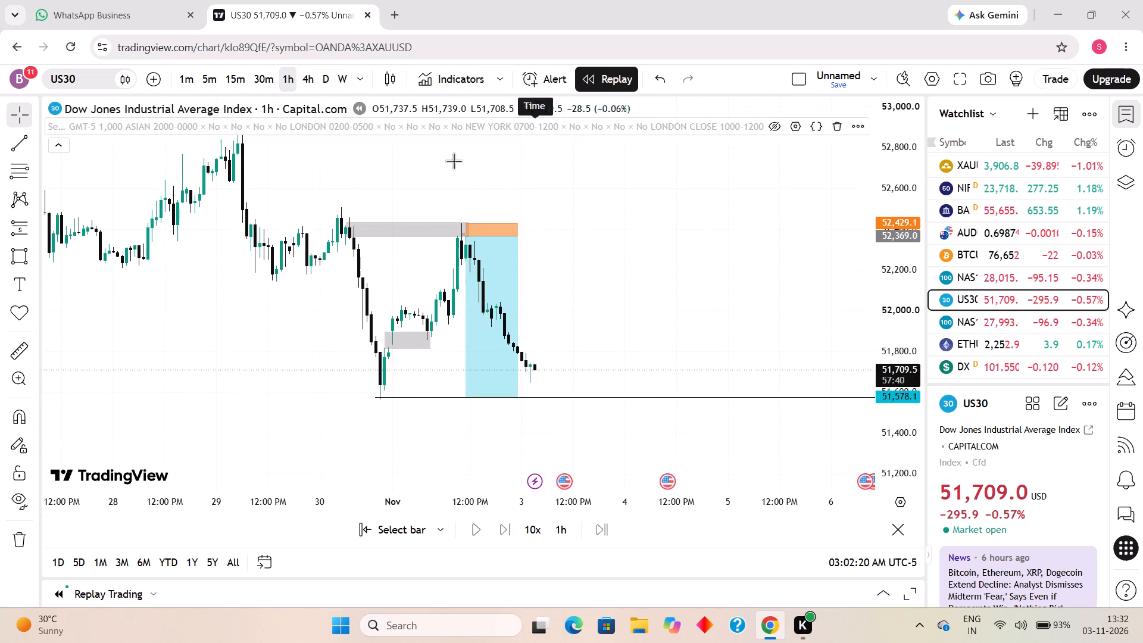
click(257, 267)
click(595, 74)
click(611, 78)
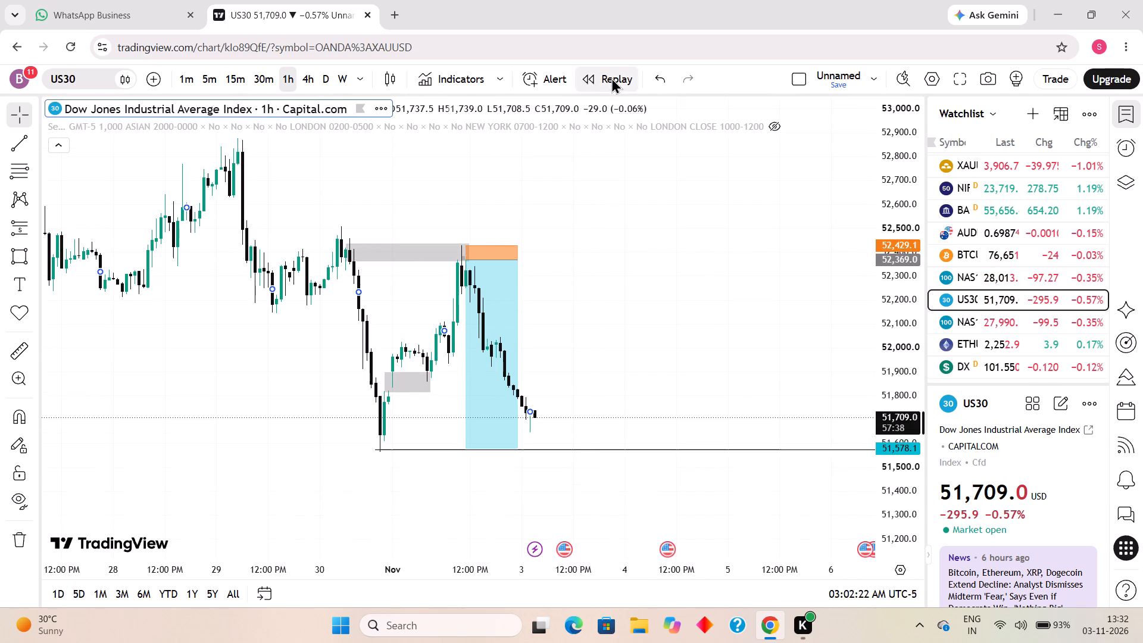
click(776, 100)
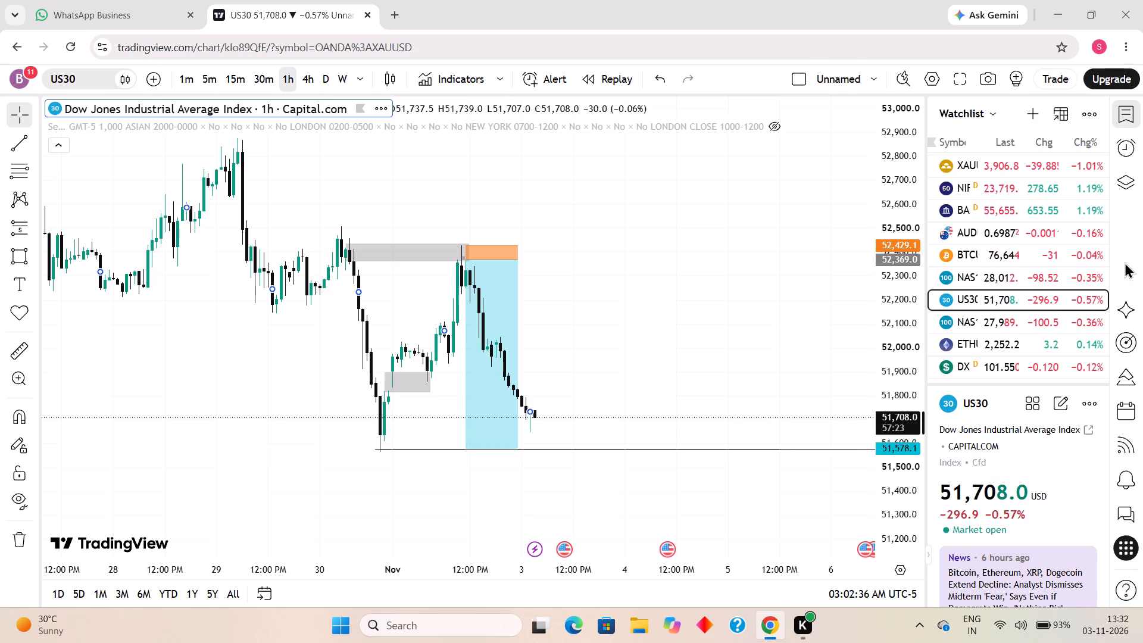
Hide the watchlist sidebar to widen the US30 1-hour chart.
scroll(573, 324, down, 4)
scroll(717, 421, up, 5)
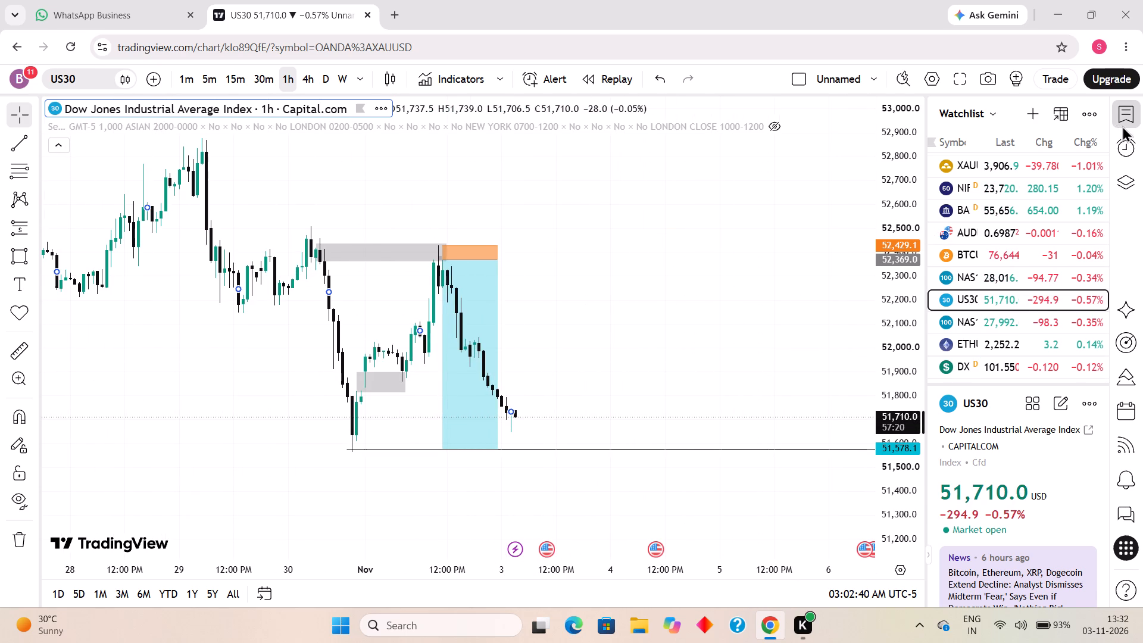
click(1123, 124)
scroll(730, 299, down, 6)
drag(1077, 246, 1082, 263)
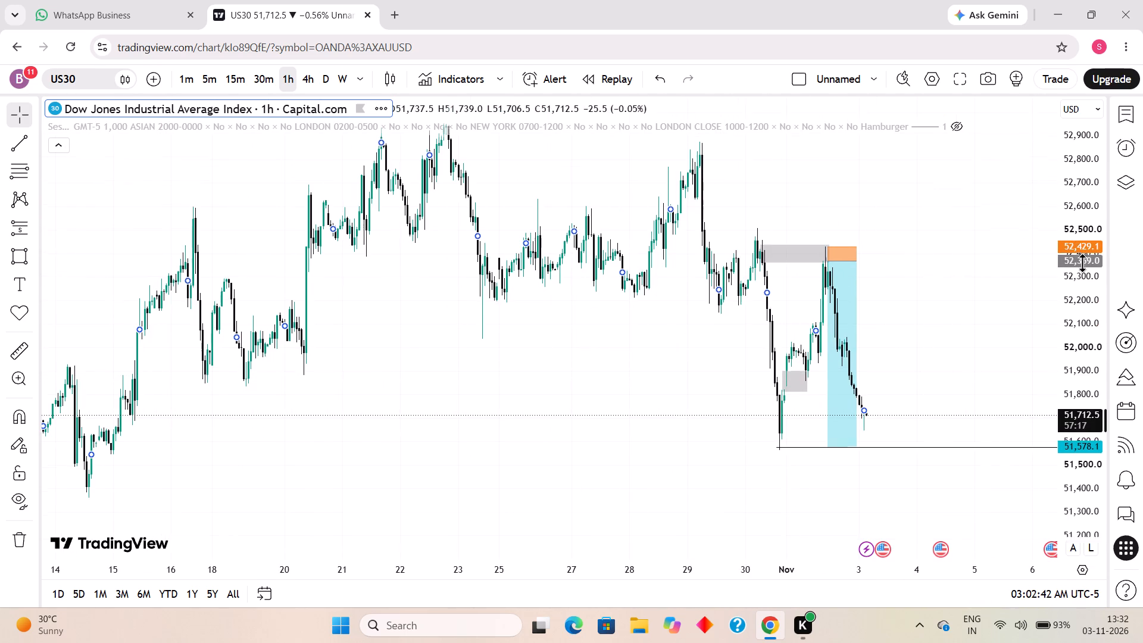
Examine the US30 1-hour price history from June to November around the marked short setup.
drag(1082, 263, 973, 431)
scroll(503, 422, down, 7)
scroll(473, 330, down, 13)
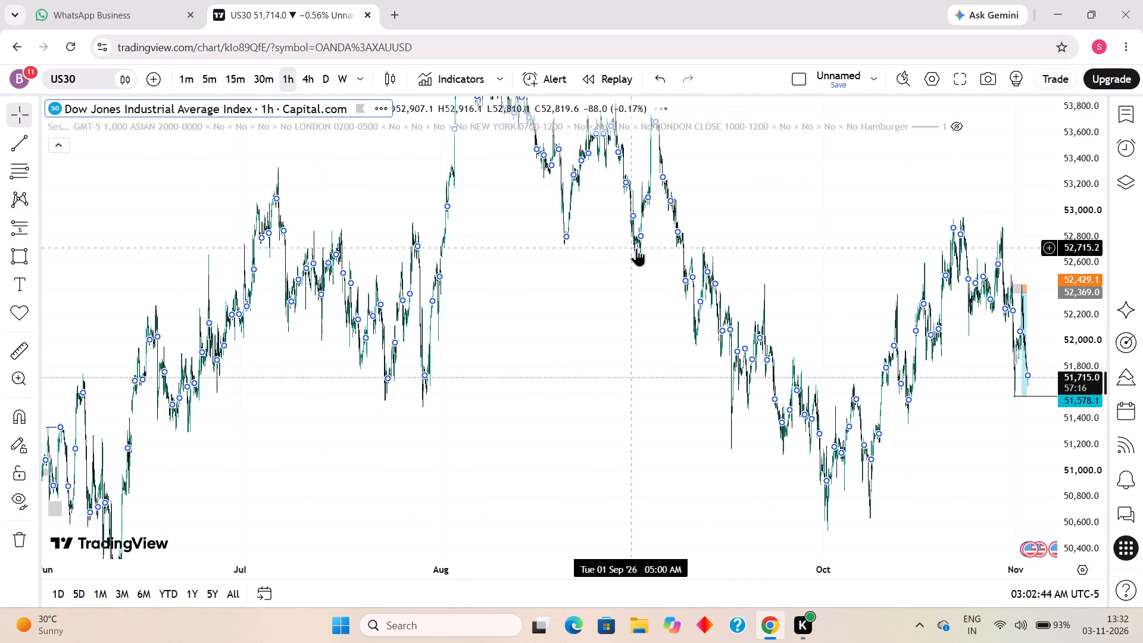
drag(672, 264, 707, 433)
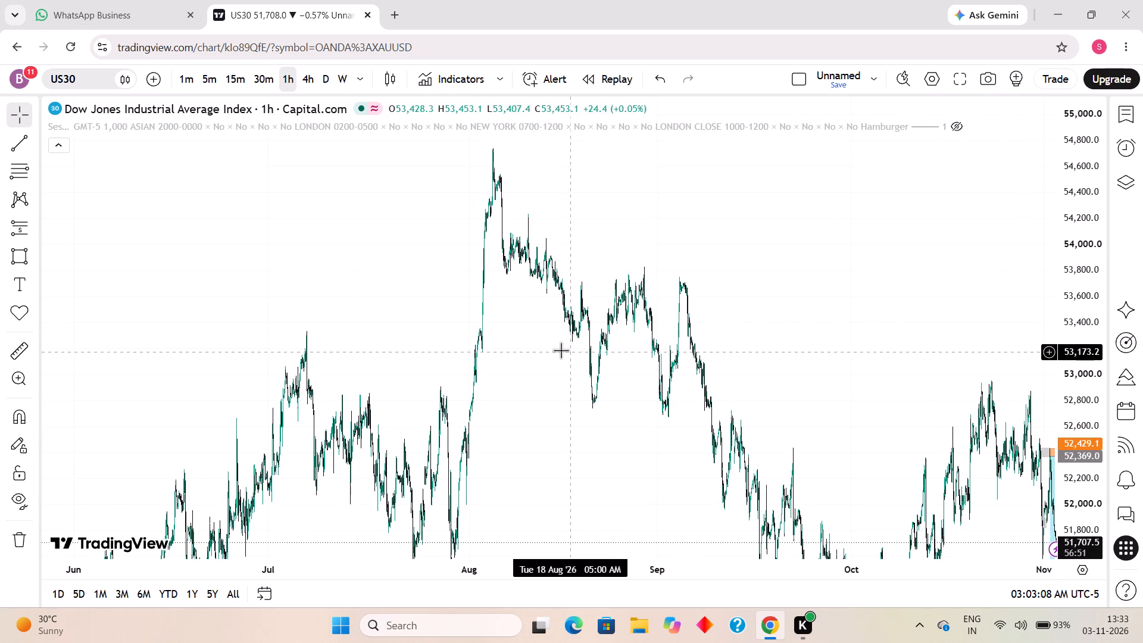
drag(432, 317, 40, 161)
scroll(694, 341, up, 6)
scroll(254, 316, up, 3)
drag(570, 269, 925, 285)
scroll(290, 199, down, 5)
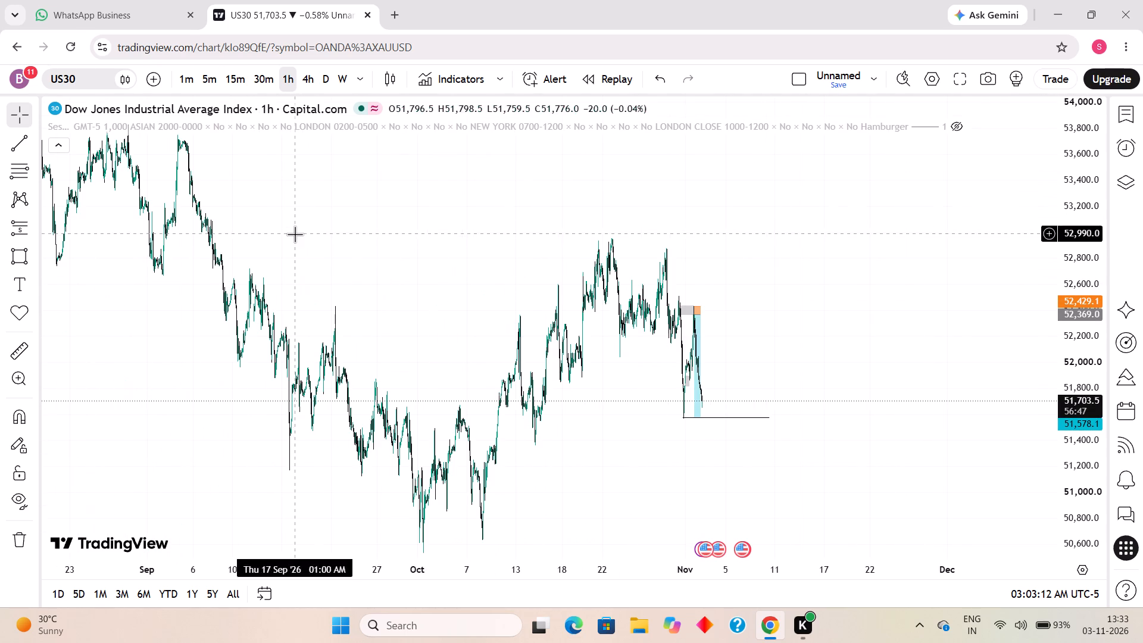
drag(1077, 252, 1041, 356)
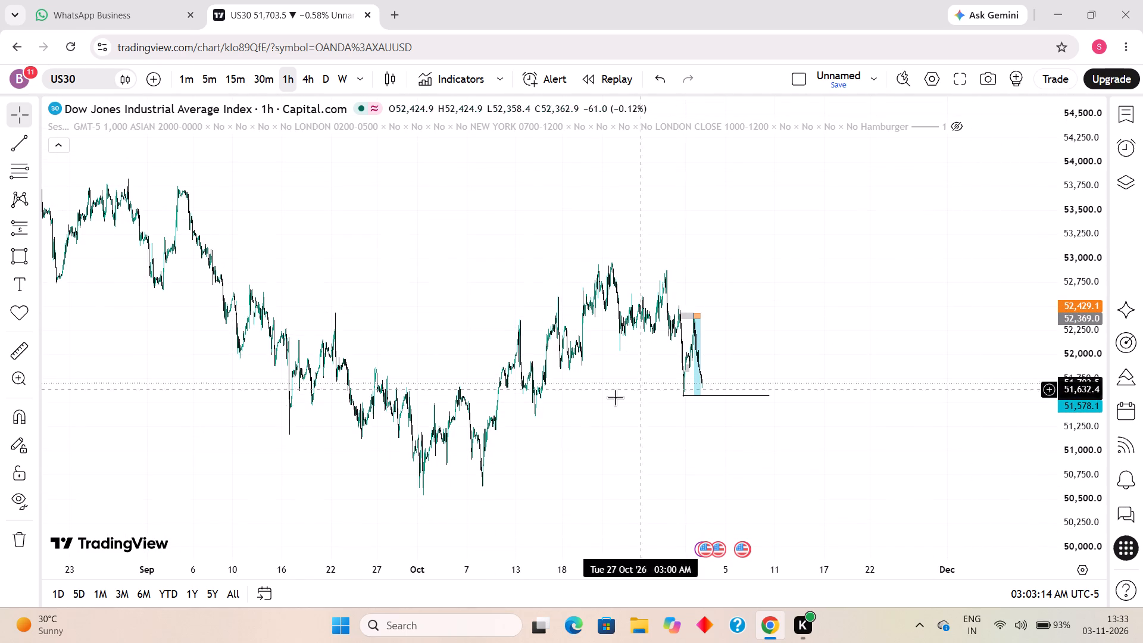
scroll(444, 457, up, 4)
Show the watchlist again and switch the chart to NAS100 (US 100 Cash CFD, FXCM).
click(1122, 124)
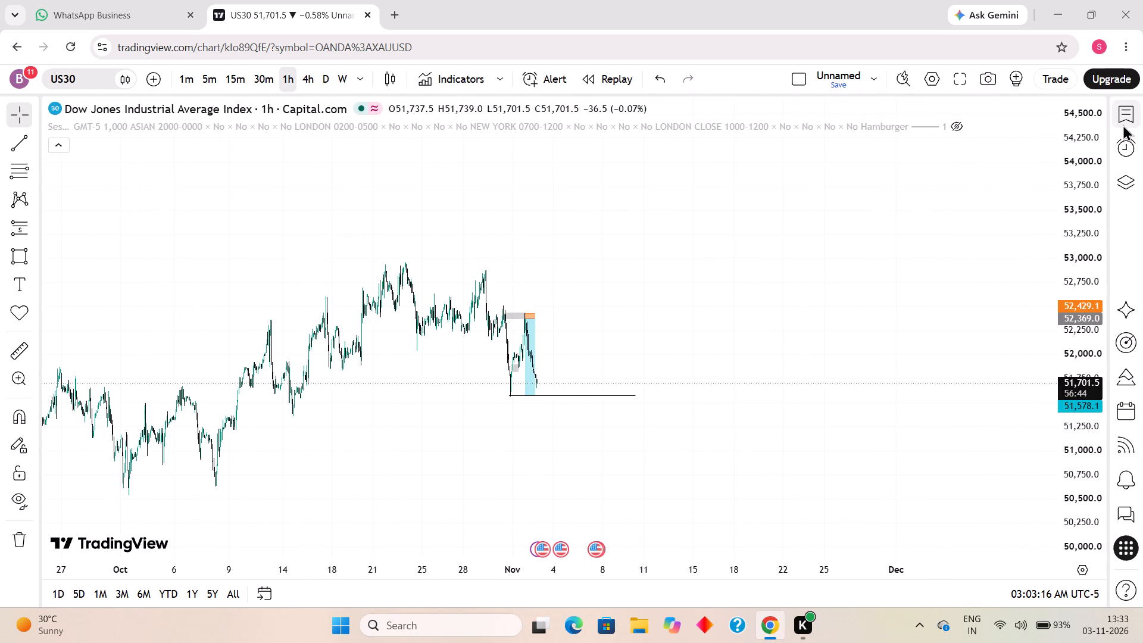
scroll(994, 341, down, 2)
click(1004, 285)
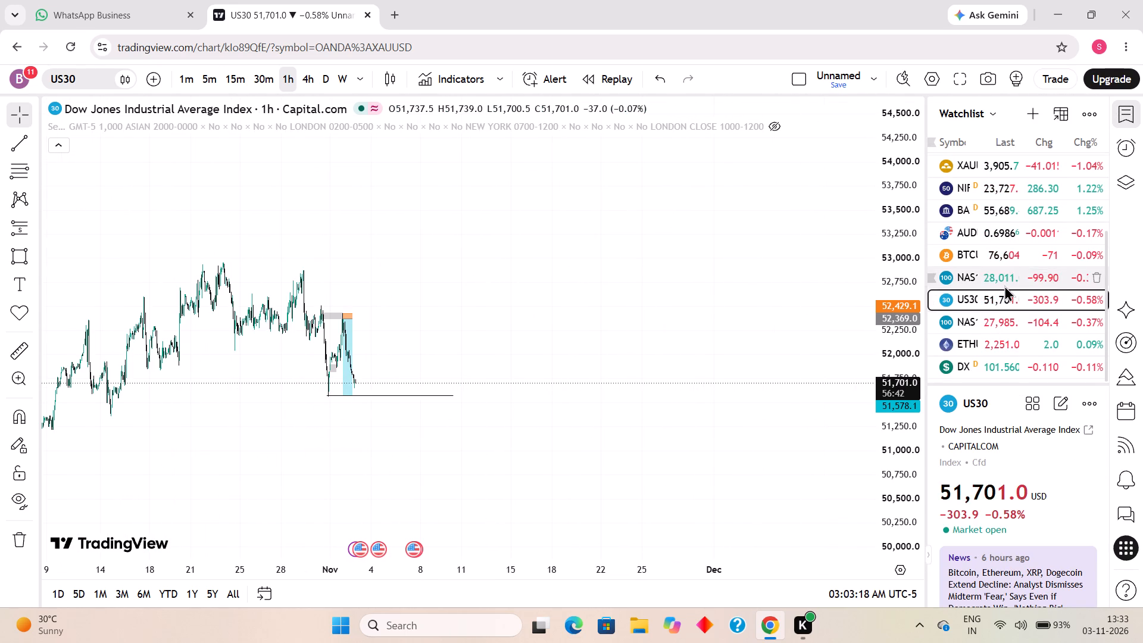
scroll(558, 277, down, 6)
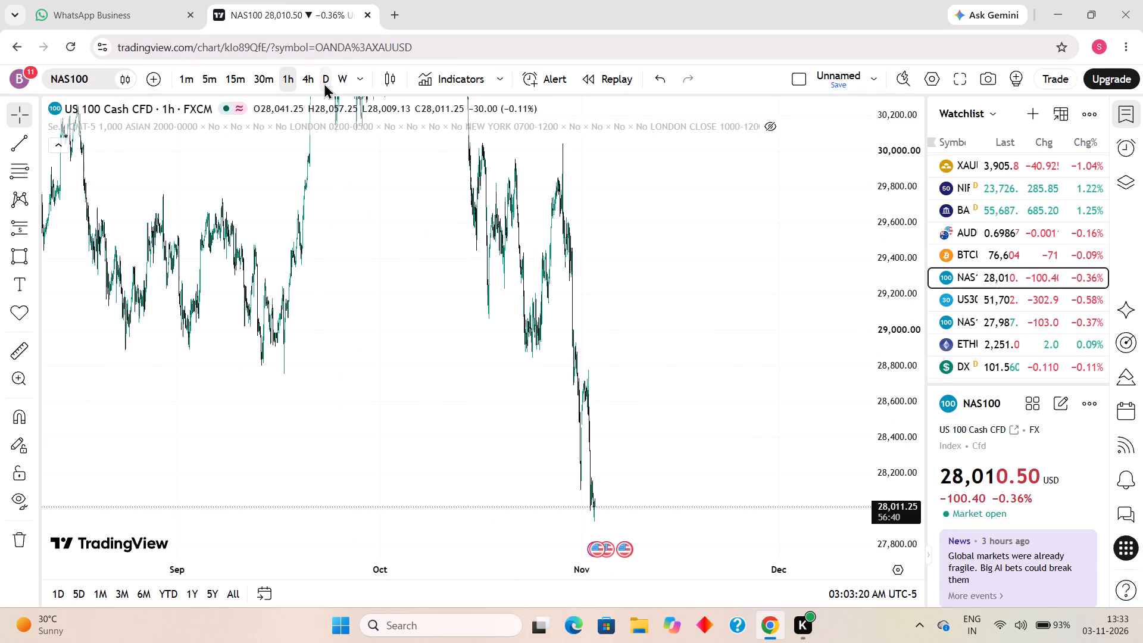
Examine NAS100 on the 4-hour and daily timeframes, focusing on the October swing highs and the drop into November.
click(307, 79)
scroll(448, 268, up, 3)
drag(889, 280, 850, 493)
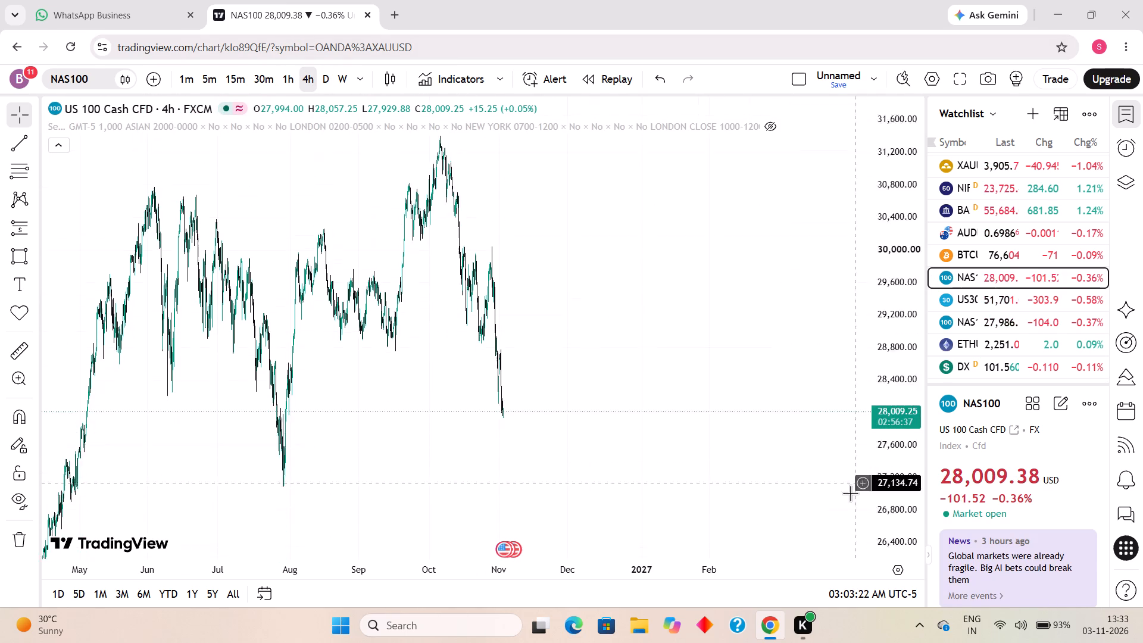
drag(850, 493, 708, 557)
drag(565, 441, 802, 388)
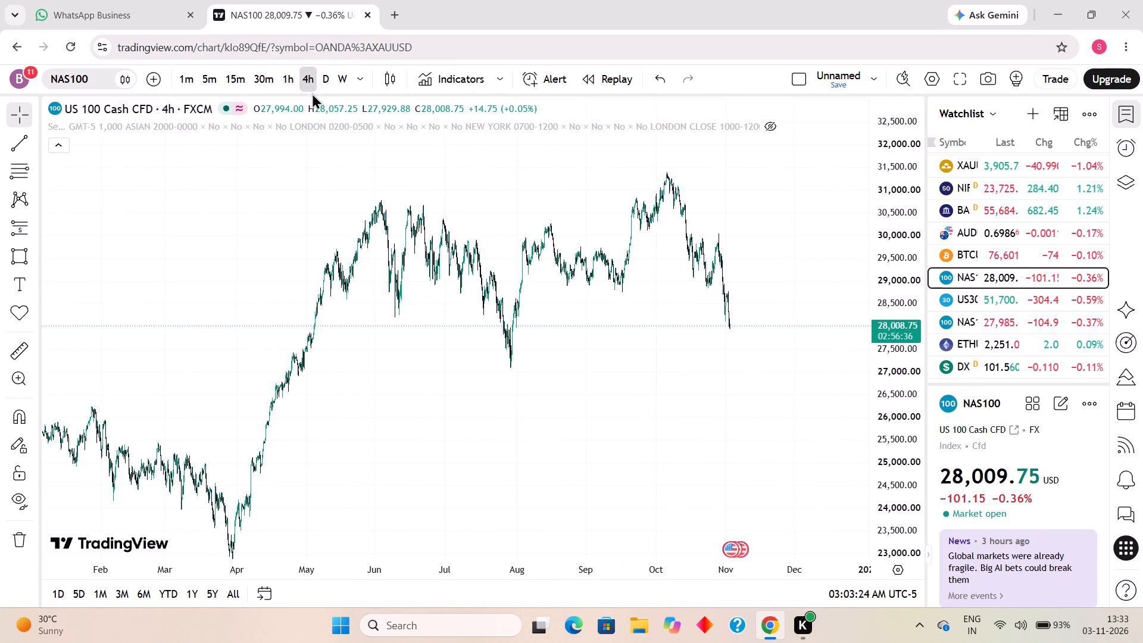
click(322, 85)
scroll(470, 253, up, 7)
scroll(394, 298, up, 2)
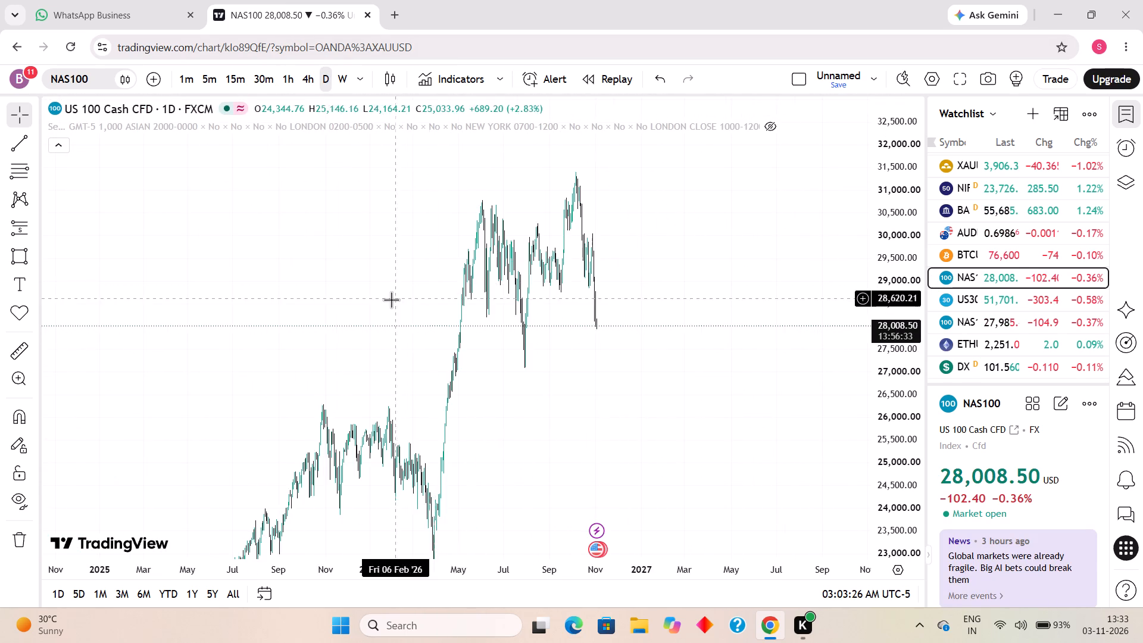
scroll(391, 299, up, 3)
scroll(282, 355, up, 3)
drag(308, 351, 751, 380)
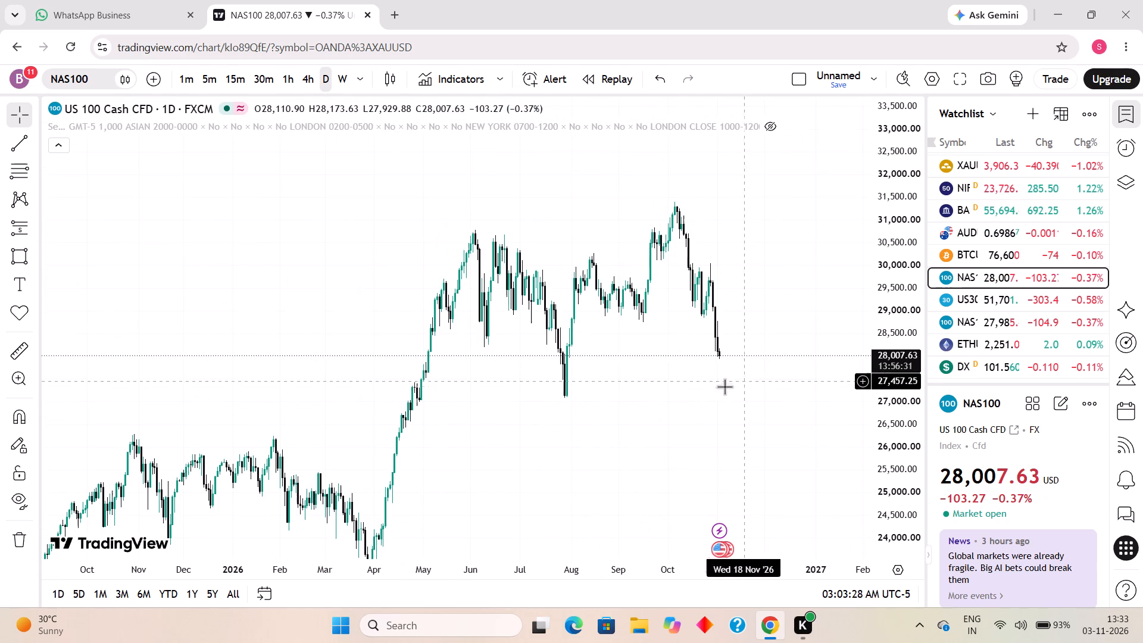
scroll(506, 355, up, 5)
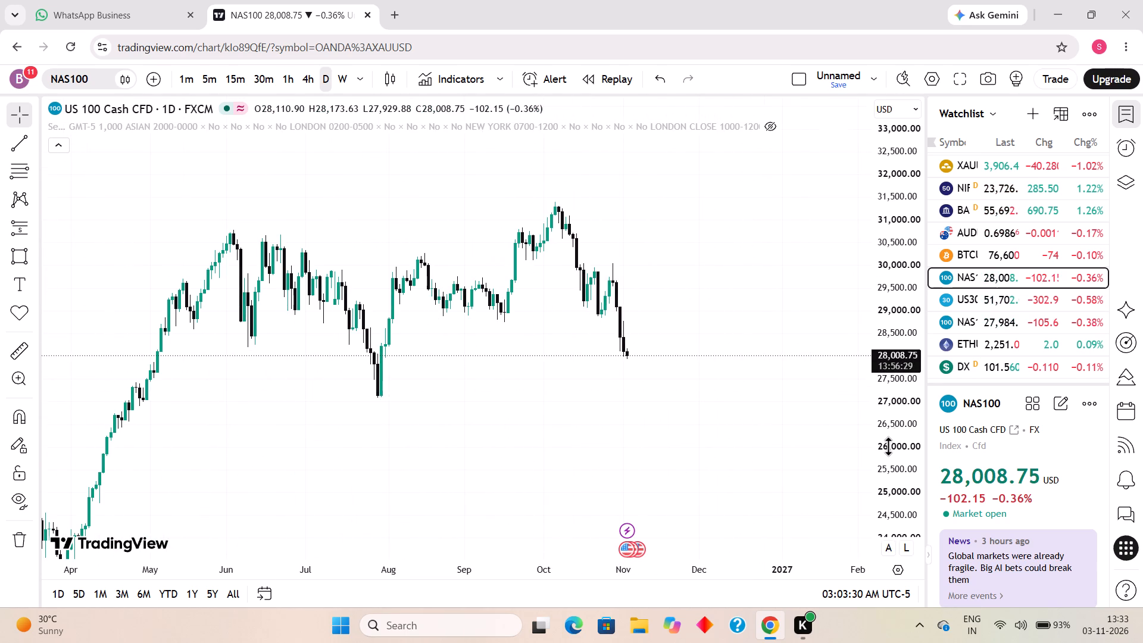
drag(888, 446, 759, 112)
scroll(542, 282, up, 5)
drag(583, 276, 666, 342)
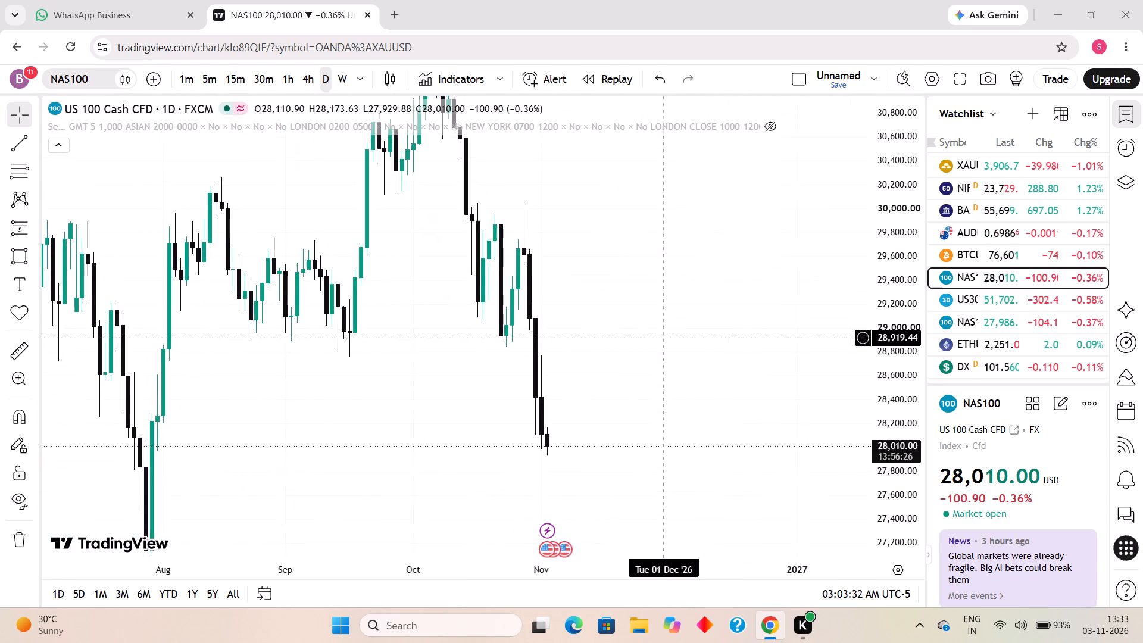
drag(666, 342, 674, 350)
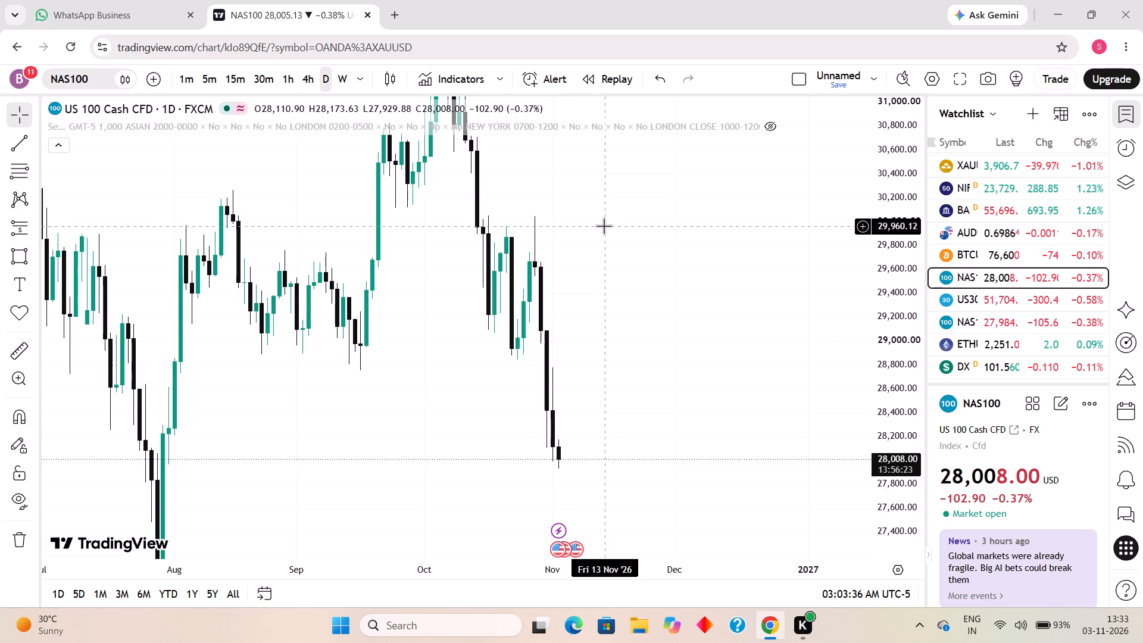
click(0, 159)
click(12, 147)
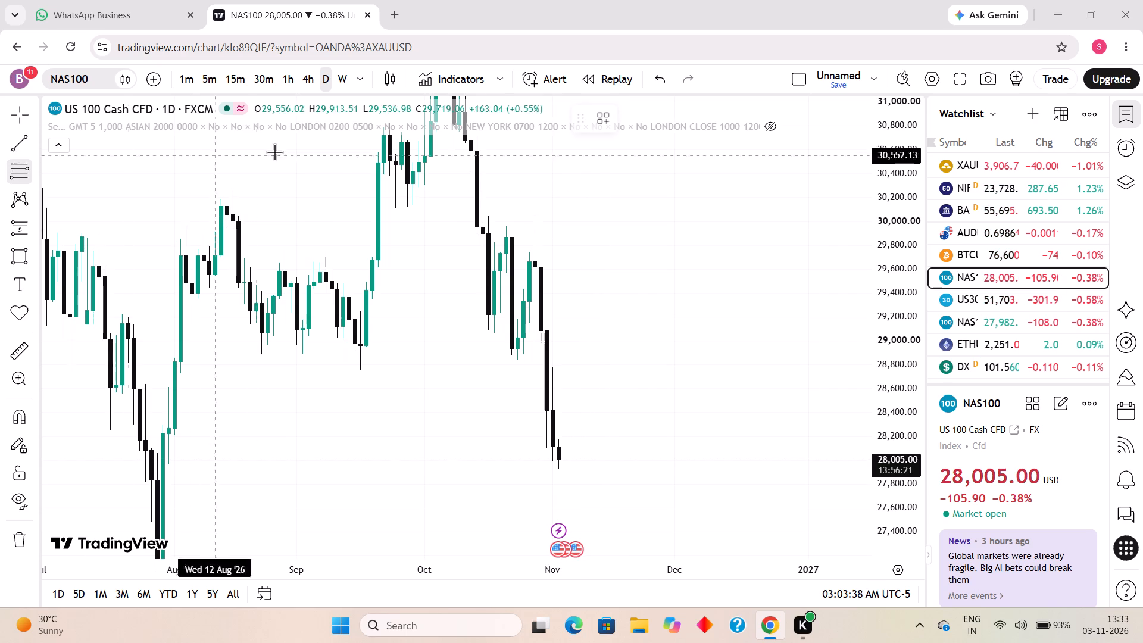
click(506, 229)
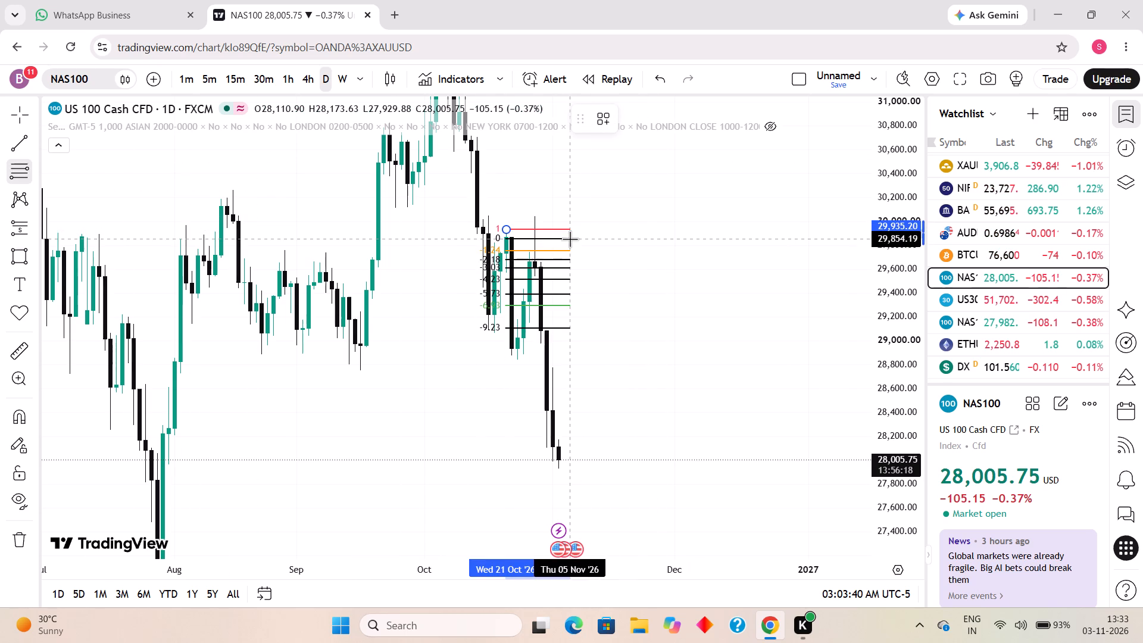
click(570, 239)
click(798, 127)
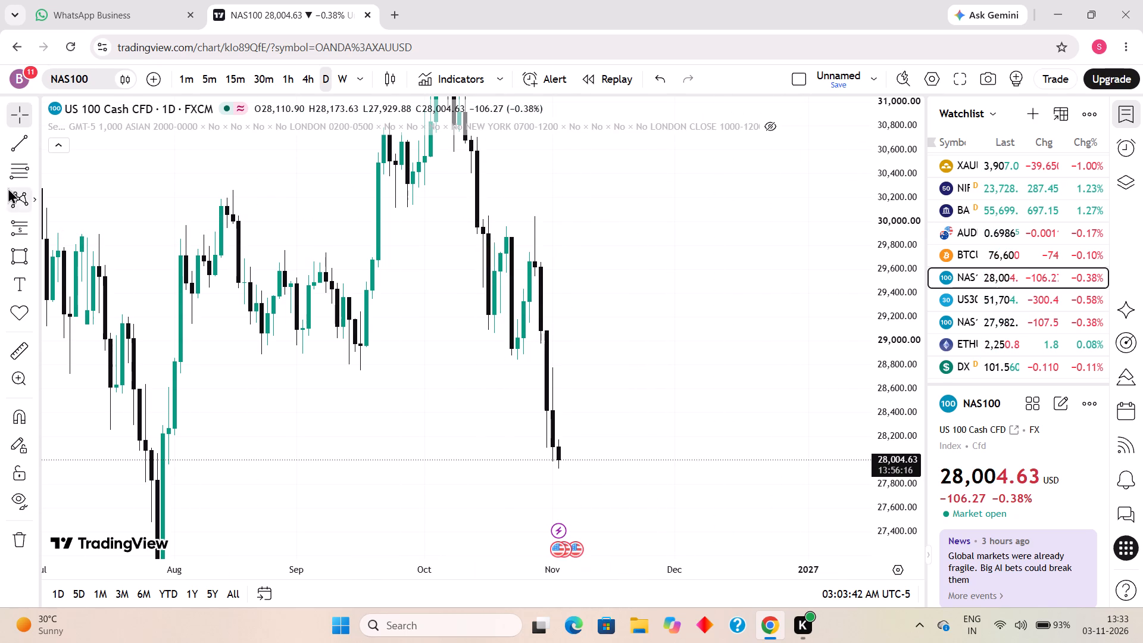
Draw a trend line on the daily chart from the 21 October high, about 29,954, across to the 28 October candle.
click(14, 139)
click(505, 226)
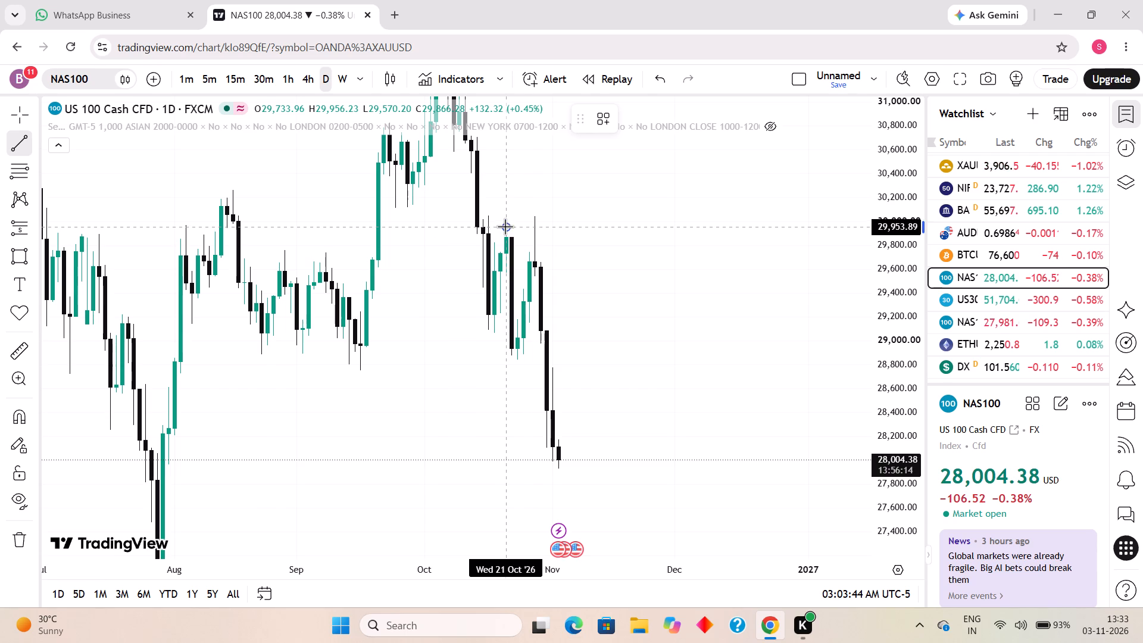
click(537, 225)
click(610, 274)
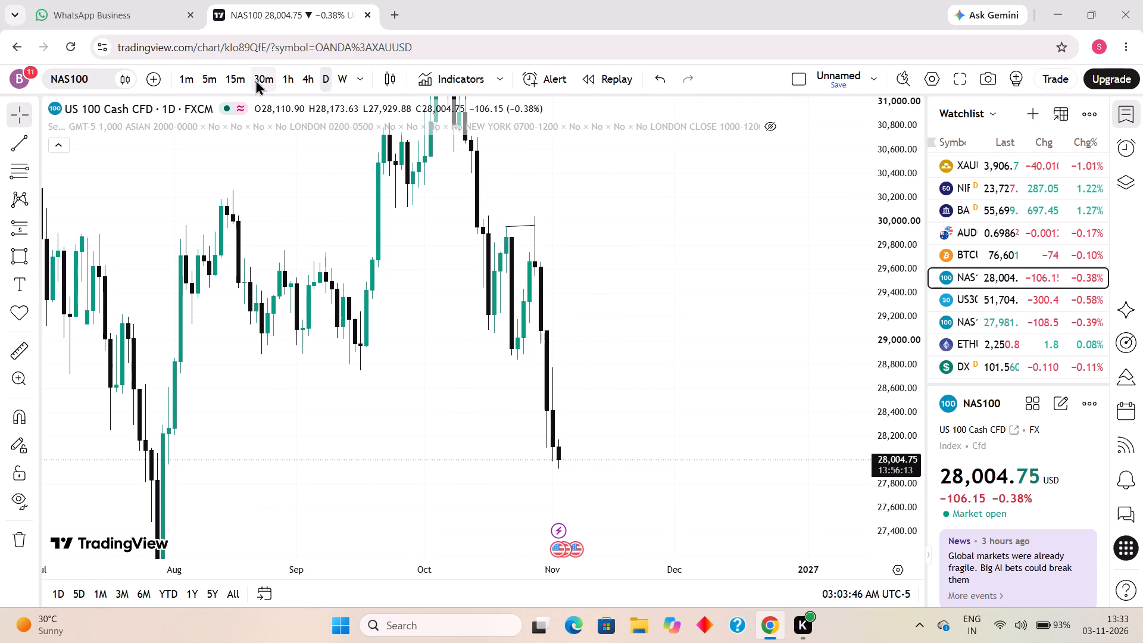
On the 1-hour timeframe, extend the trend line's later end to the wick of the 28 October high, at about 29,960.
click(285, 77)
scroll(380, 195, down, 12)
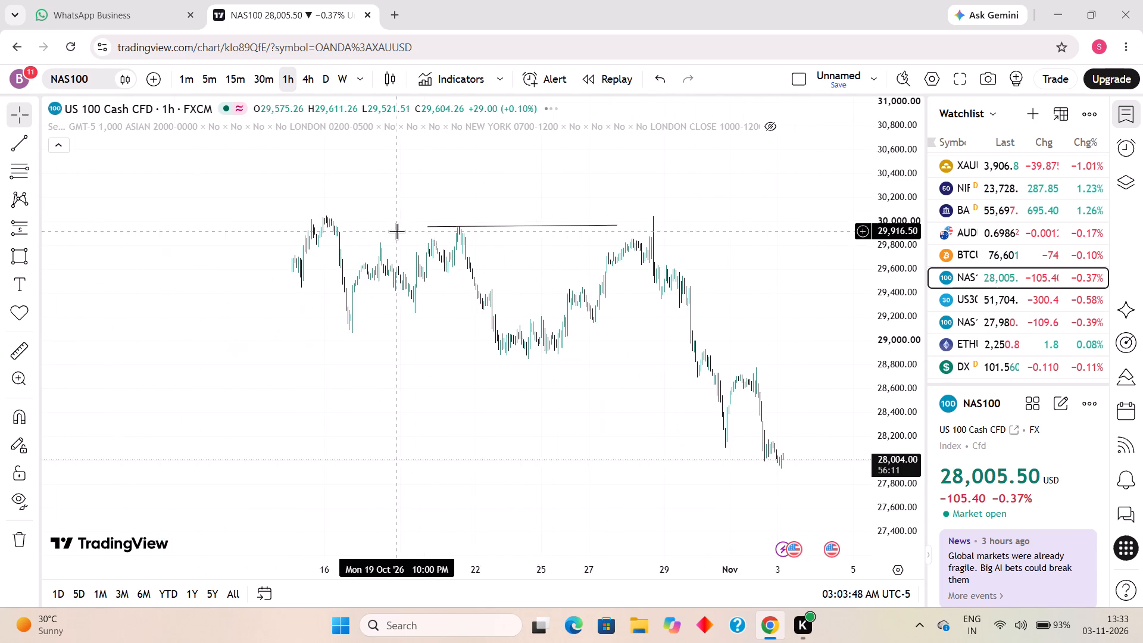
drag(680, 302, 727, 385)
drag(904, 423, 836, 217)
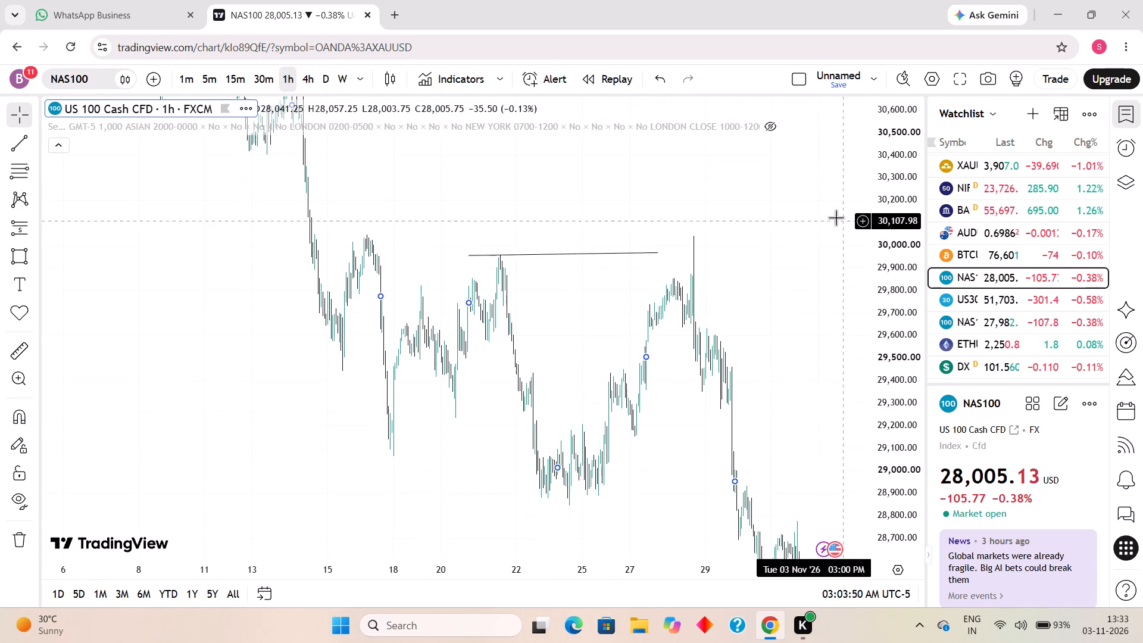
drag(836, 217, 813, 207)
scroll(627, 228, up, 6)
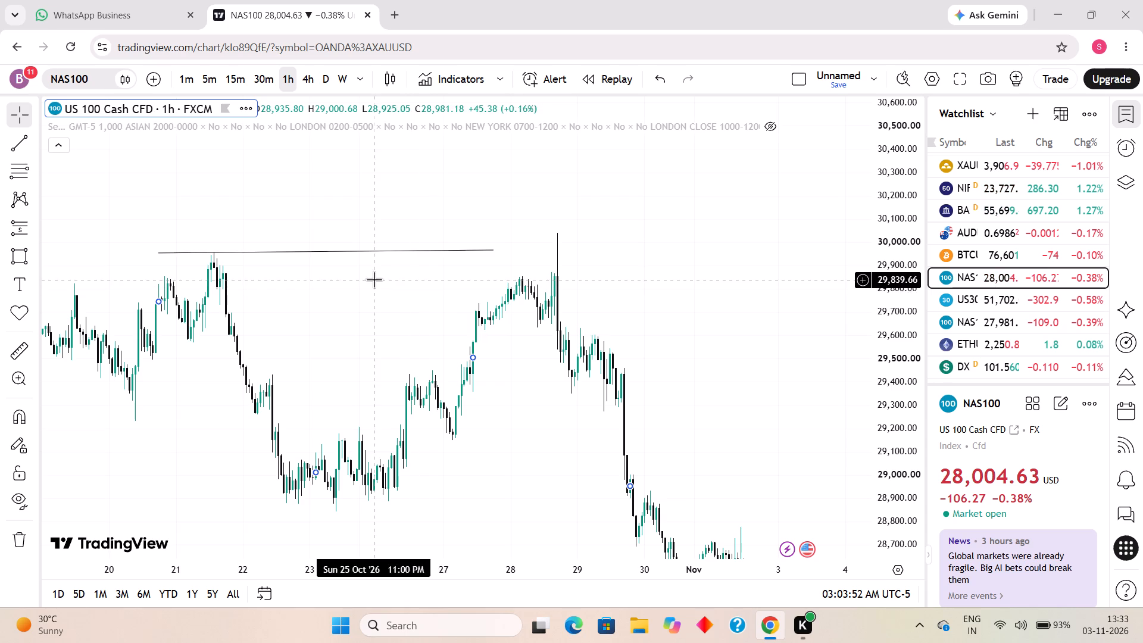
drag(491, 251, 557, 251)
click(645, 303)
scroll(386, 324, up, 4)
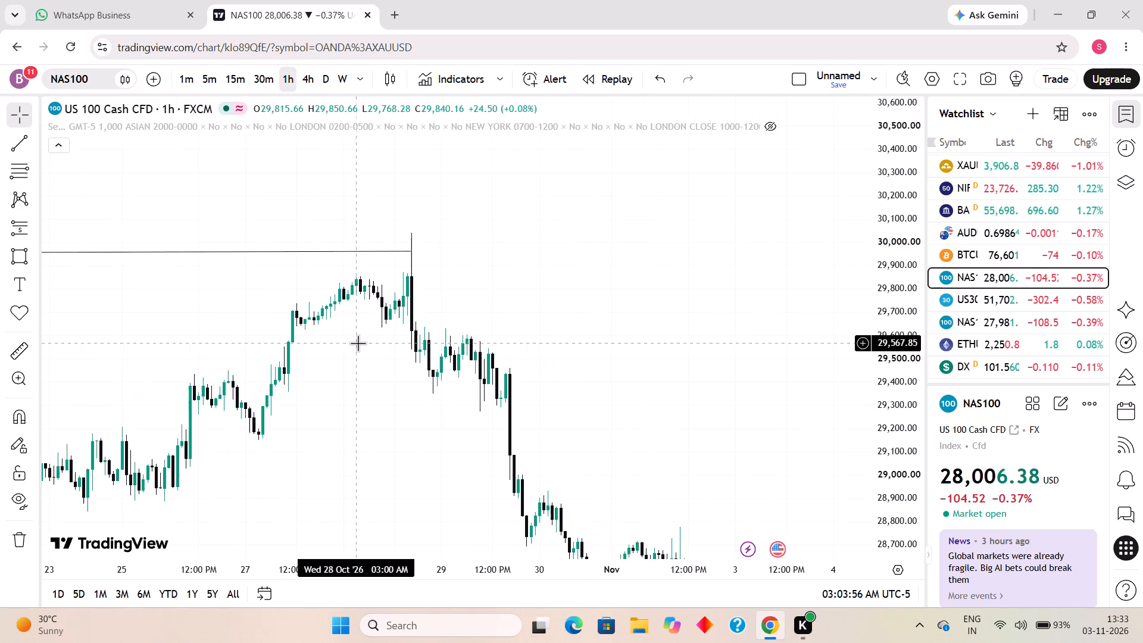
Examine the price action around the 28 October high on the 15-minute timeframe.
scroll(325, 307, down, 3)
click(230, 82)
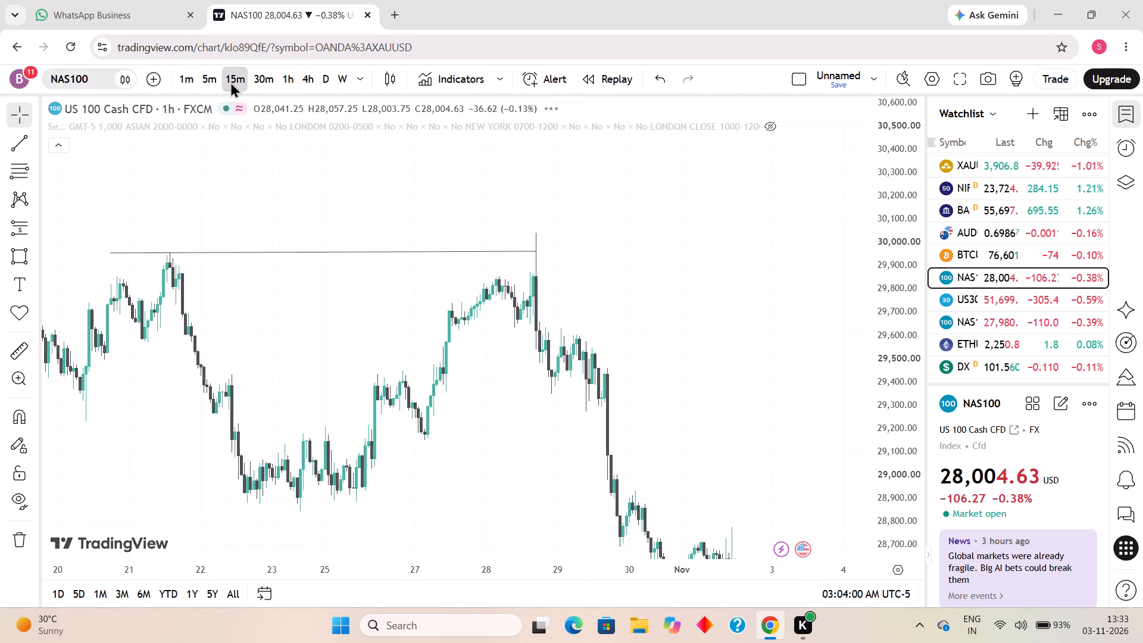
scroll(345, 252, down, 13)
drag(692, 335, 870, 342)
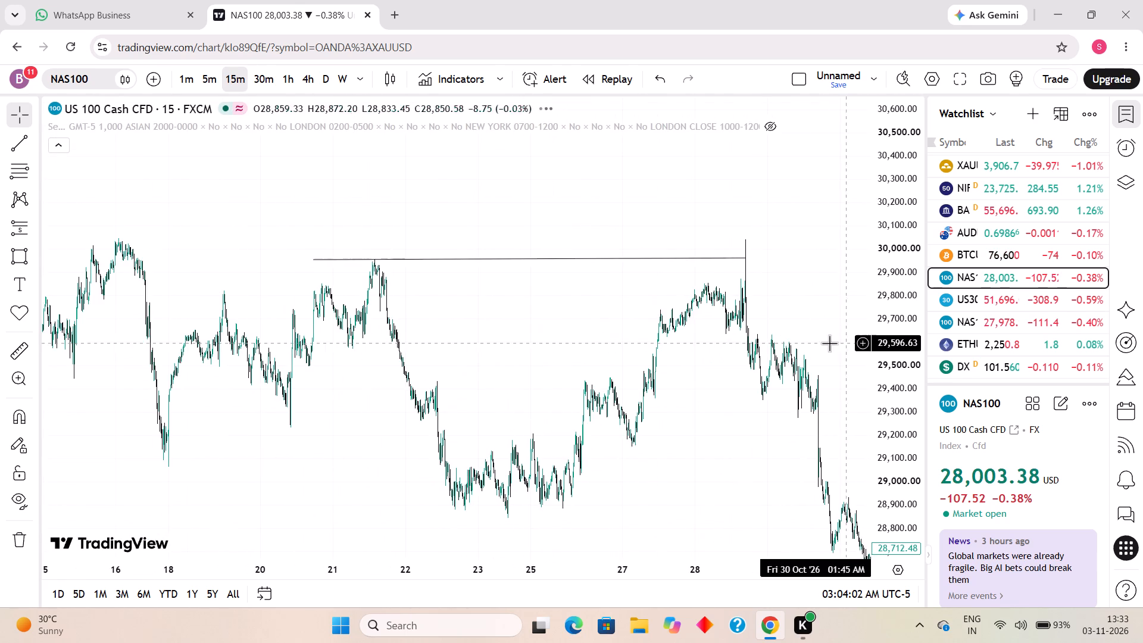
scroll(687, 324, up, 12)
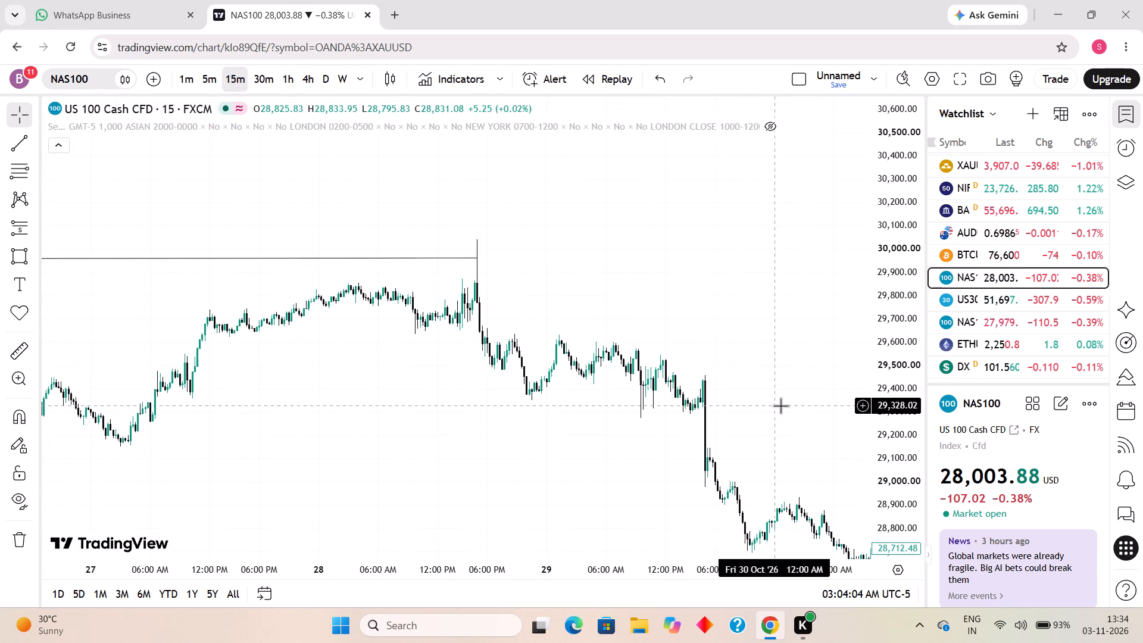
drag(897, 420, 607, 180)
scroll(366, 279, up, 5)
drag(376, 278, 651, 280)
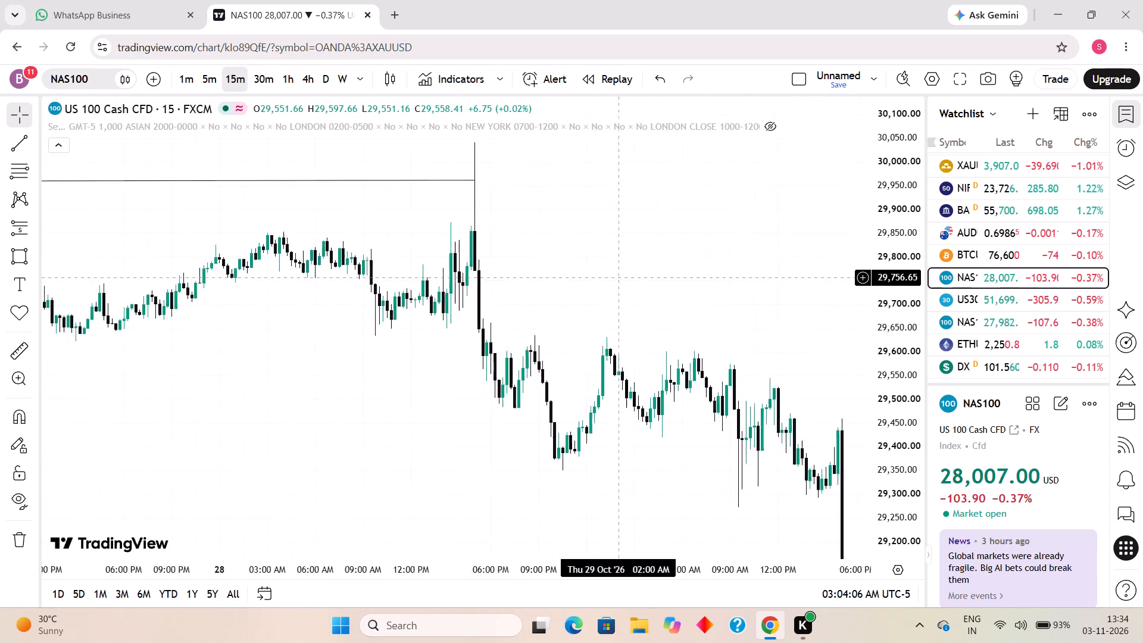
drag(651, 280, 726, 282)
scroll(555, 312, up, 1)
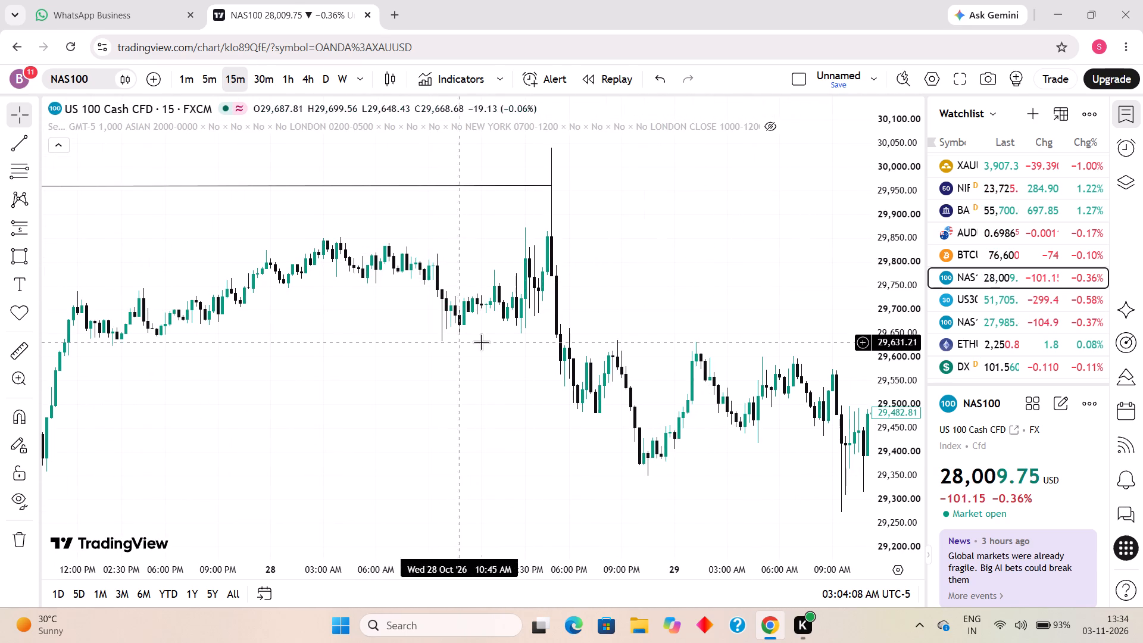
On the 5-minute timeframe, draw a small rectangle zone on the drop after the 28 October high, from about 29,664 down to 29,625.
click(204, 76)
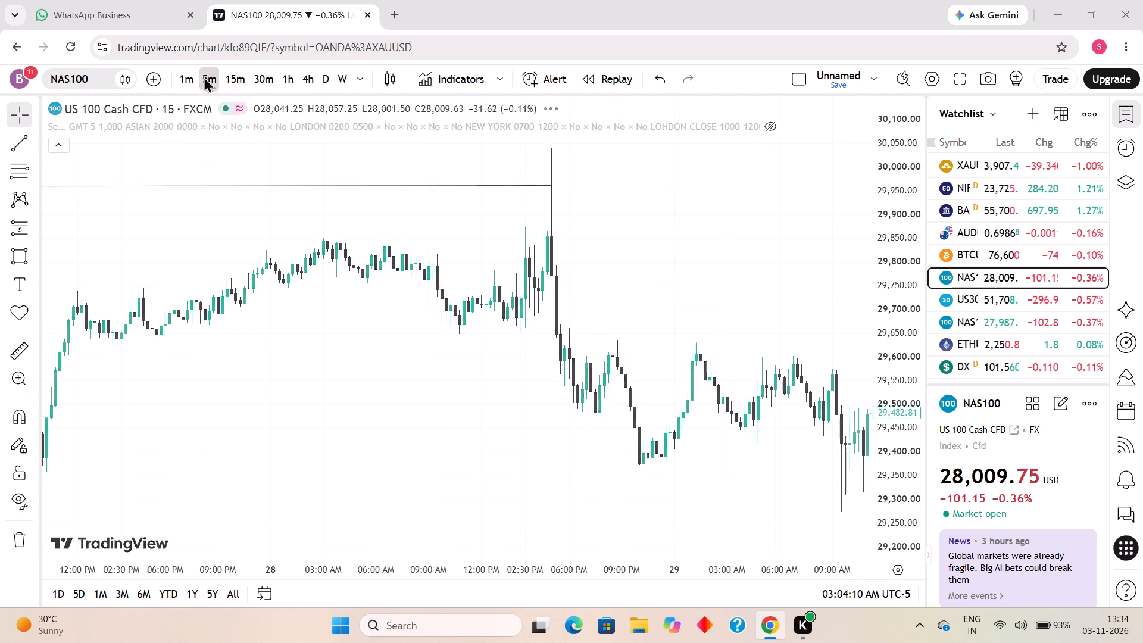
scroll(392, 284, down, 19)
scroll(400, 304, up, 1)
scroll(412, 297, down, 4)
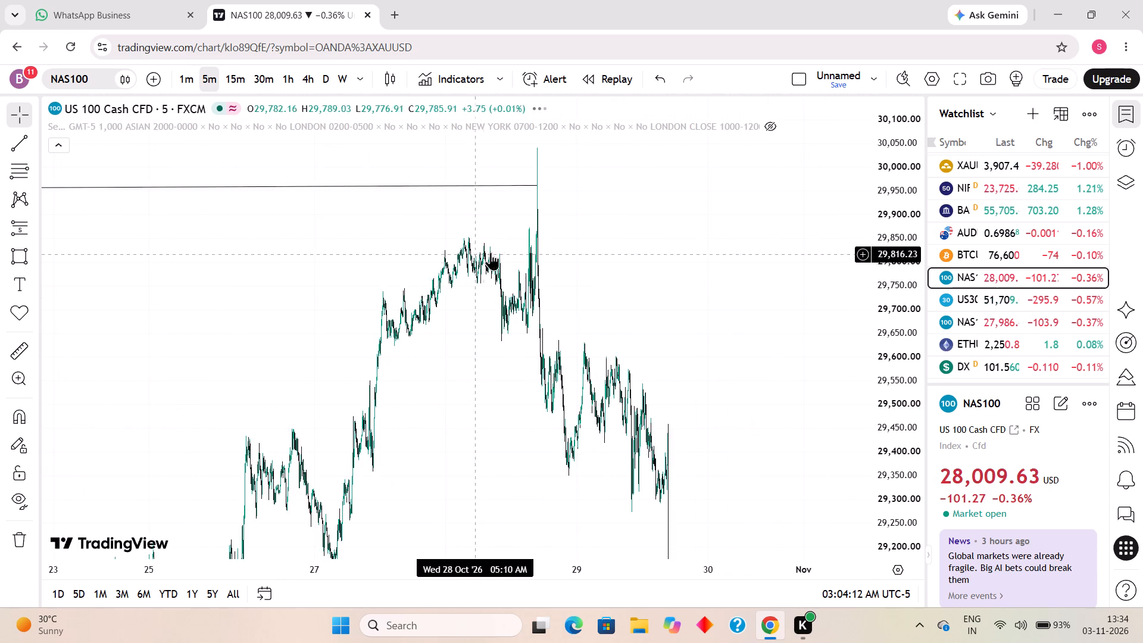
drag(513, 252, 756, 278)
scroll(655, 301, up, 6)
scroll(599, 316, up, 5)
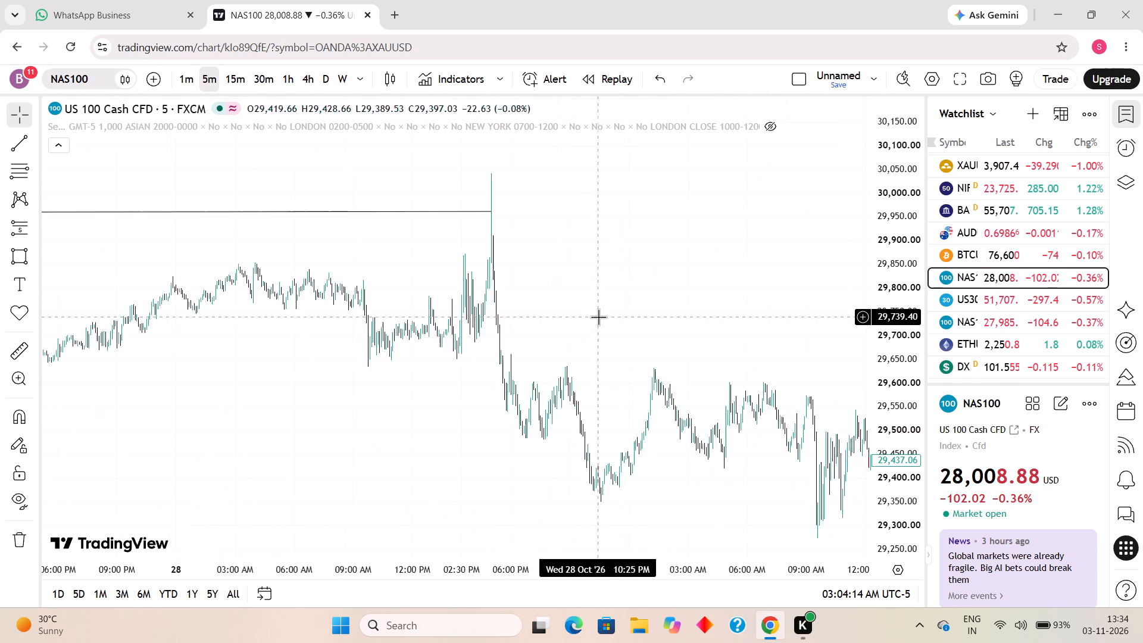
scroll(598, 317, up, 6)
drag(408, 316, 782, 313)
scroll(644, 334, up, 3)
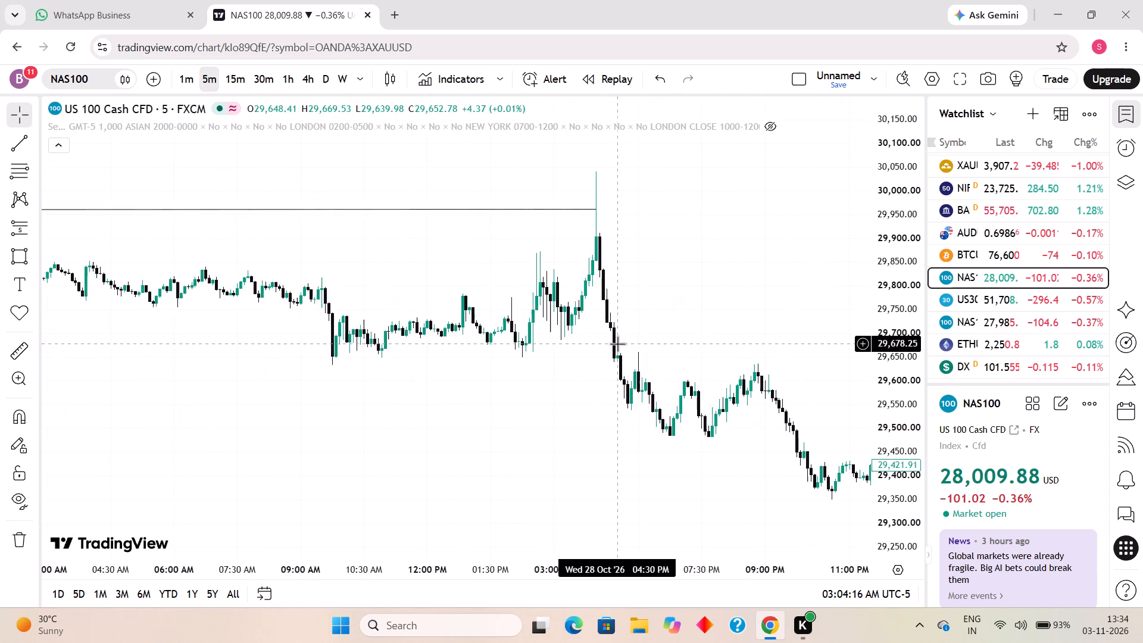
scroll(617, 344, up, 3)
drag(624, 366, 542, 313)
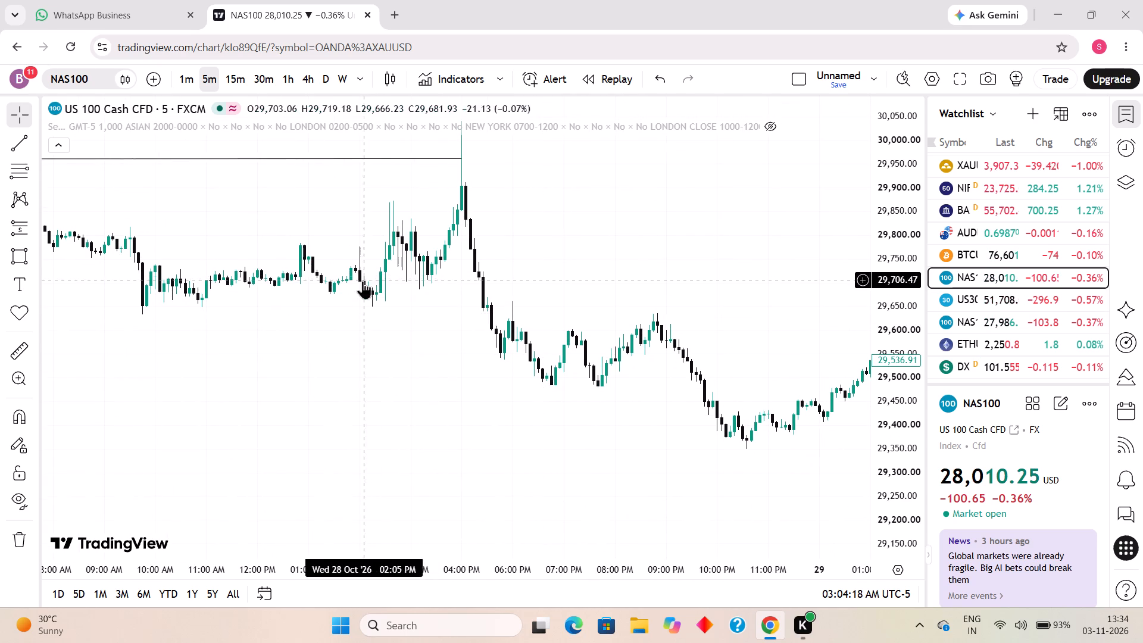
click(15, 260)
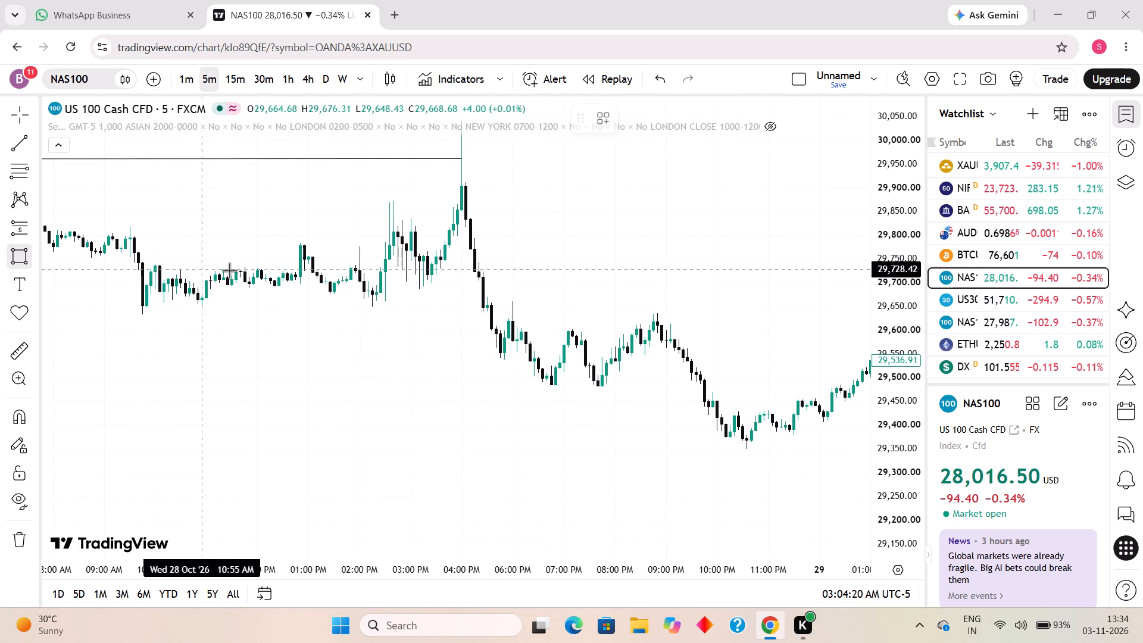
click(491, 299)
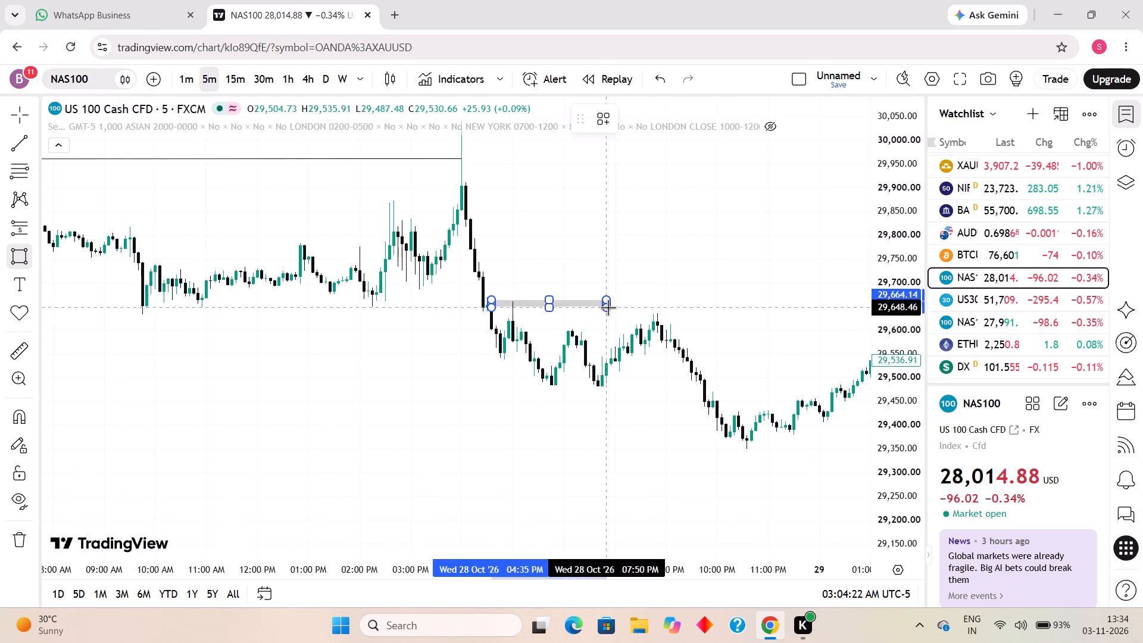
click(518, 317)
Place a short position at the rectangle zone on the 28 October drop, with its entry at about 29,641.
drag(661, 361, 345, 334)
scroll(238, 304, down, 7)
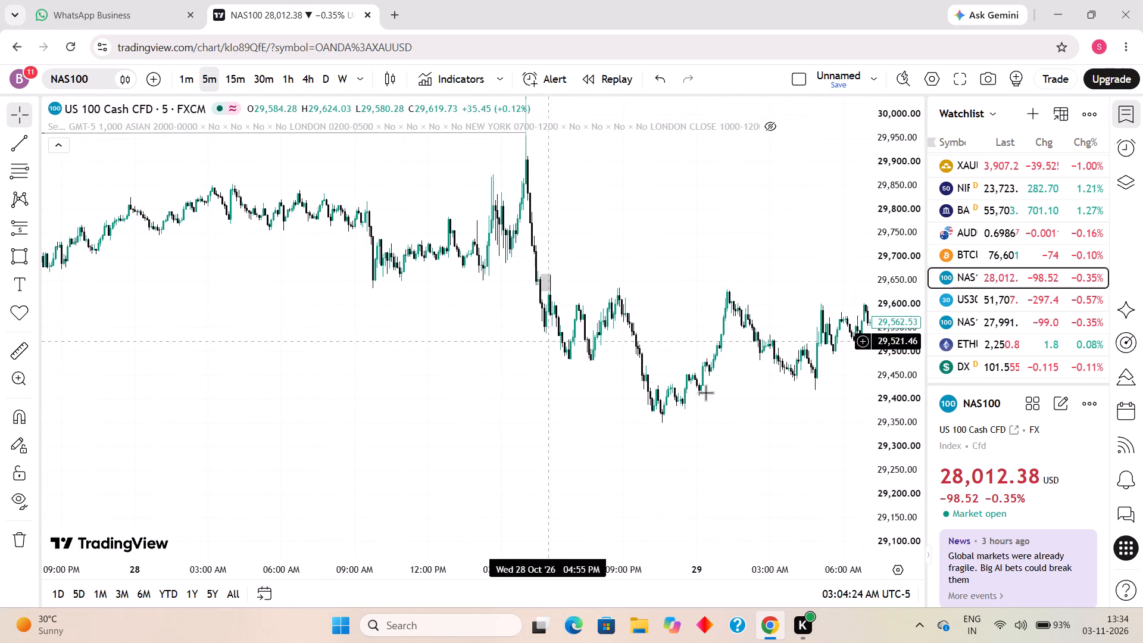
scroll(927, 489, down, 3)
scroll(721, 407, down, 8)
drag(708, 415, 321, 376)
scroll(321, 374, down, 6)
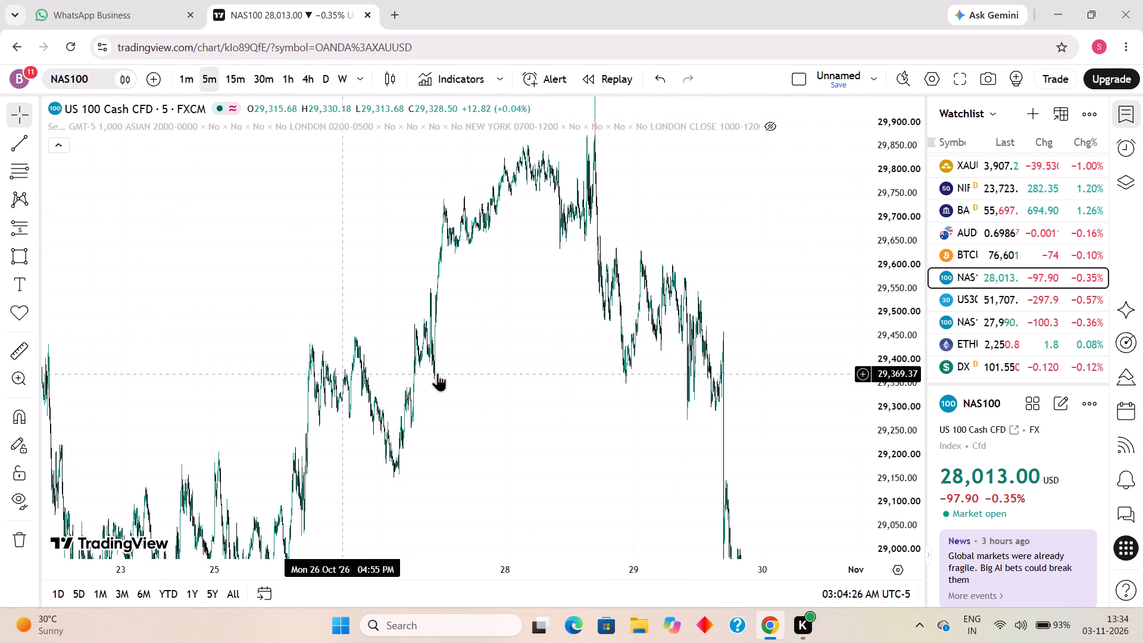
scroll(598, 317, up, 10)
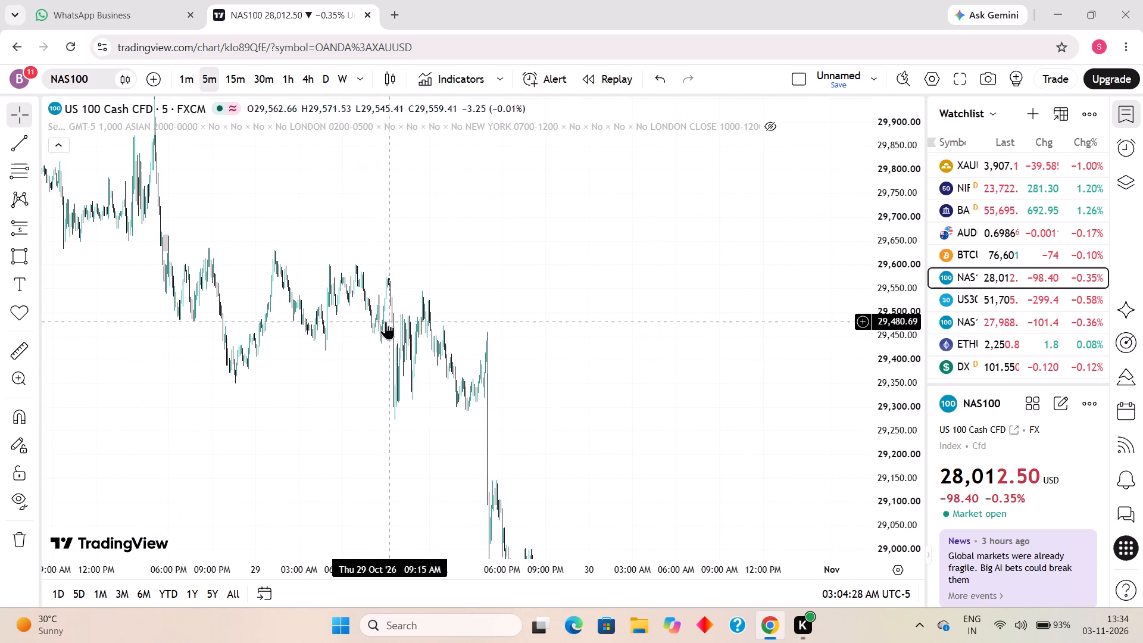
drag(380, 323, 603, 388)
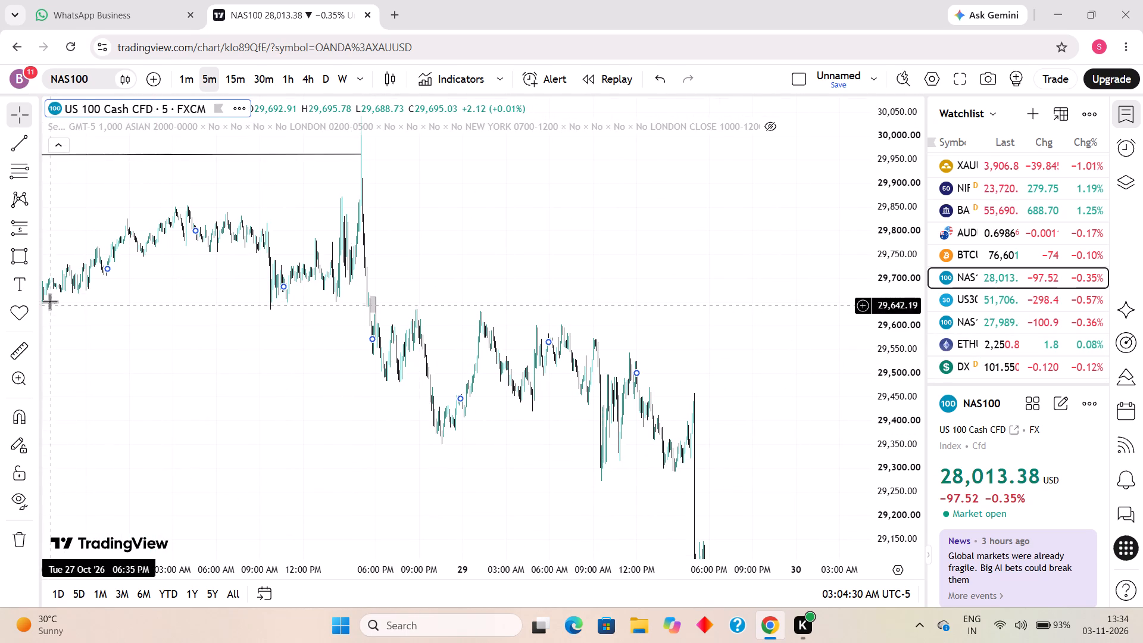
click(25, 232)
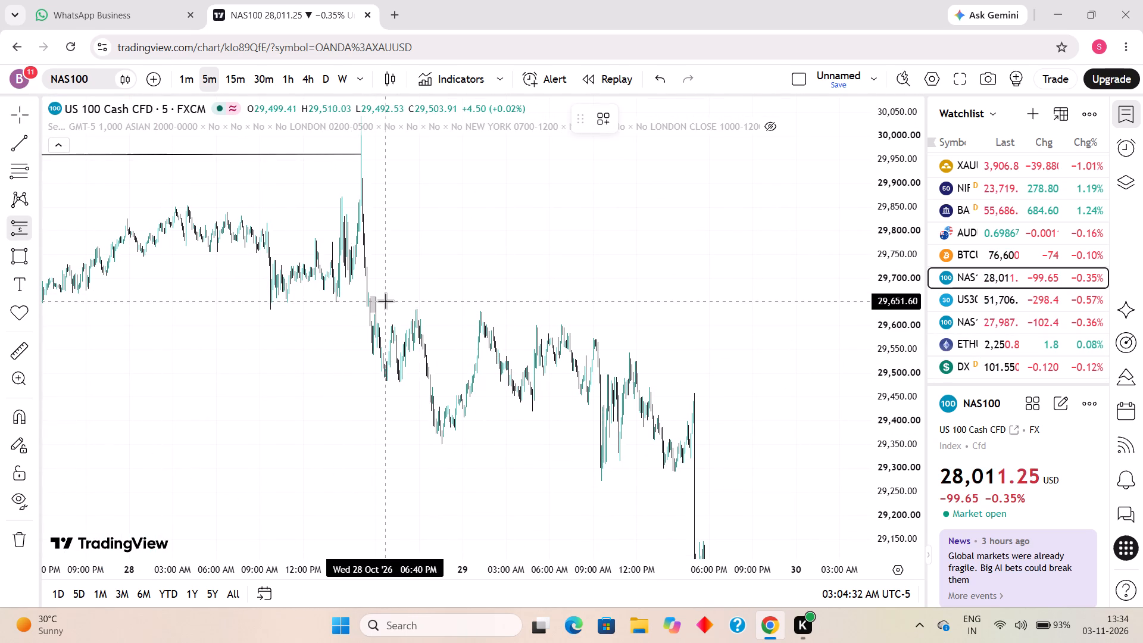
click(378, 306)
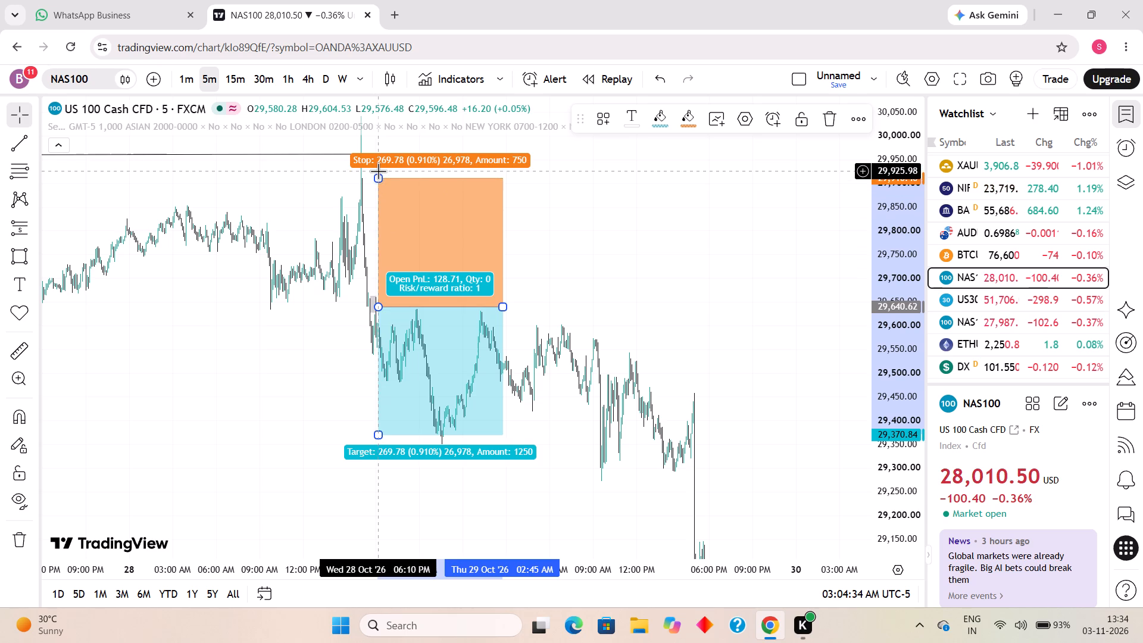
Tighten the short position's stop level on the 28 October drop to about 29,674, just above the entry.
drag(378, 171, 393, 243)
drag(393, 246, 401, 347)
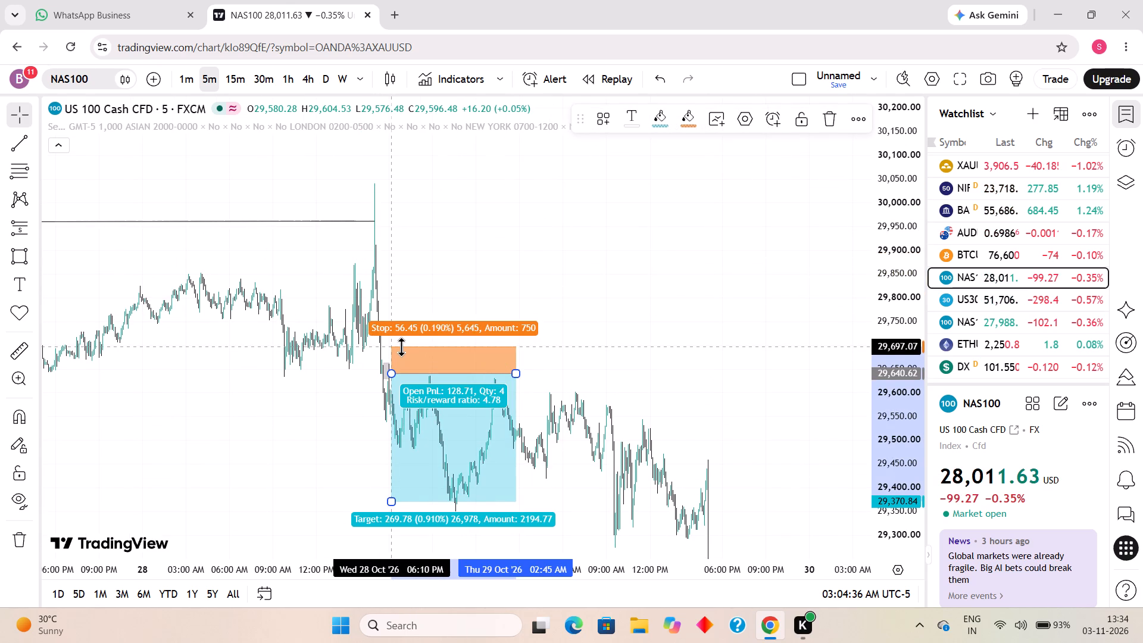
drag(401, 347, 413, 358)
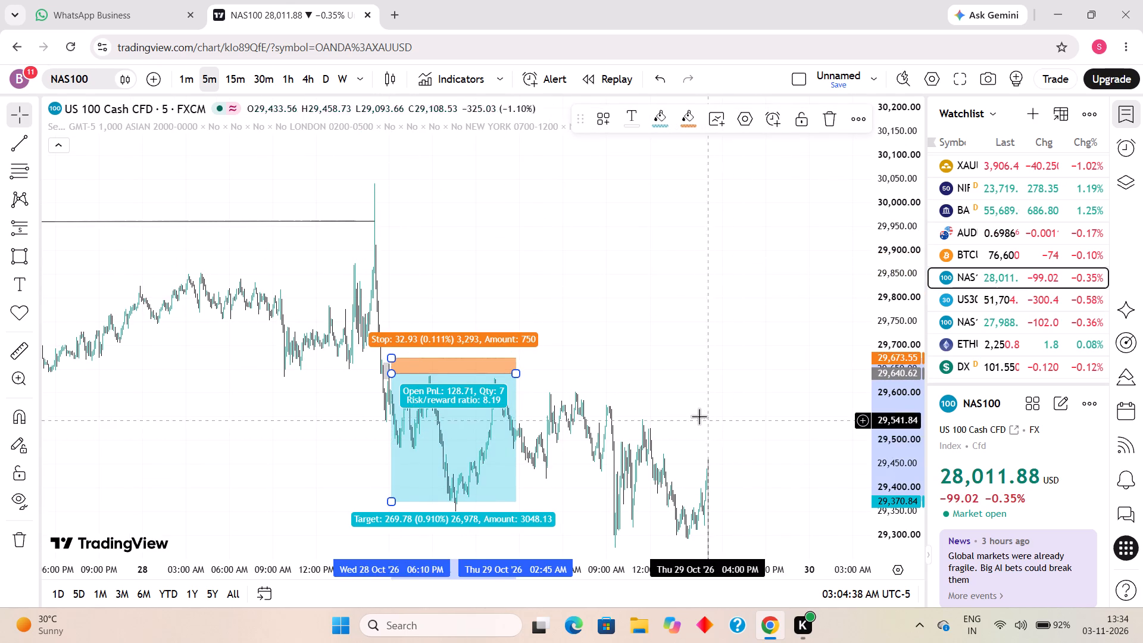
drag(699, 416, 602, 242)
scroll(591, 260, down, 7)
drag(890, 289, 898, 438)
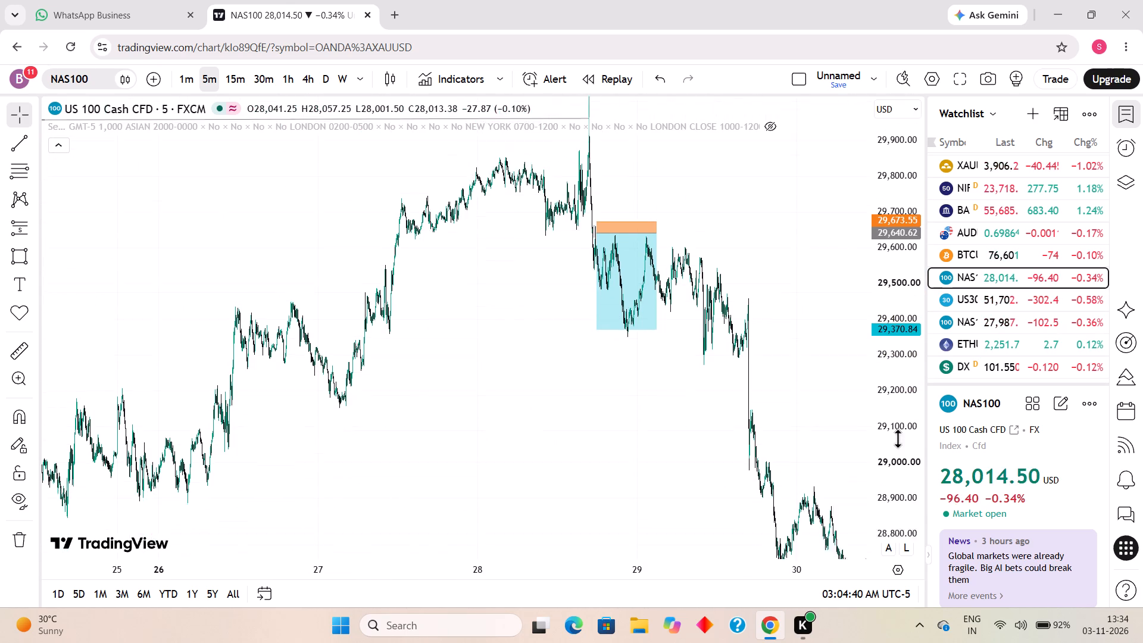
drag(898, 438, 896, 454)
scroll(827, 405, down, 8)
scroll(714, 406, down, 6)
drag(696, 333, 708, 420)
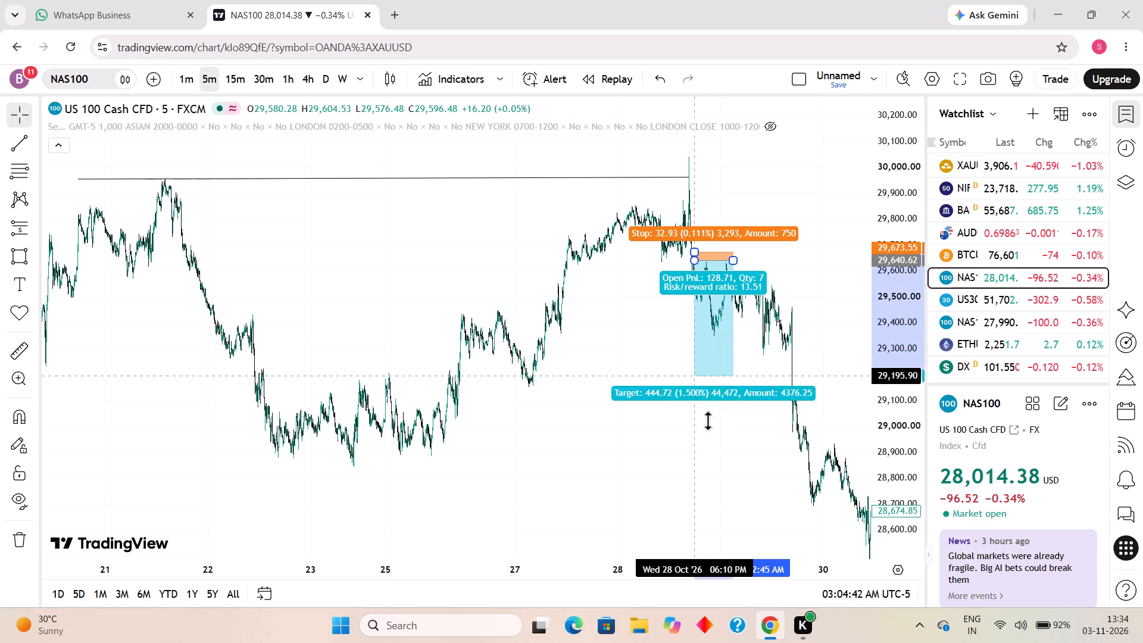
drag(708, 420, 714, 463)
drag(753, 506, 735, 501)
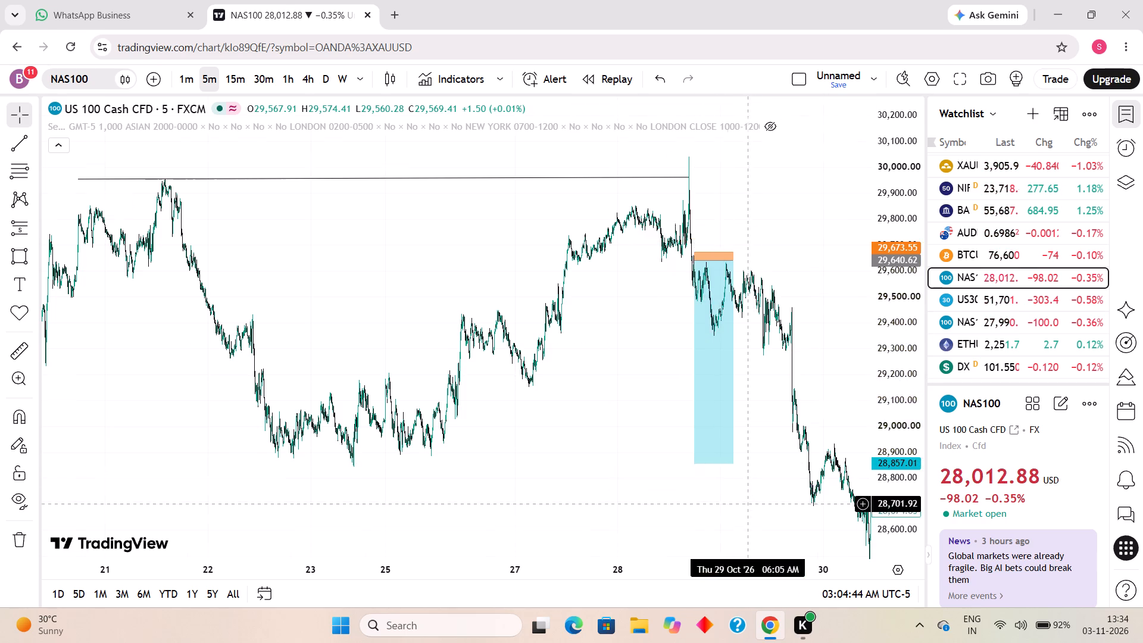
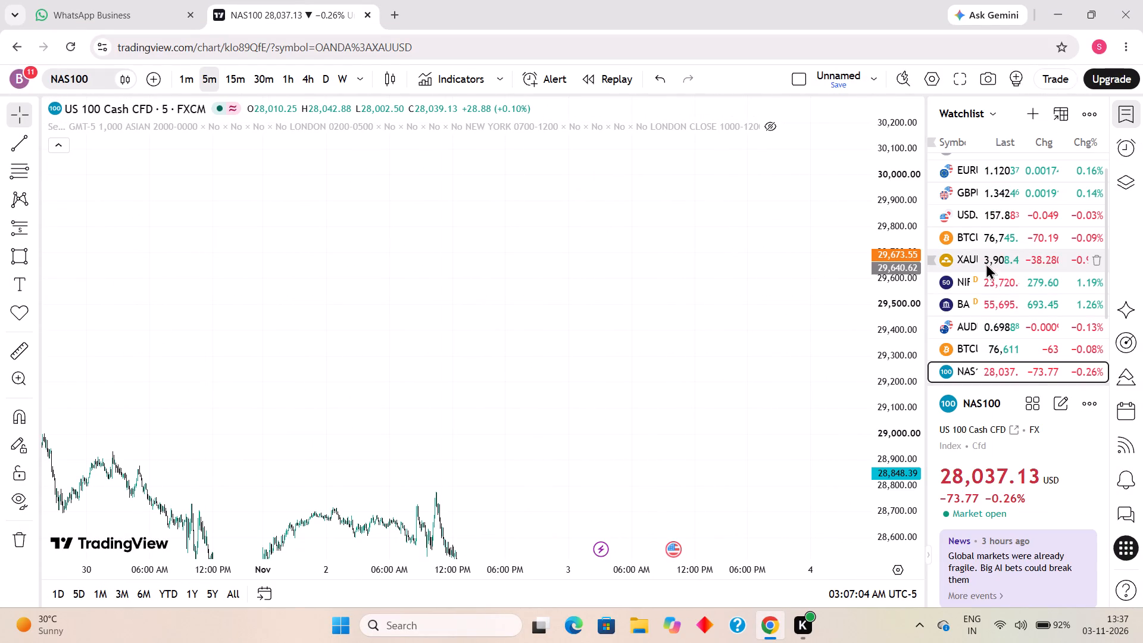
Switch the chart from NAS100 to XAUUSD and examine the latest 5-minute price action on 3 November.
click(986, 260)
scroll(644, 394, up, 2)
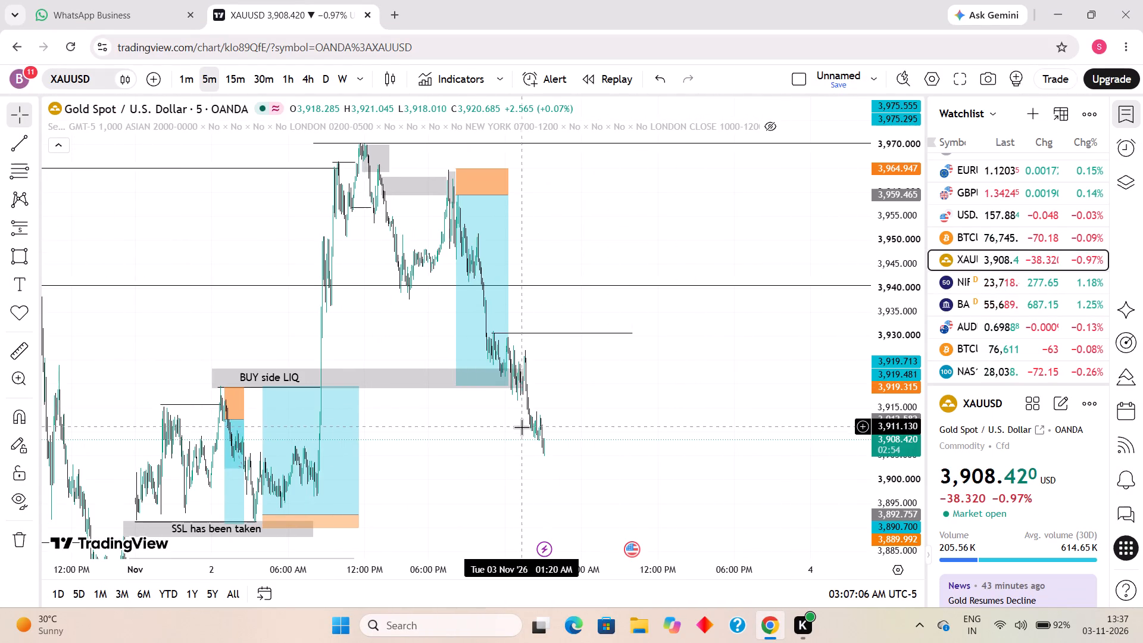
scroll(519, 426, up, 4)
drag(486, 419, 767, 397)
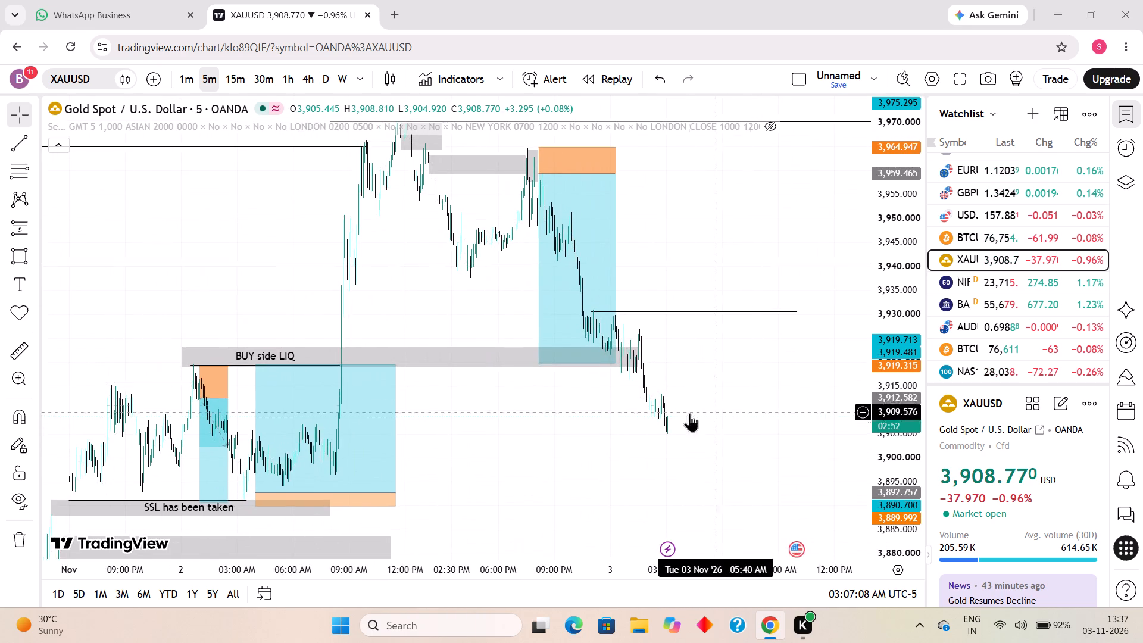
scroll(553, 431, up, 10)
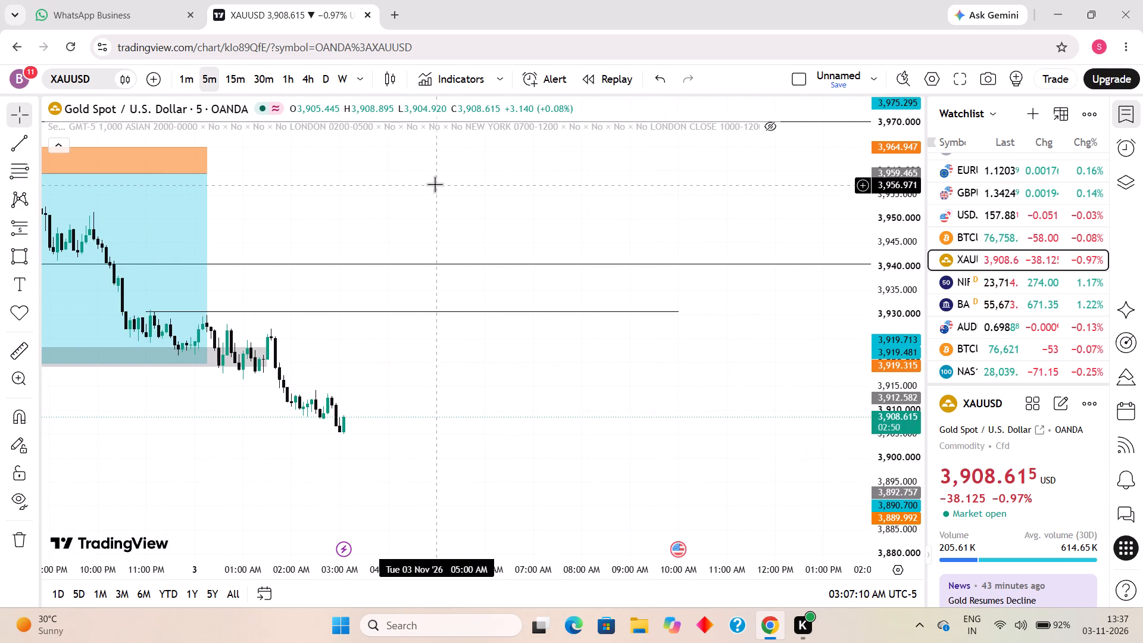
Open the GBPUSD chart from the watchlist on the daily timeframe, framed to show April through November price action.
scroll(902, 305, up, 5)
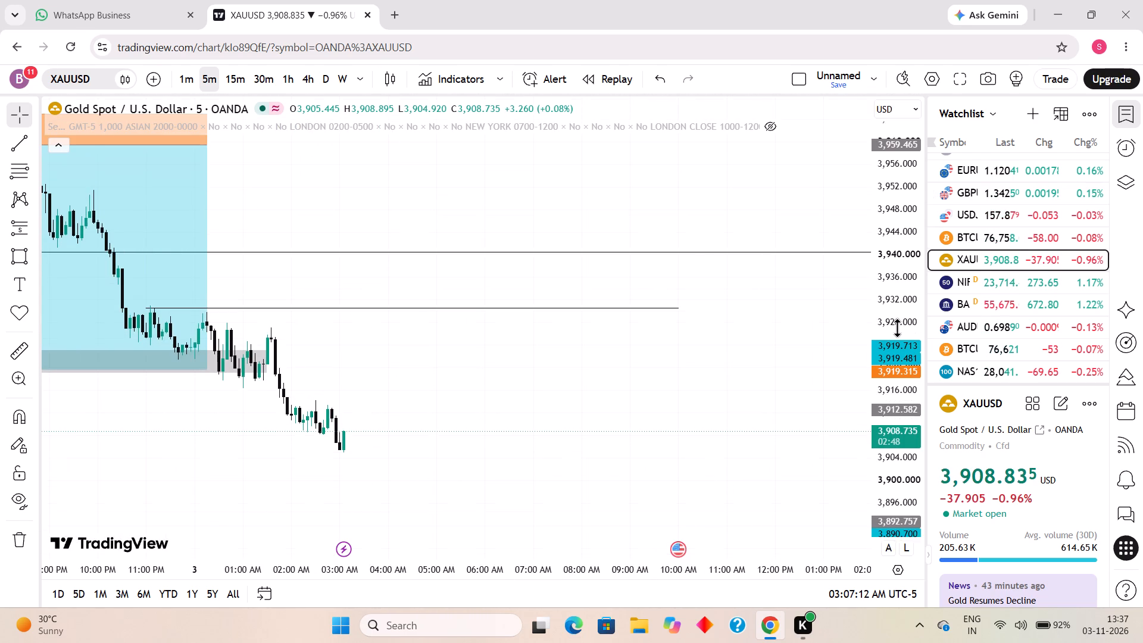
click(1023, 202)
scroll(746, 280, down, 6)
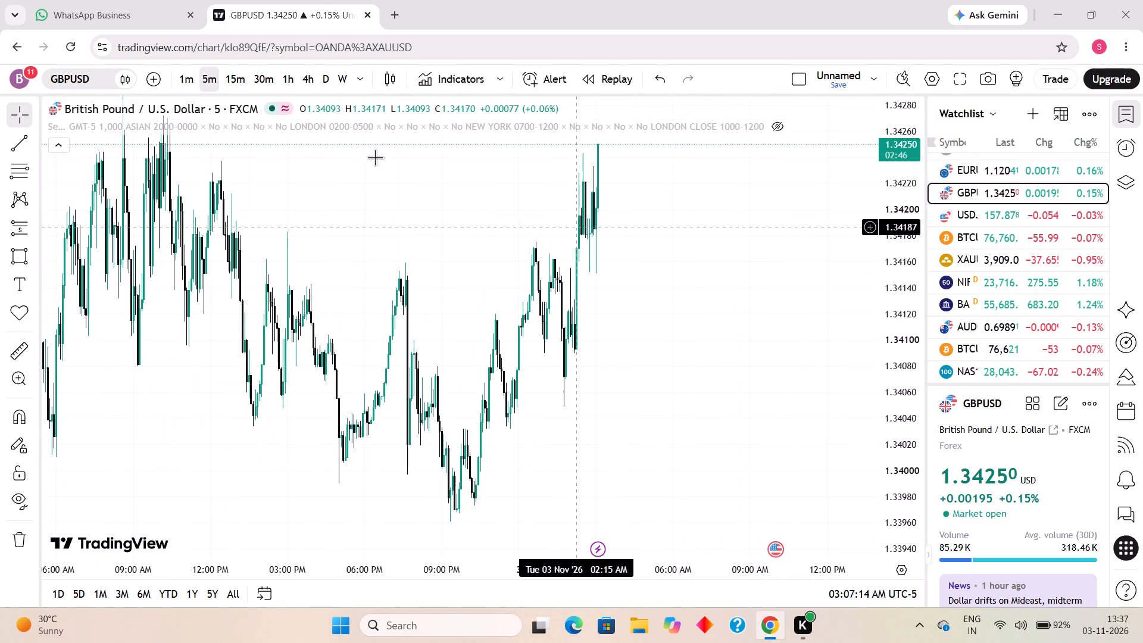
click(323, 81)
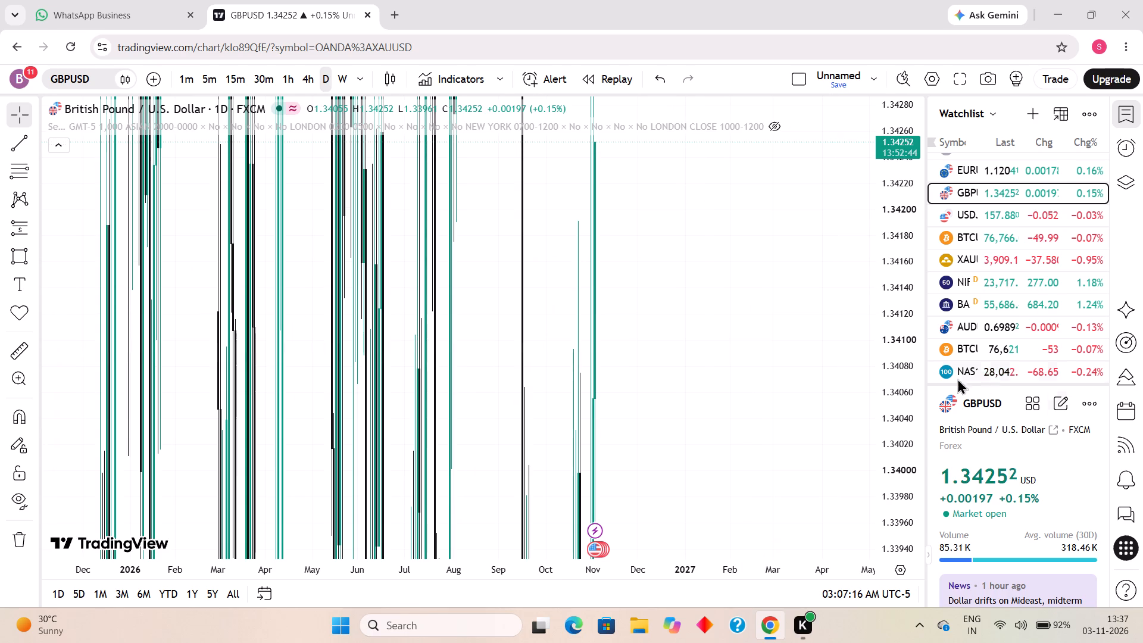
drag(895, 299, 825, 642)
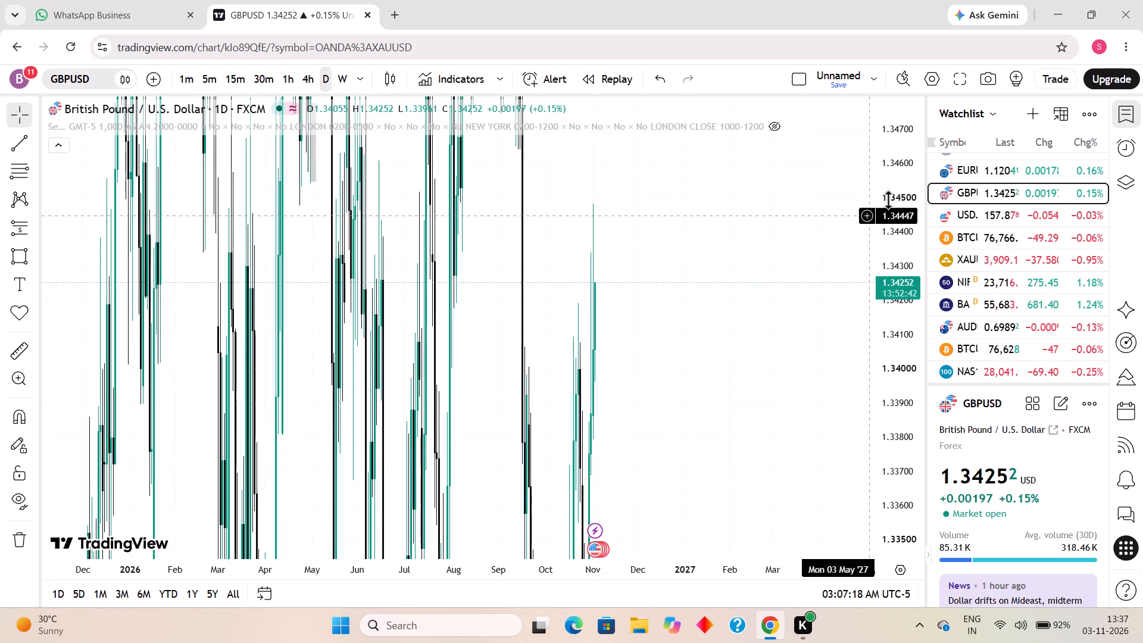
drag(898, 197, 716, 610)
scroll(447, 457, up, 5)
drag(436, 462, 614, 368)
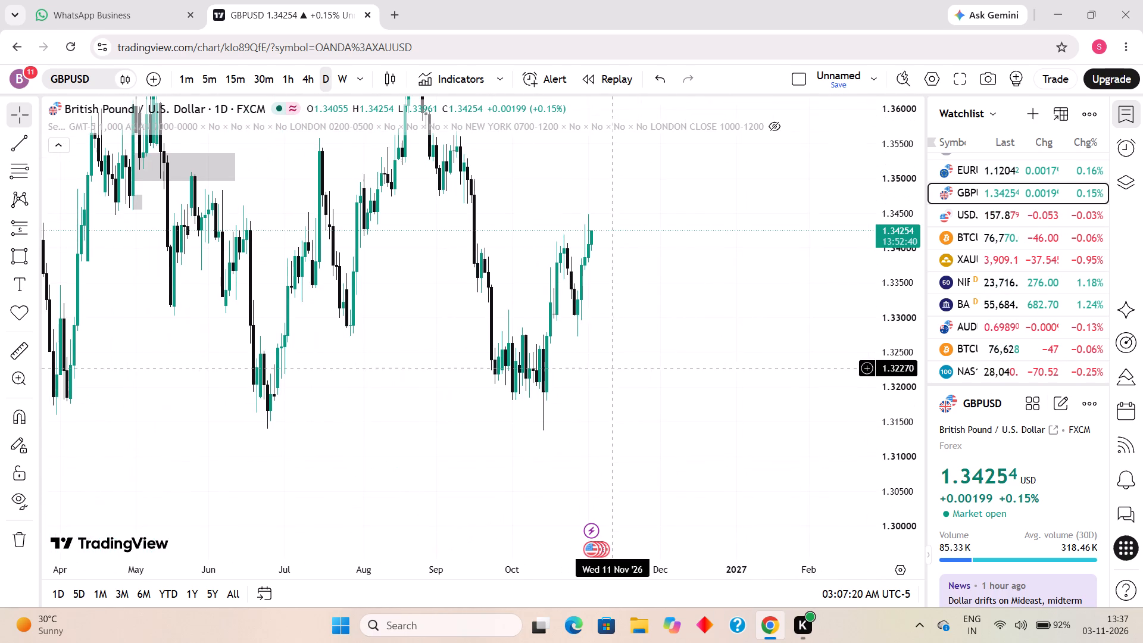
drag(614, 368, 612, 361)
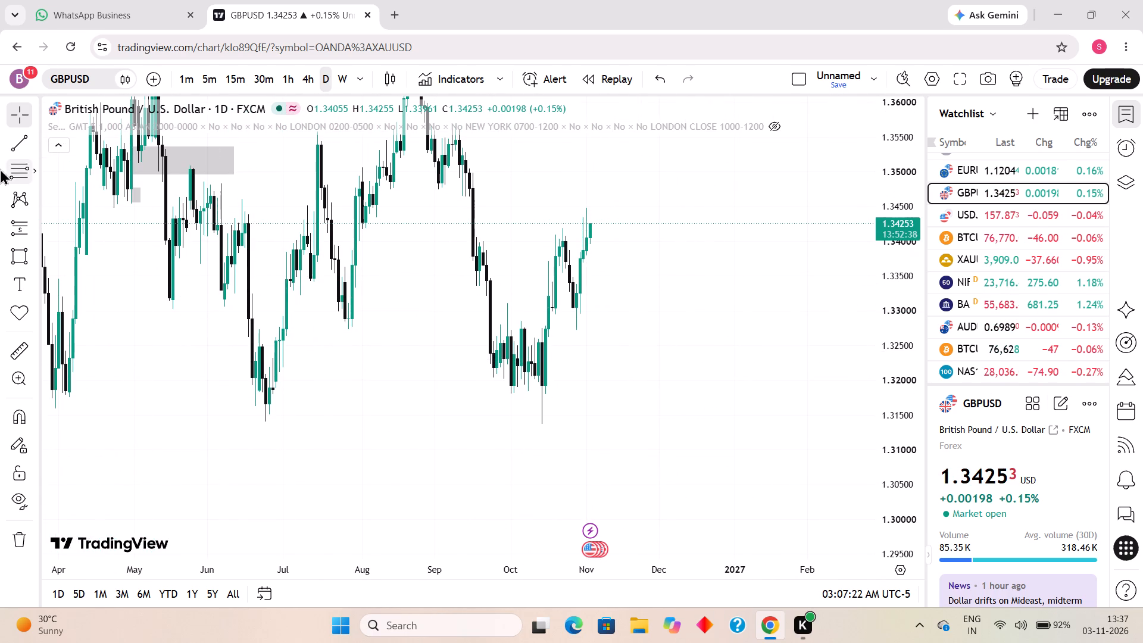
Draw a trend line at about 1.3142 from the mid-June low across to the mid-October low.
click(15, 143)
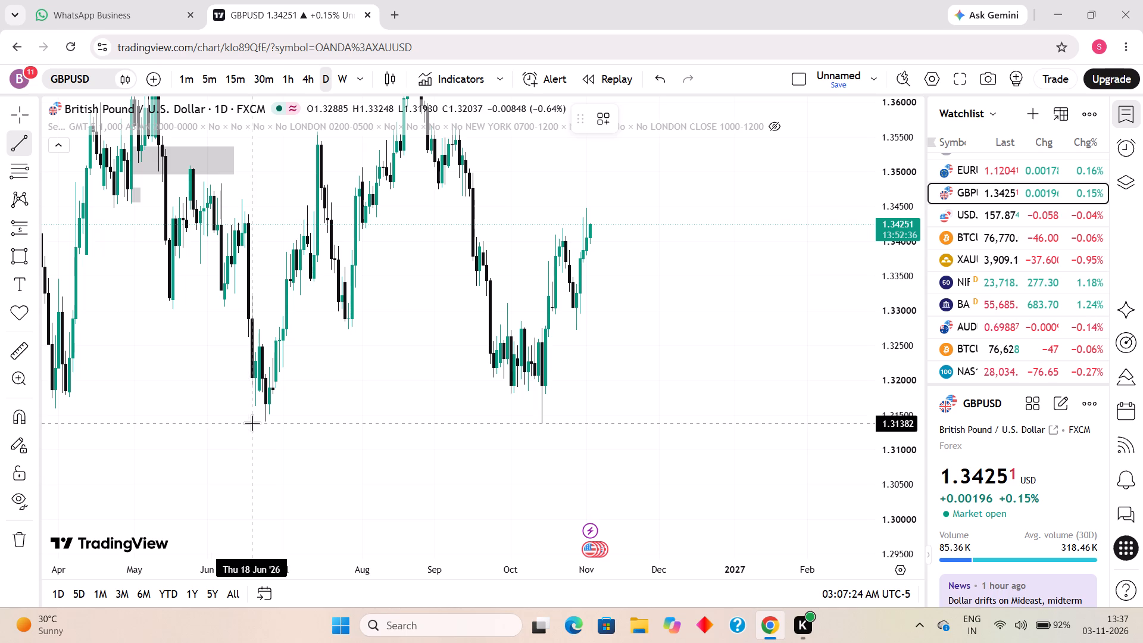
click(252, 420)
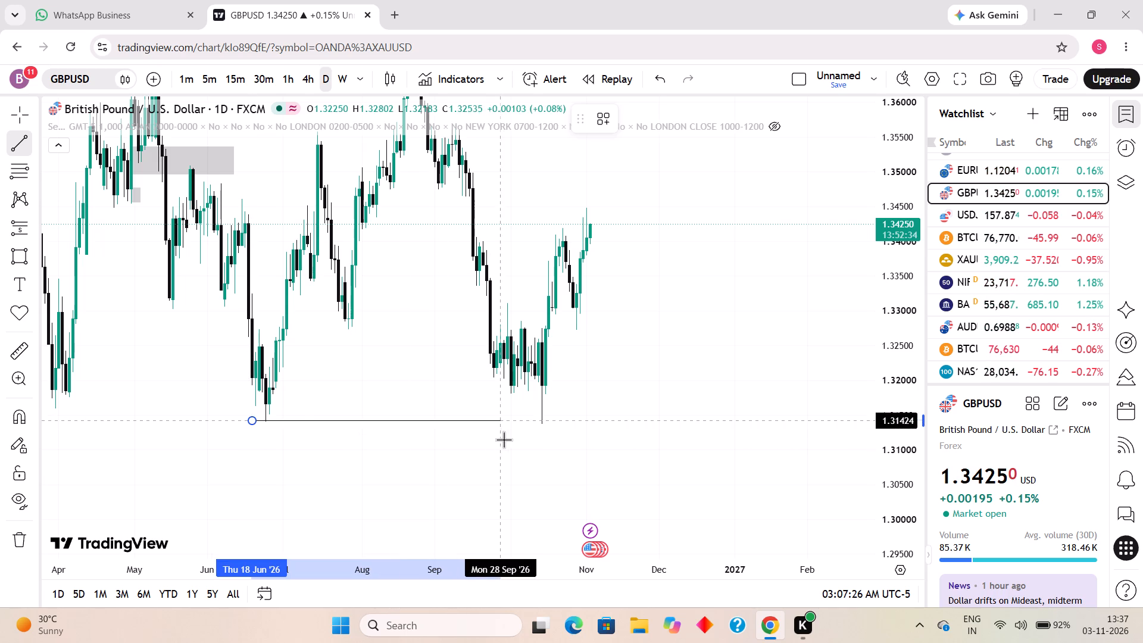
shift+click(542, 425)
click(592, 467)
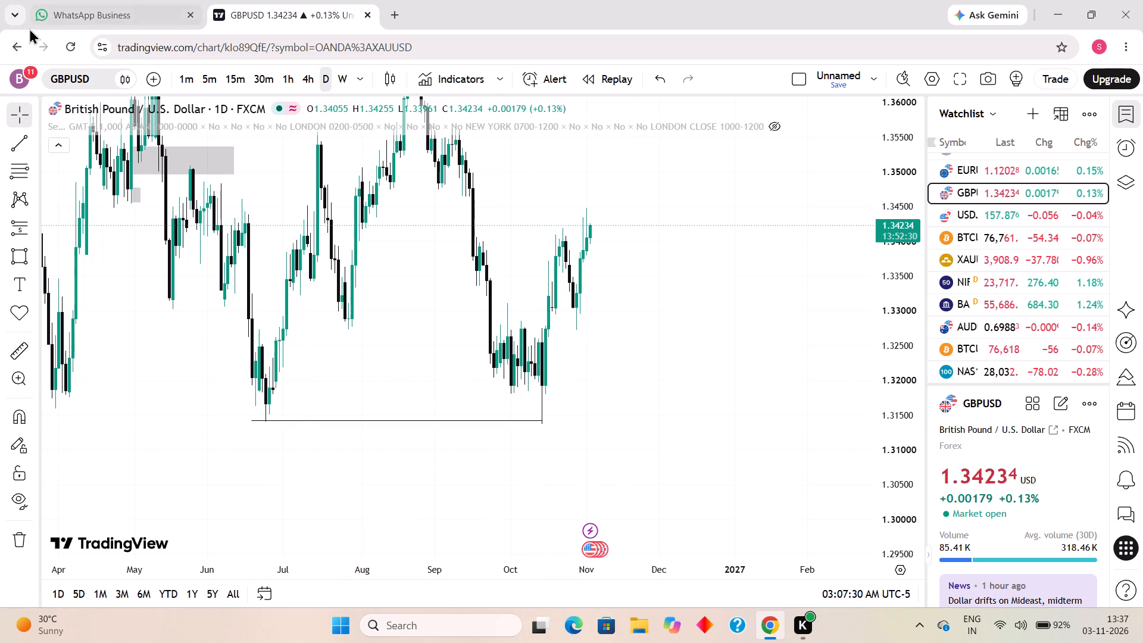
On the 4-hour timeframe, extend the trend line's later end to the wick of the 14 October low, at about 1.3143.
click(303, 86)
scroll(613, 308, down, 5)
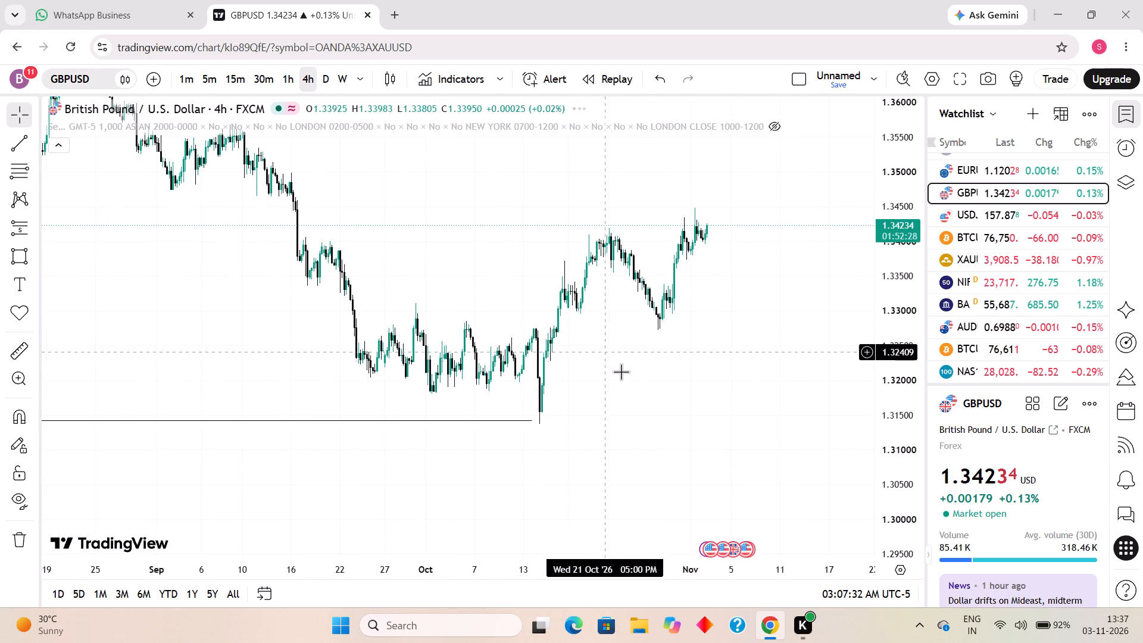
drag(908, 480, 796, 346)
scroll(383, 377, up, 4)
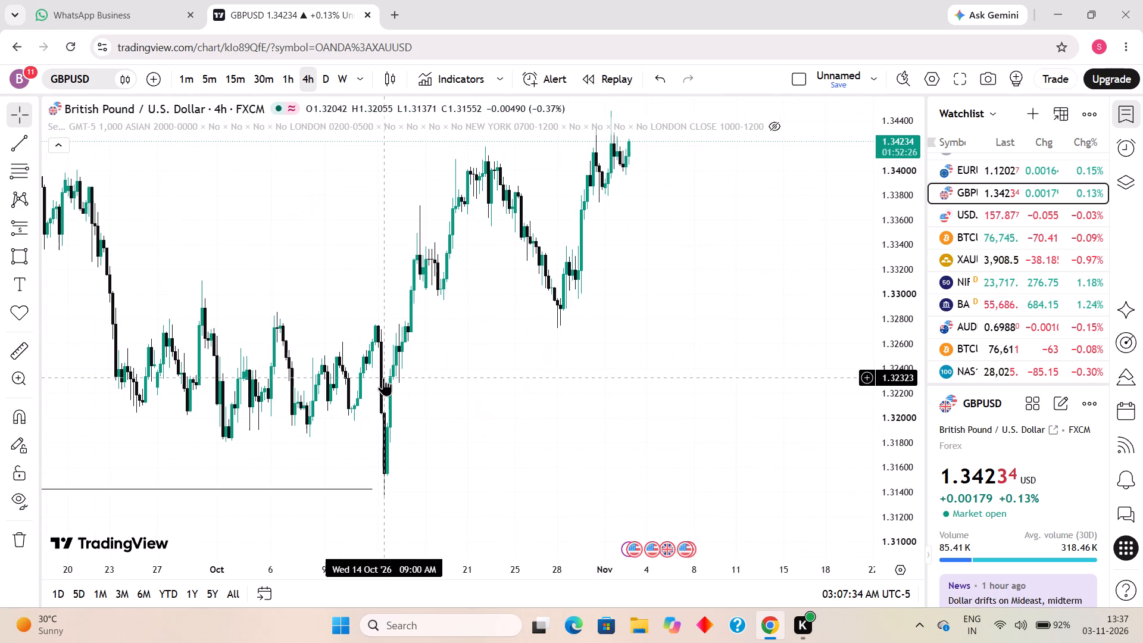
drag(382, 397, 604, 348)
scroll(529, 397, down, 4)
scroll(447, 380, up, 5)
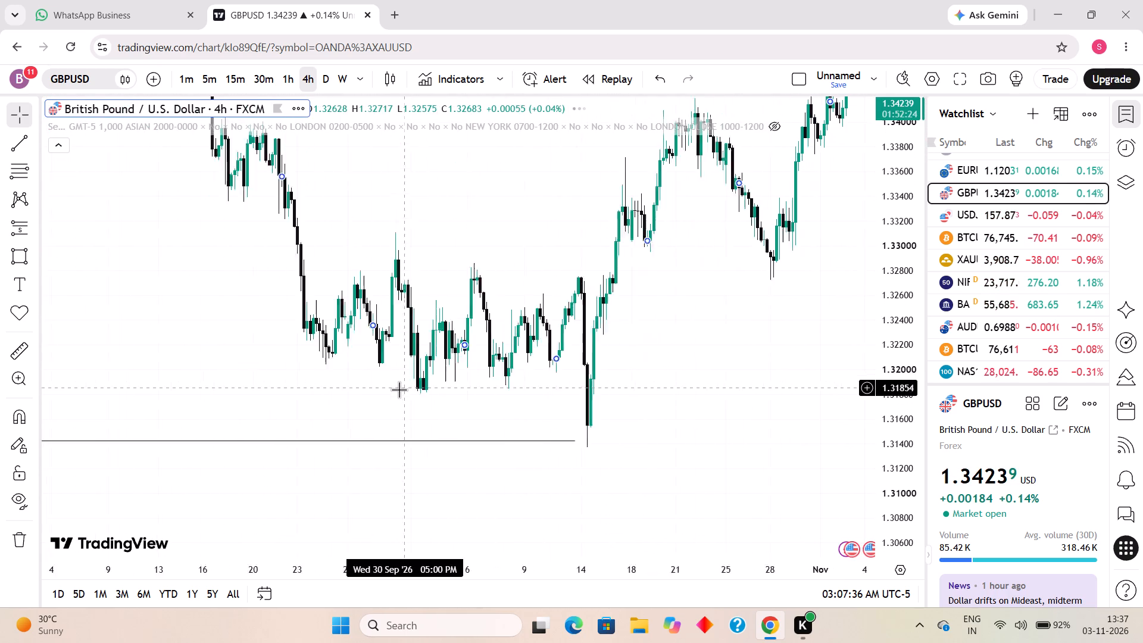
scroll(399, 389, up, 1)
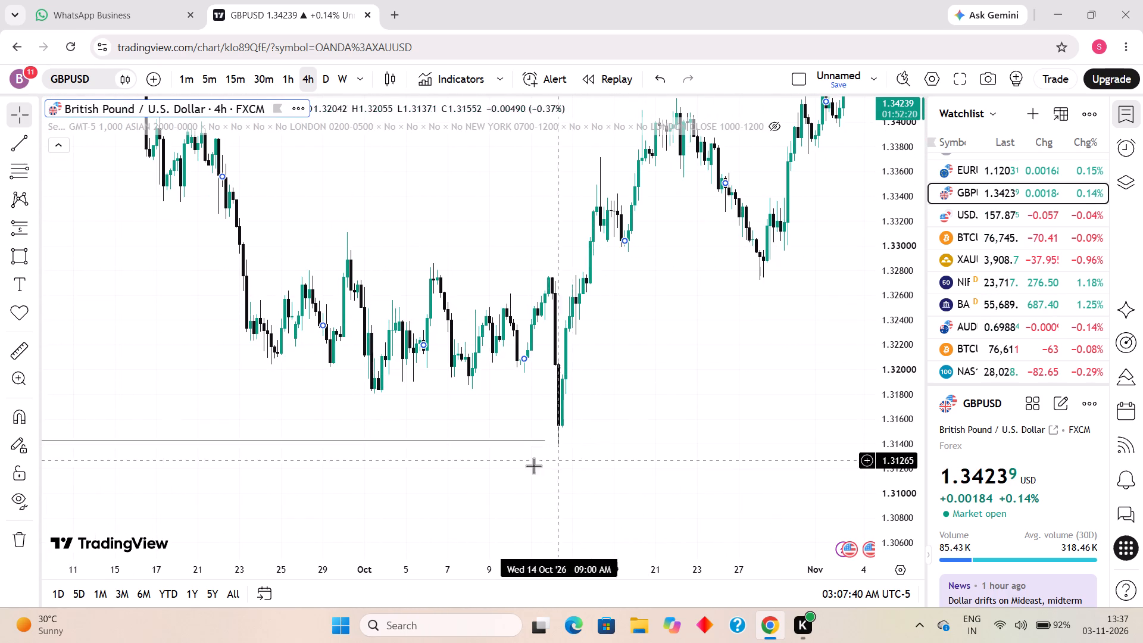
drag(545, 441, 559, 439)
click(597, 426)
Examine the sharp drop into the 14 October low and the recovery after it on the 1-hour timeframe.
click(288, 83)
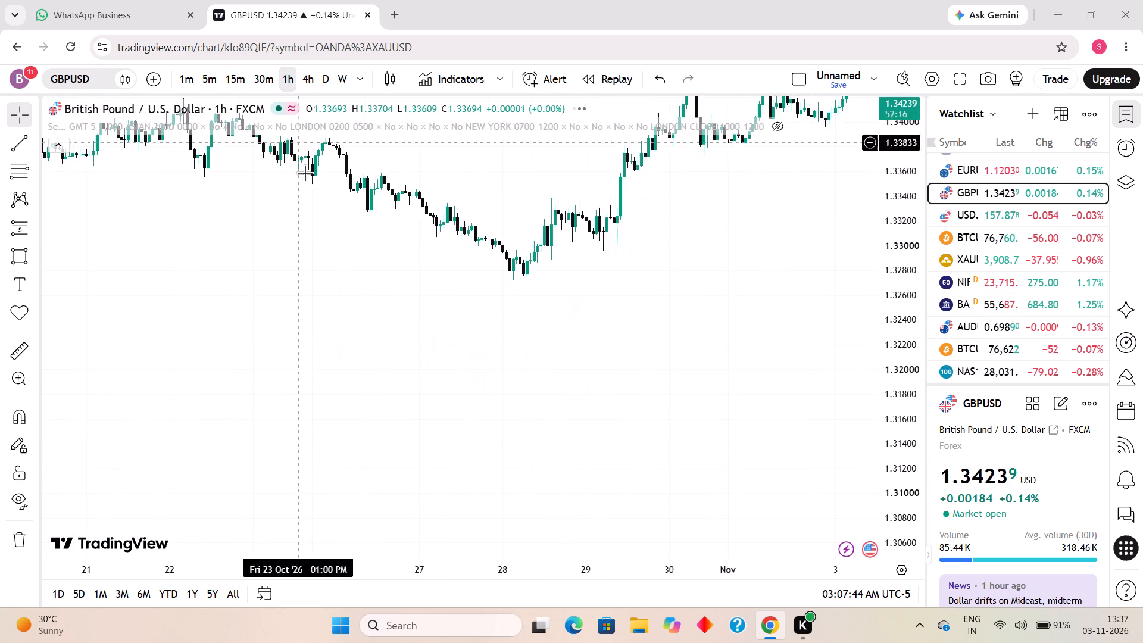
scroll(314, 208, down, 13)
drag(508, 355, 804, 345)
scroll(721, 401, up, 4)
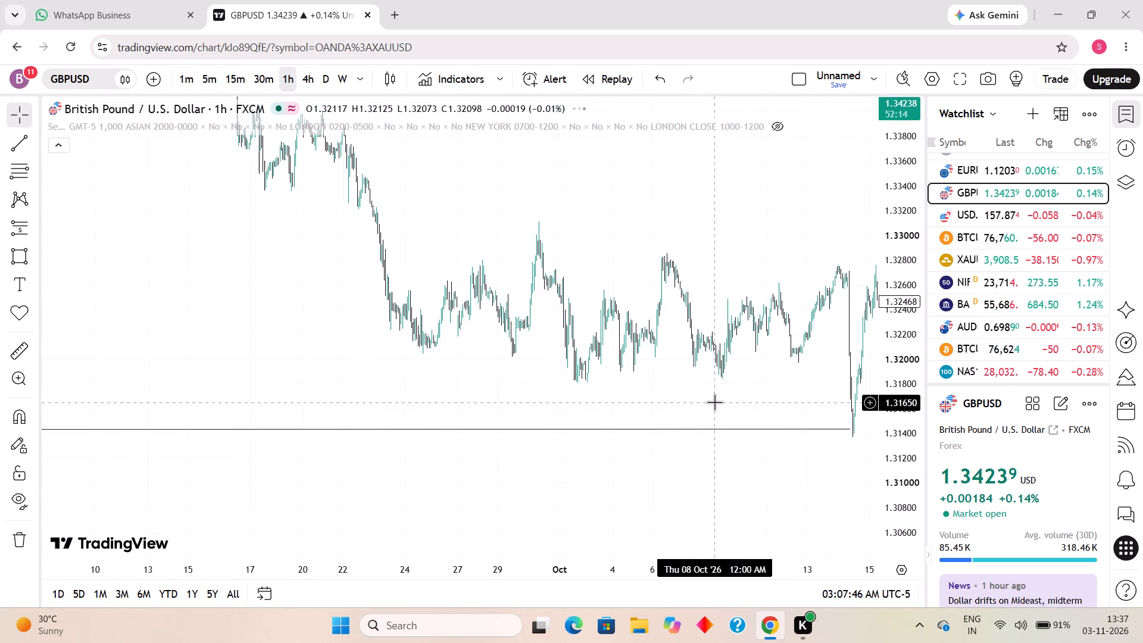
scroll(714, 402, up, 19)
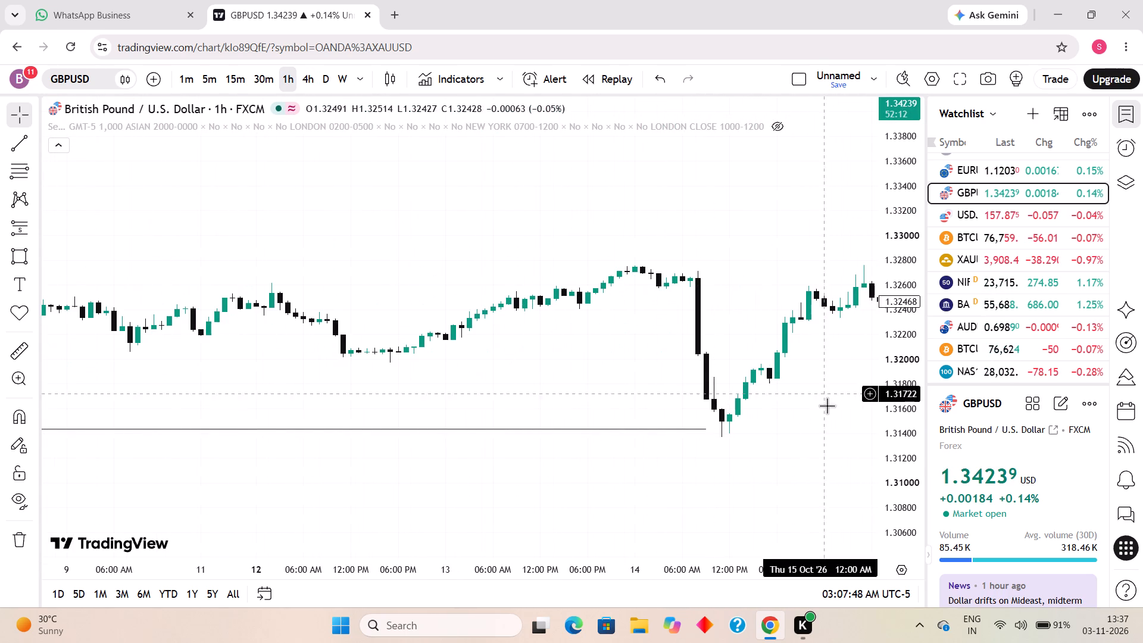
drag(902, 474, 662, 214)
drag(661, 311, 517, 371)
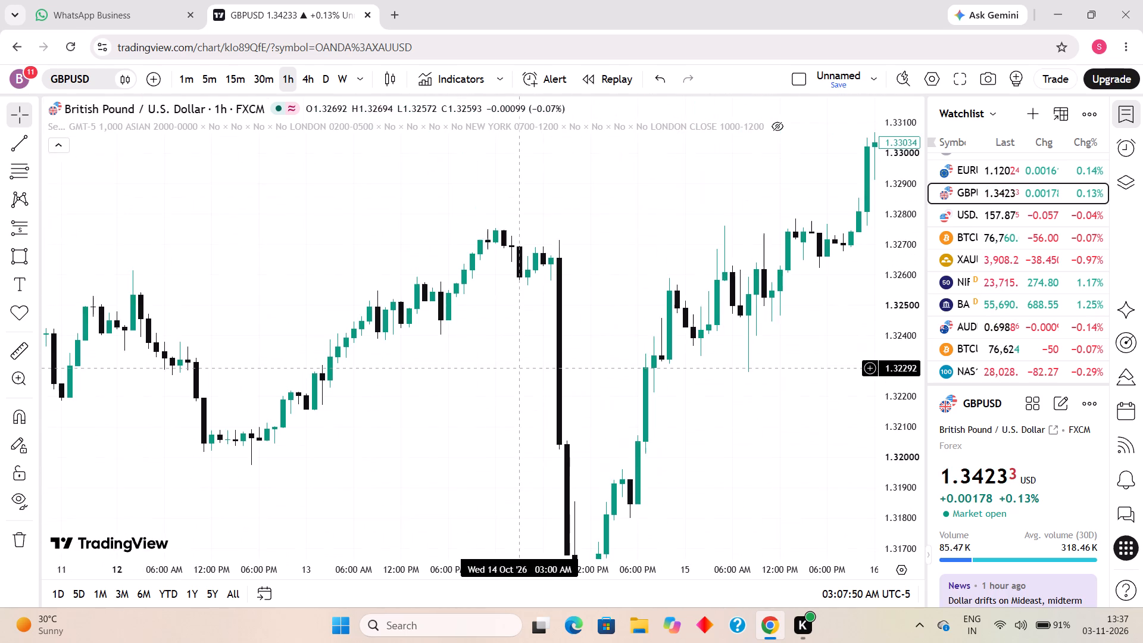
drag(517, 371, 499, 228)
drag(238, 66, 230, 94)
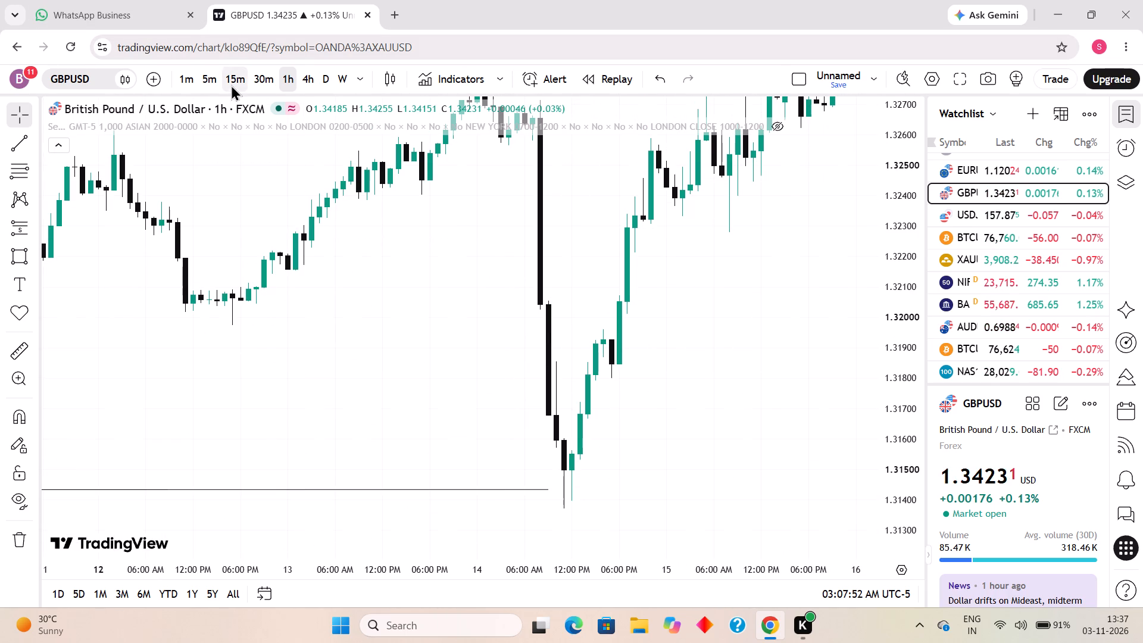
Examine the price action around the 14 October low on the 15-minute timeframe.
click(231, 85)
scroll(270, 222, down, 13)
scroll(198, 301, up, 1)
scroll(205, 310, down, 13)
scroll(366, 310, down, 7)
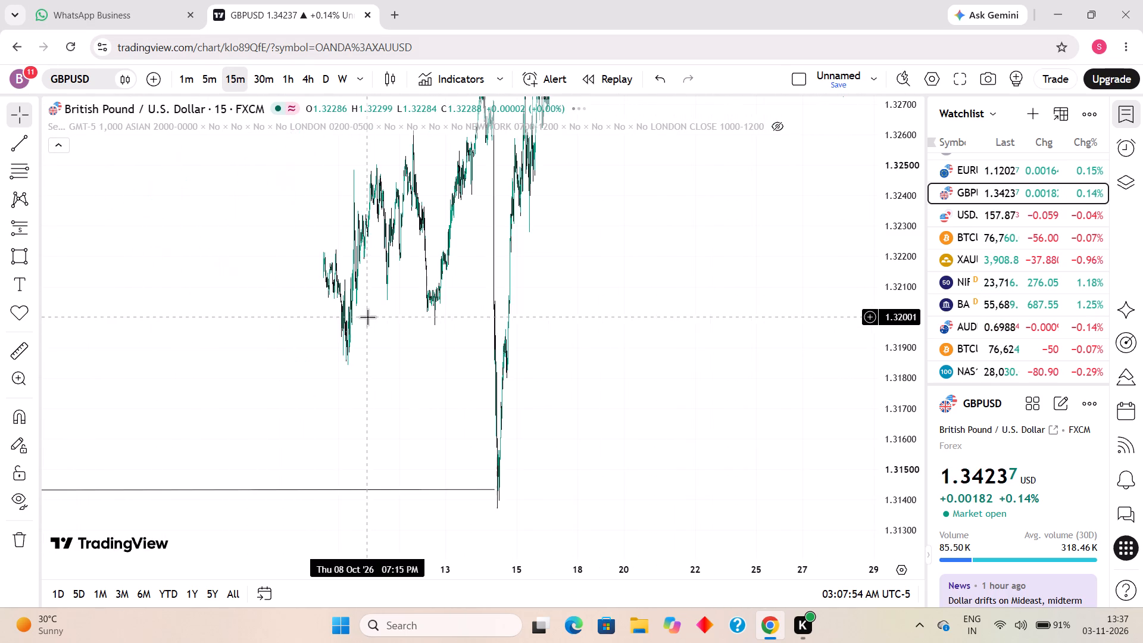
drag(545, 465, 970, 341)
scroll(702, 404, up, 10)
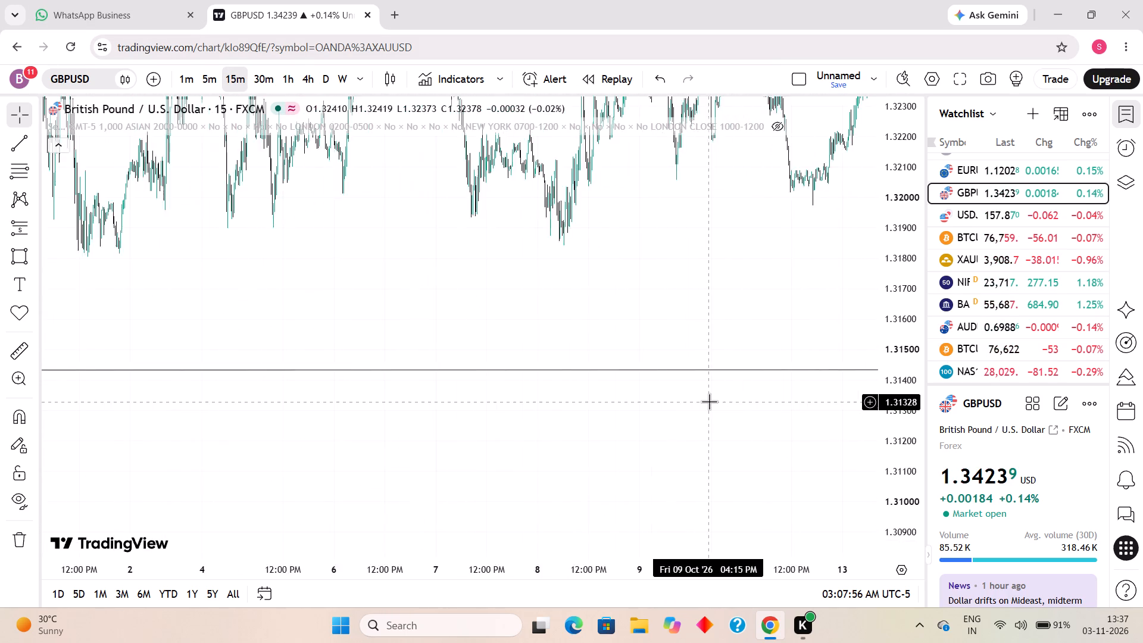
scroll(709, 401, up, 18)
drag(804, 434, 192, 400)
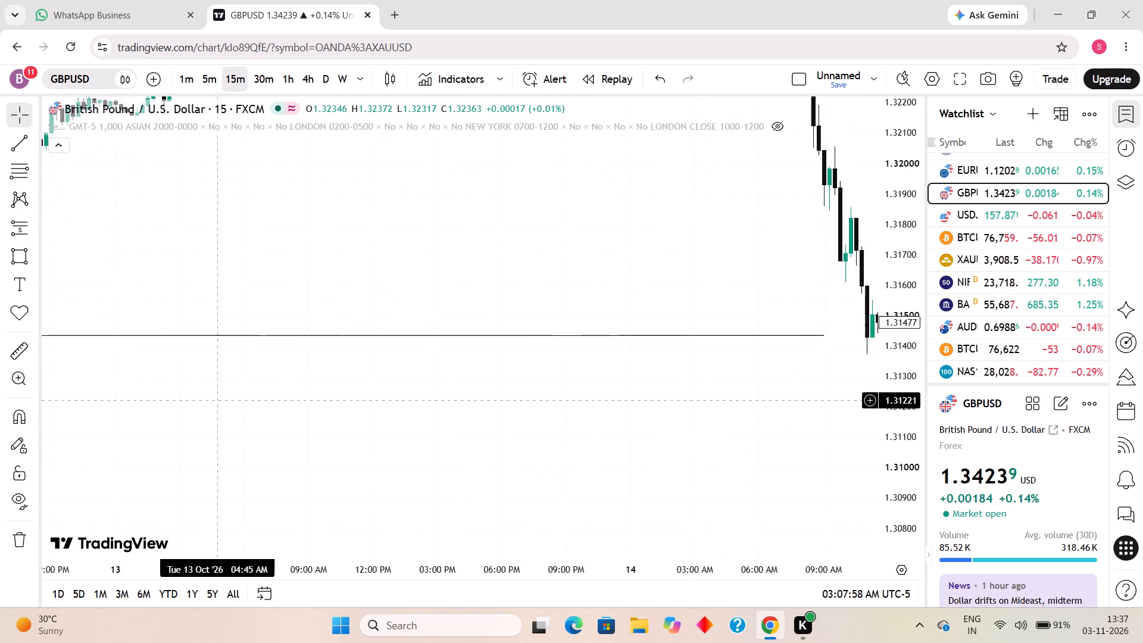
drag(192, 400, 108, 401)
scroll(732, 421, up, 2)
drag(848, 361, 626, 421)
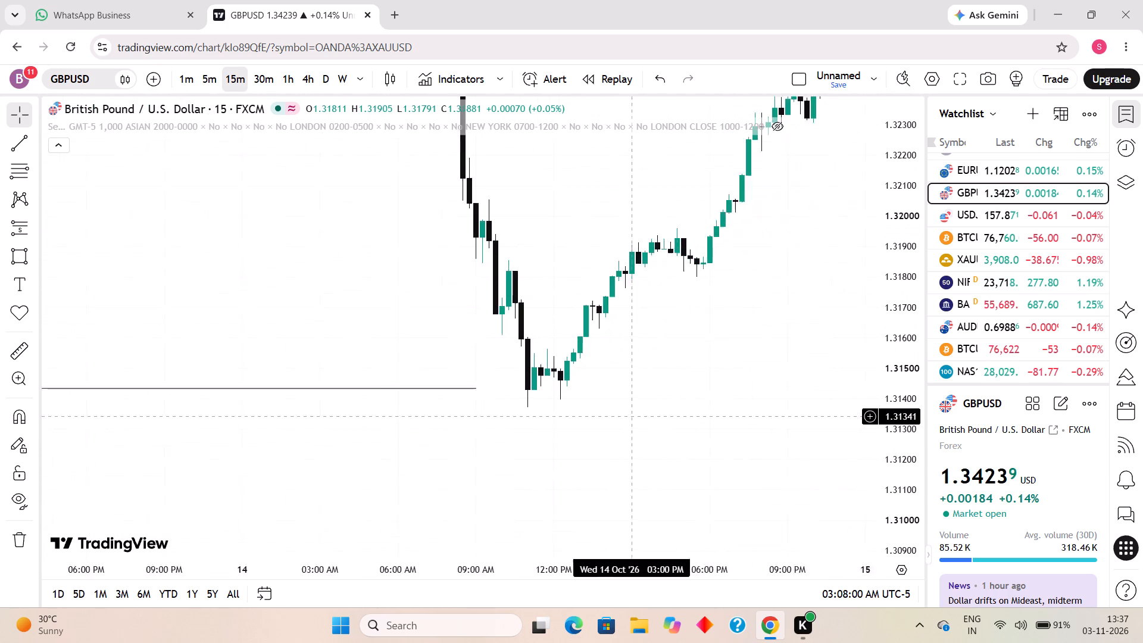
drag(626, 421, 581, 445)
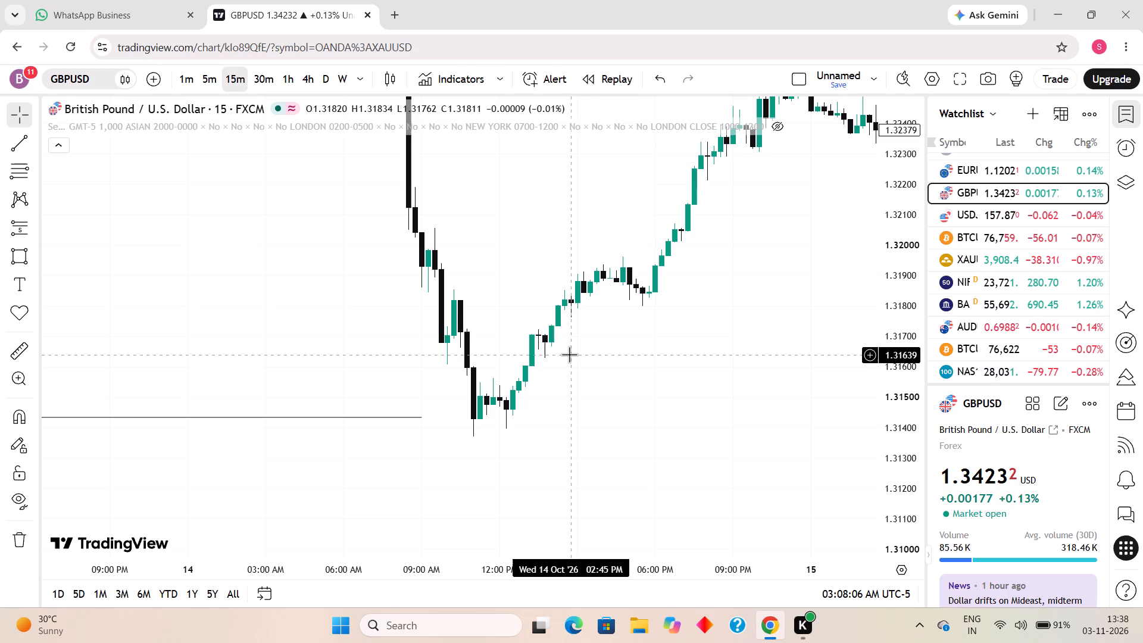
Draw a small rectangle zone on the rise after the 14 October low, from about 1.3183 down to 1.3179.
scroll(486, 390, down, 3)
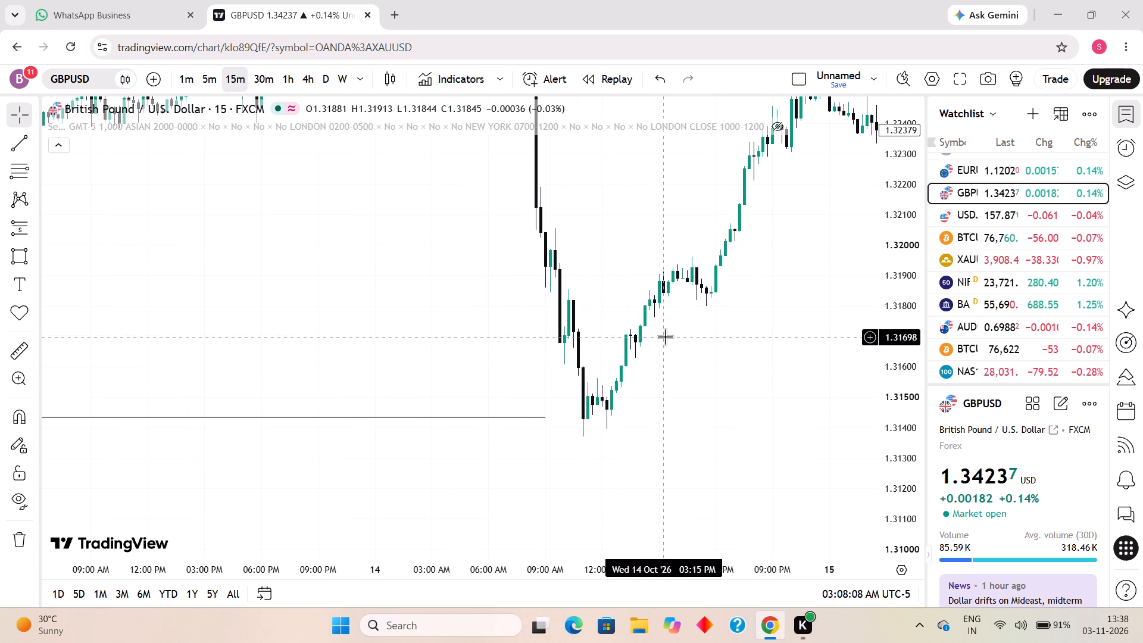
click(8, 256)
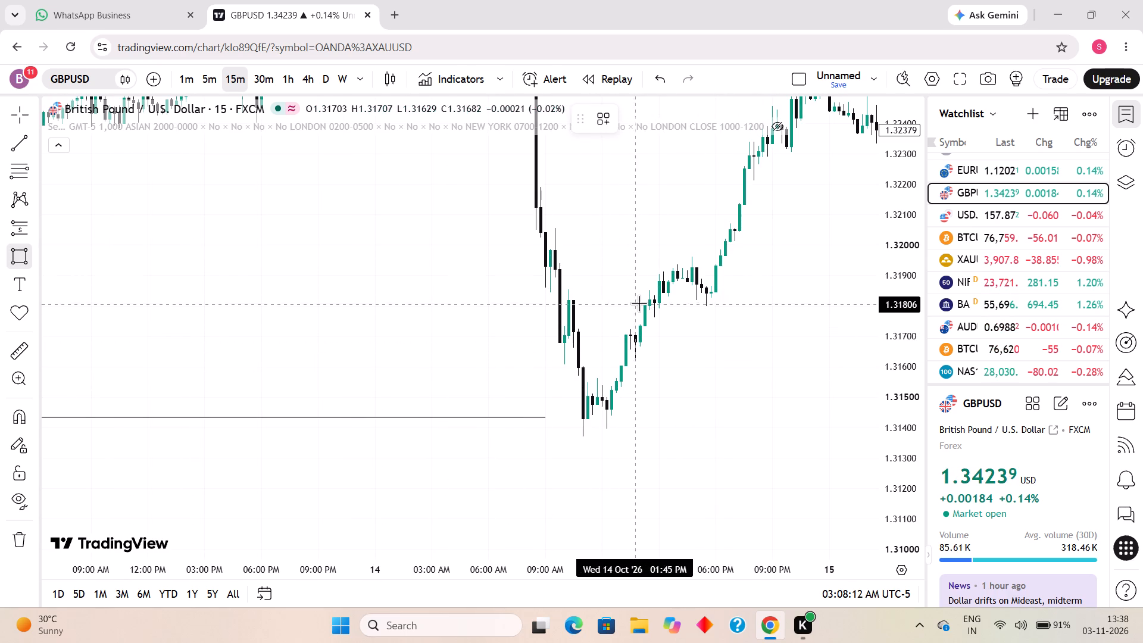
click(656, 297)
click(711, 311)
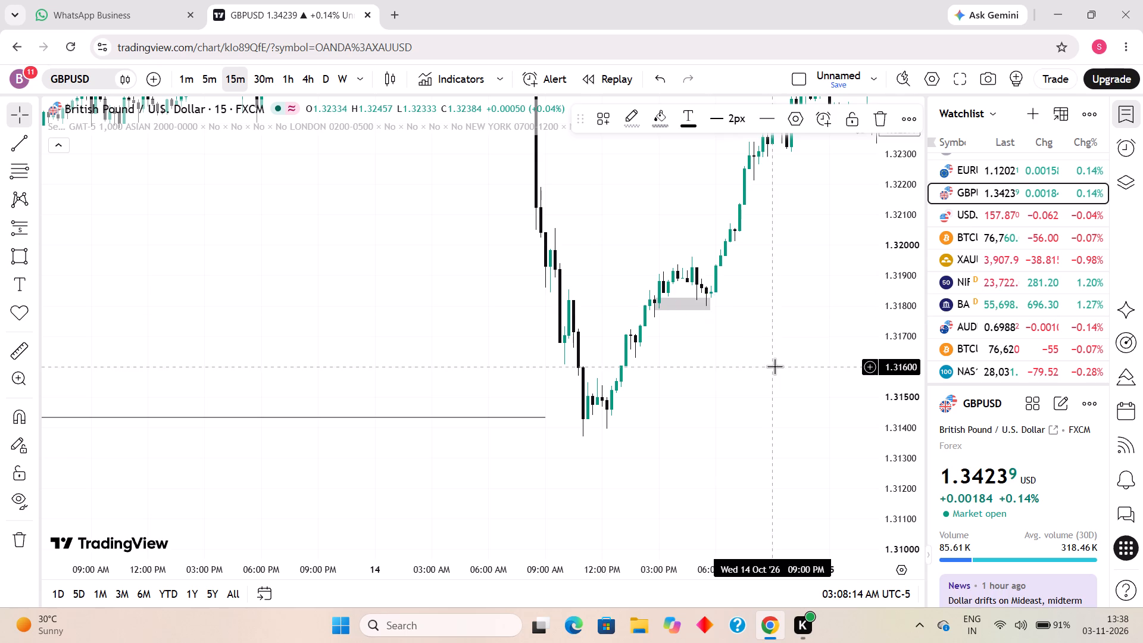
click(775, 366)
Draw a second rectangle zone just below the first on the 14 October rise, from about 1.3176 down to 1.3165.
click(16, 260)
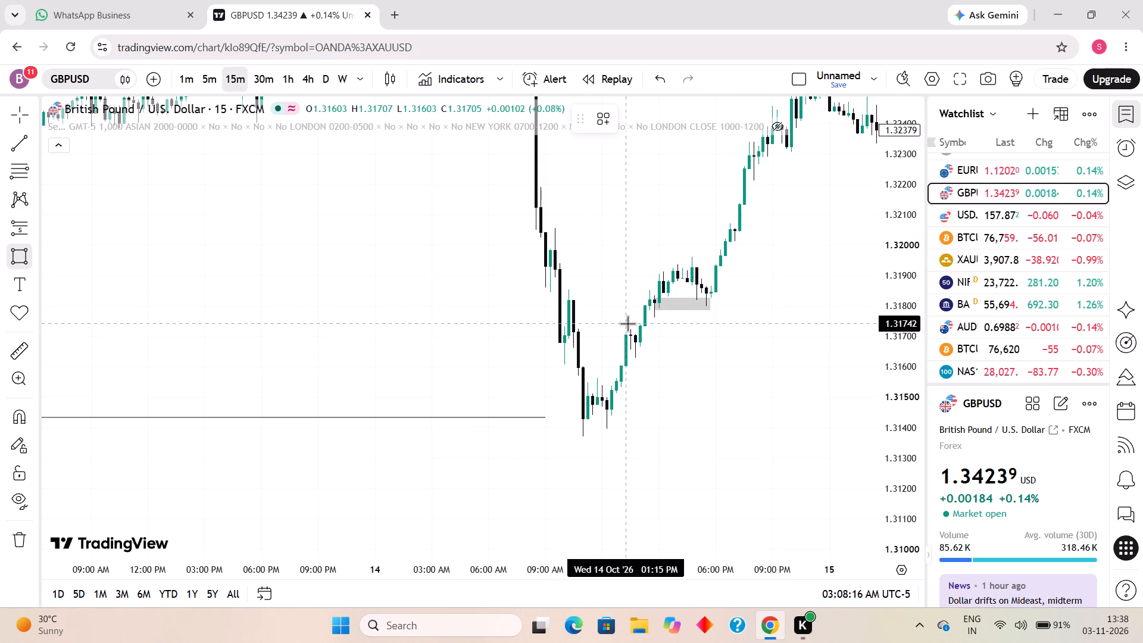
click(644, 317)
click(680, 351)
click(822, 361)
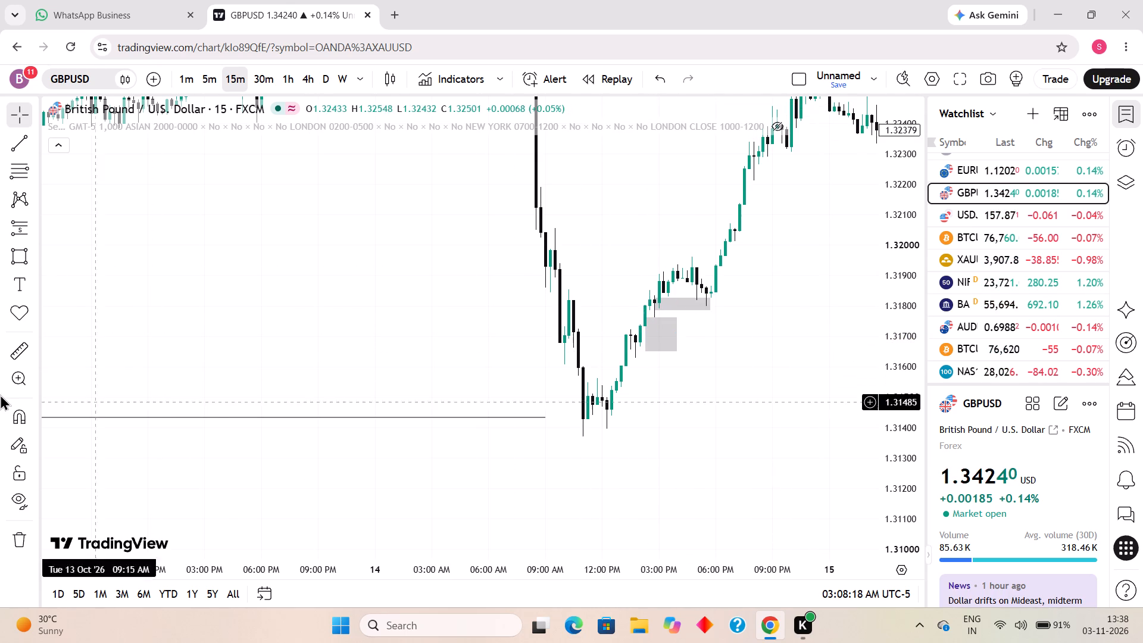
Draw a third, smaller rectangle zone lower on the 14 October rise, from about 1.3163 down to 1.3159.
click(11, 264)
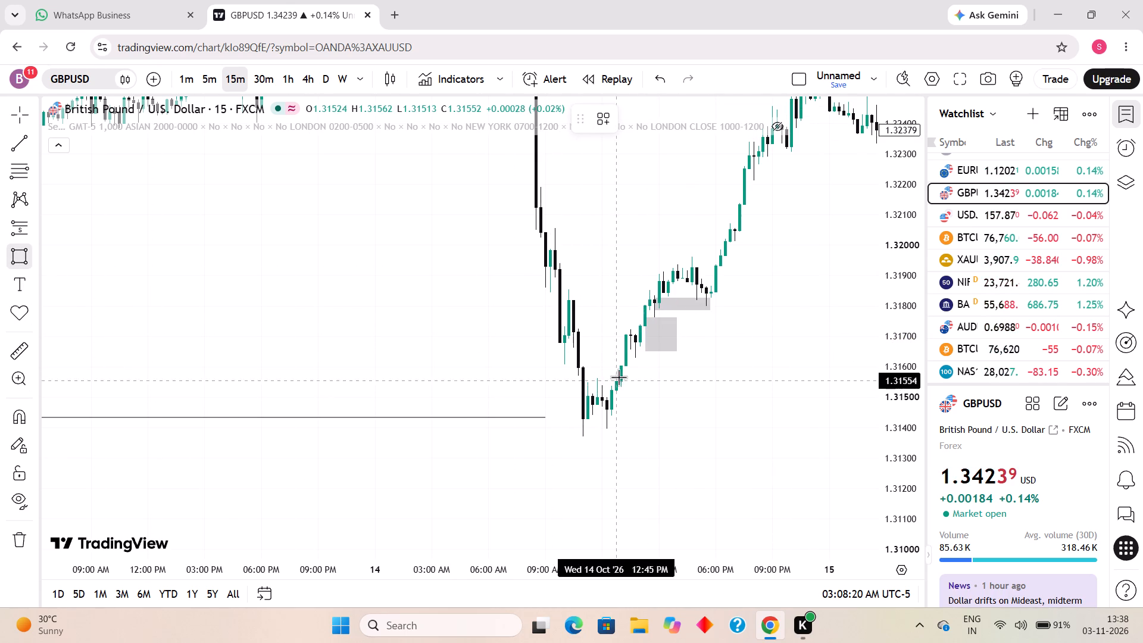
click(618, 357)
click(647, 369)
click(719, 400)
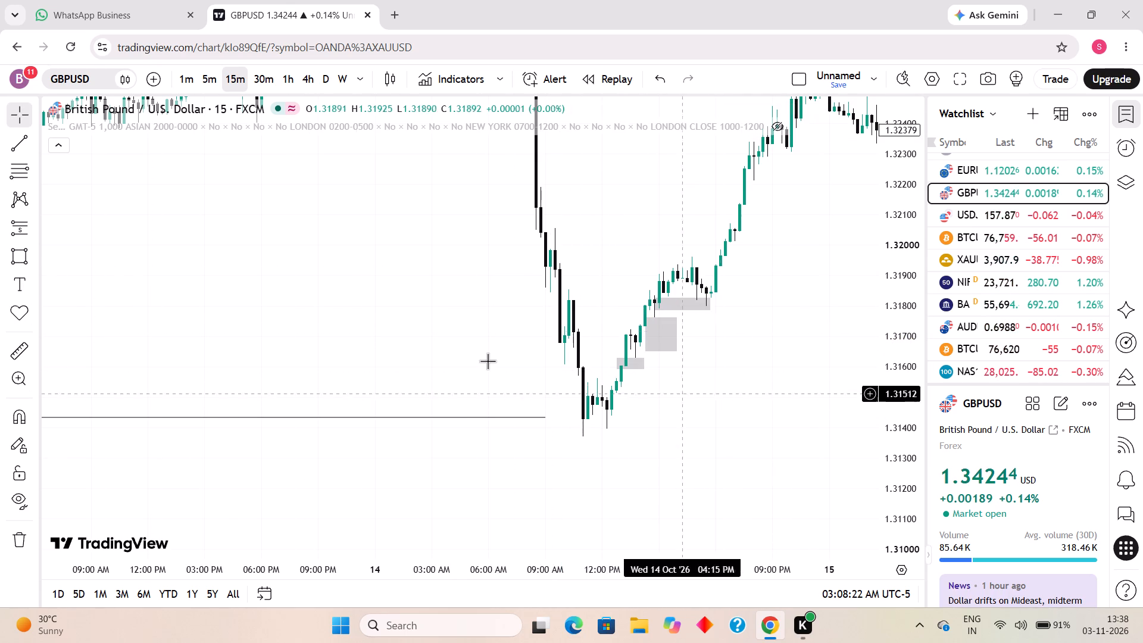
Place a long position at the lowest rectangle zone with entry at 1.31615 and stop at 1.31365, below the 14 October low.
click(31, 224)
click(111, 219)
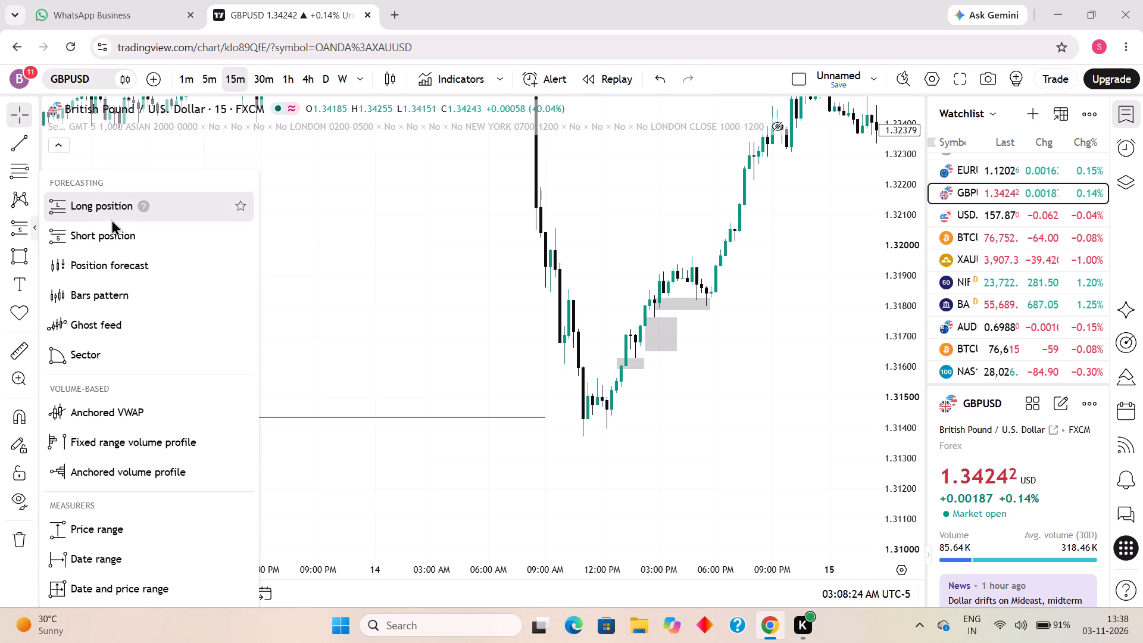
click(645, 362)
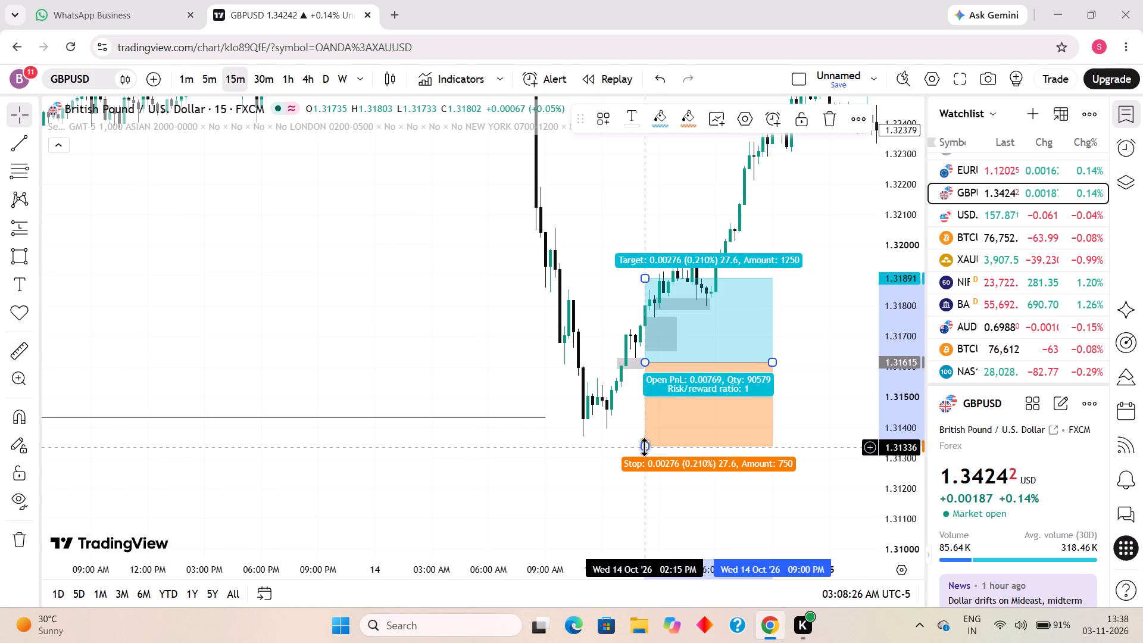
drag(643, 447, 585, 438)
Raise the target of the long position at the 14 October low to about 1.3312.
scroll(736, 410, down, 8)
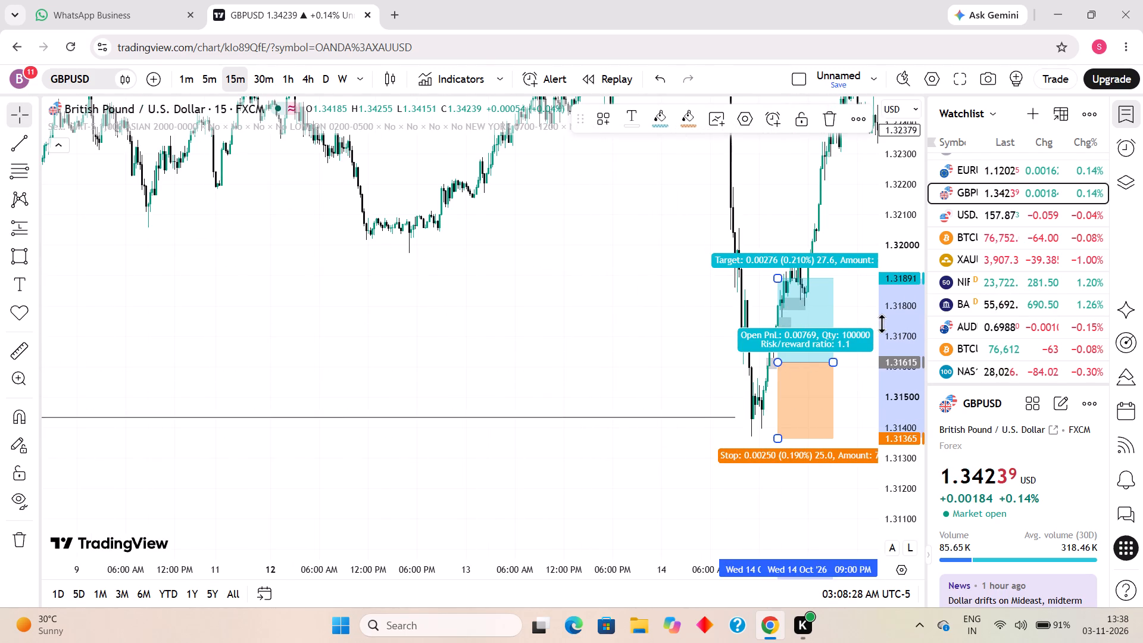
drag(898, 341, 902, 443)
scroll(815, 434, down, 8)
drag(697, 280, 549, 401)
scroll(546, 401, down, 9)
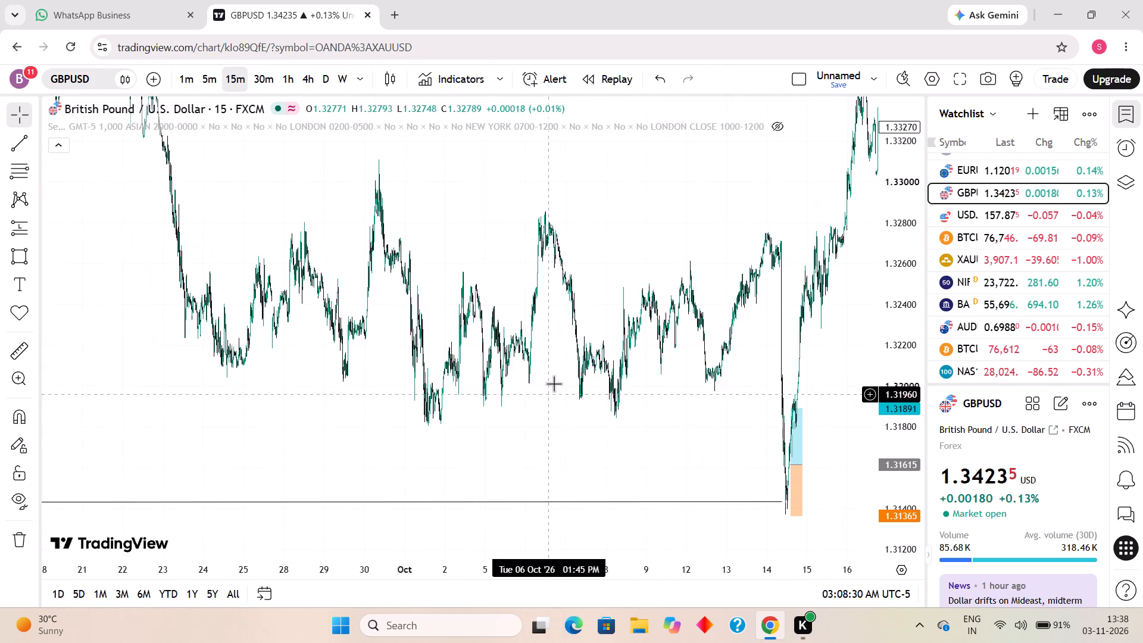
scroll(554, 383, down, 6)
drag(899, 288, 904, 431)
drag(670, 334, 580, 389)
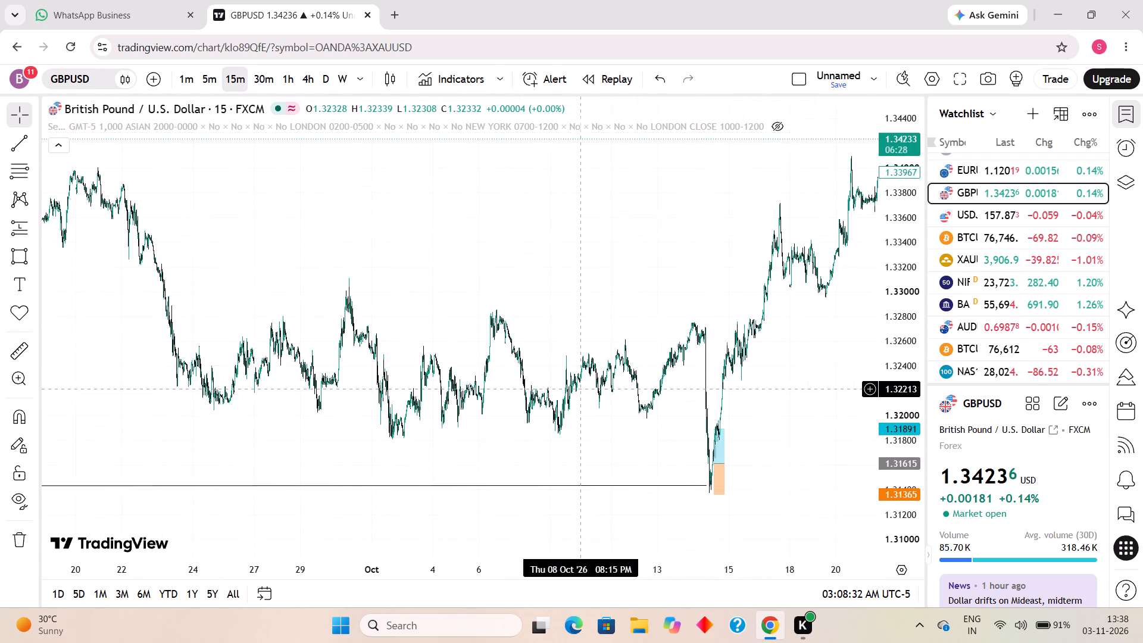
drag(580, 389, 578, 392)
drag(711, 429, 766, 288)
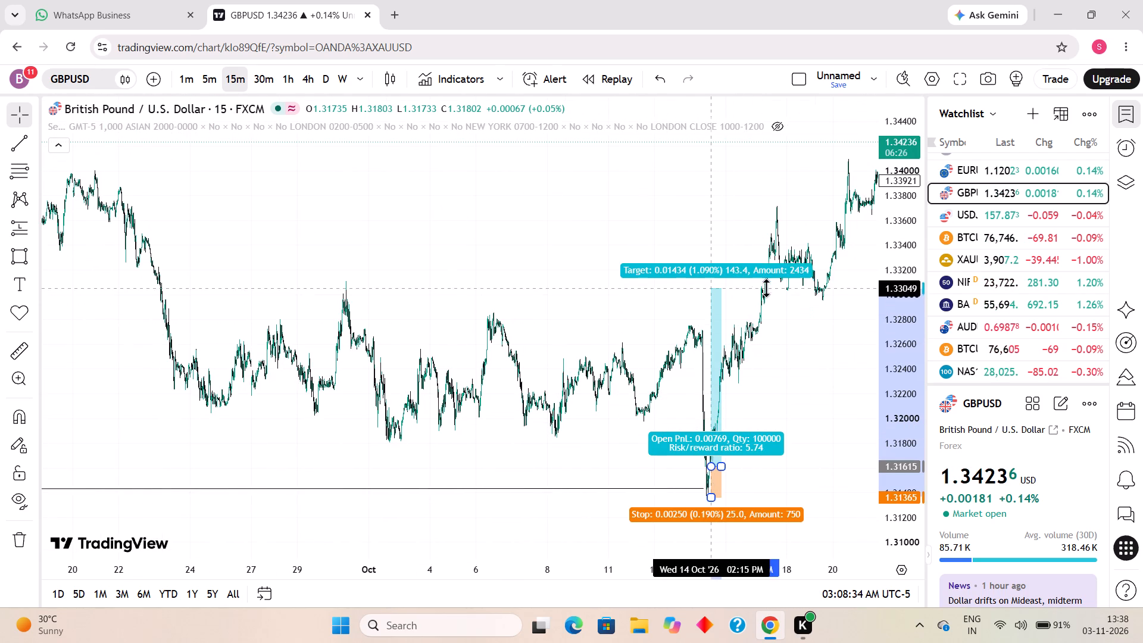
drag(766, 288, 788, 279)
Extend the right edge of the 14 October long position to 21 October, 6:00 AM.
scroll(666, 306, down, 7)
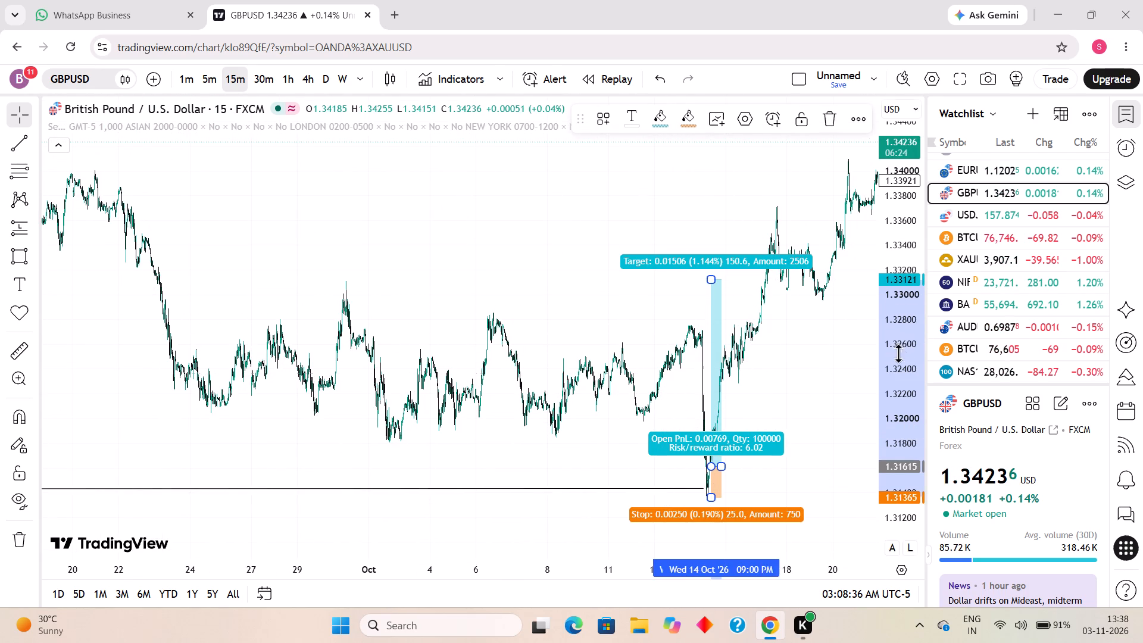
drag(901, 348, 904, 407)
scroll(702, 401, down, 7)
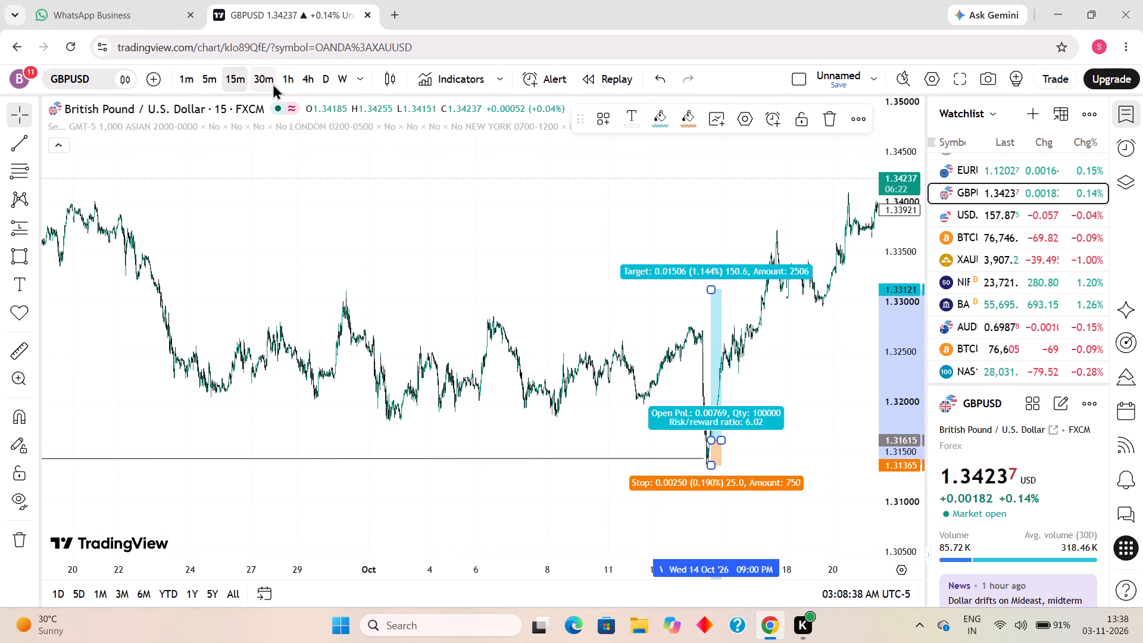
drag(723, 440, 930, 447)
On the 1-hour chart, raise the 14 October long position's target to 1.34055, near the 20 October high.
click(290, 79)
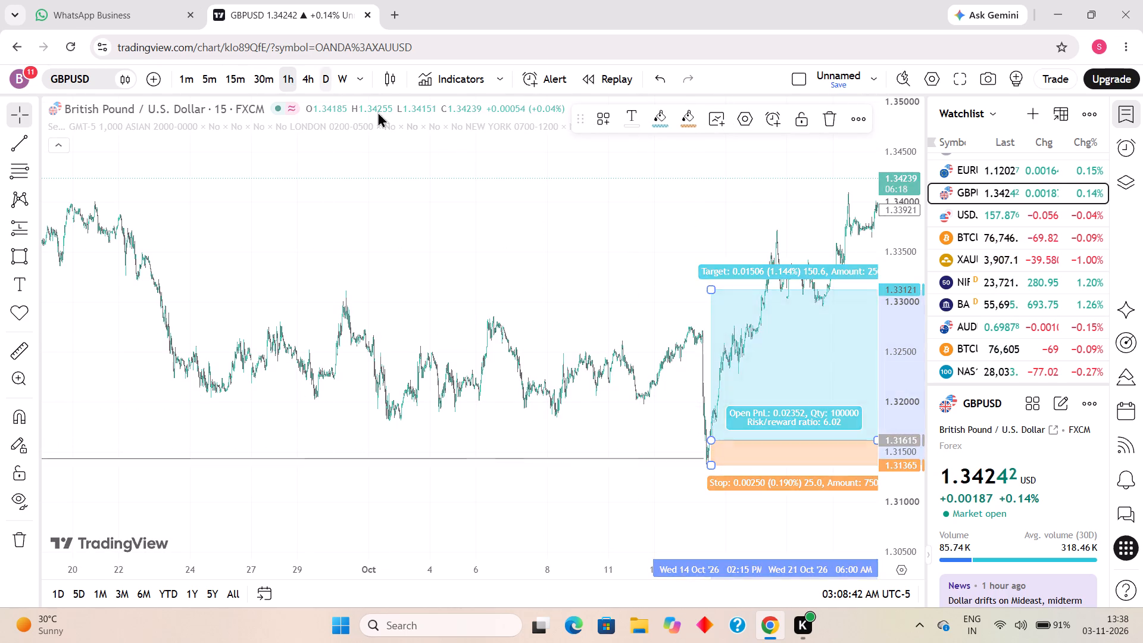
drag(653, 321, 412, 394)
scroll(420, 383, up, 2)
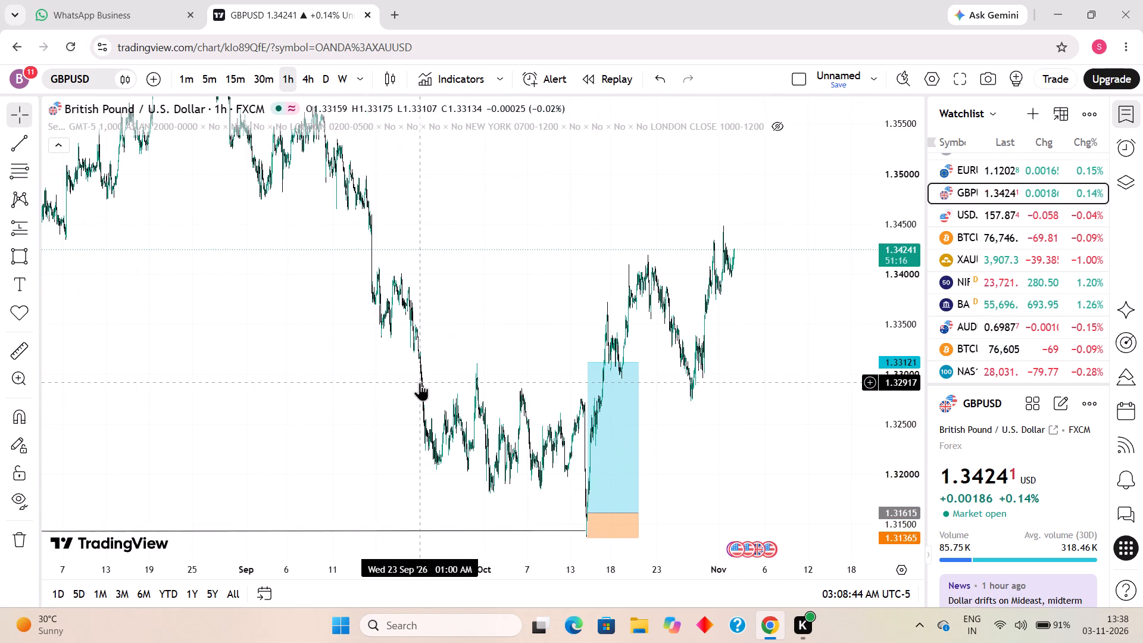
drag(588, 363, 566, 269)
click(826, 417)
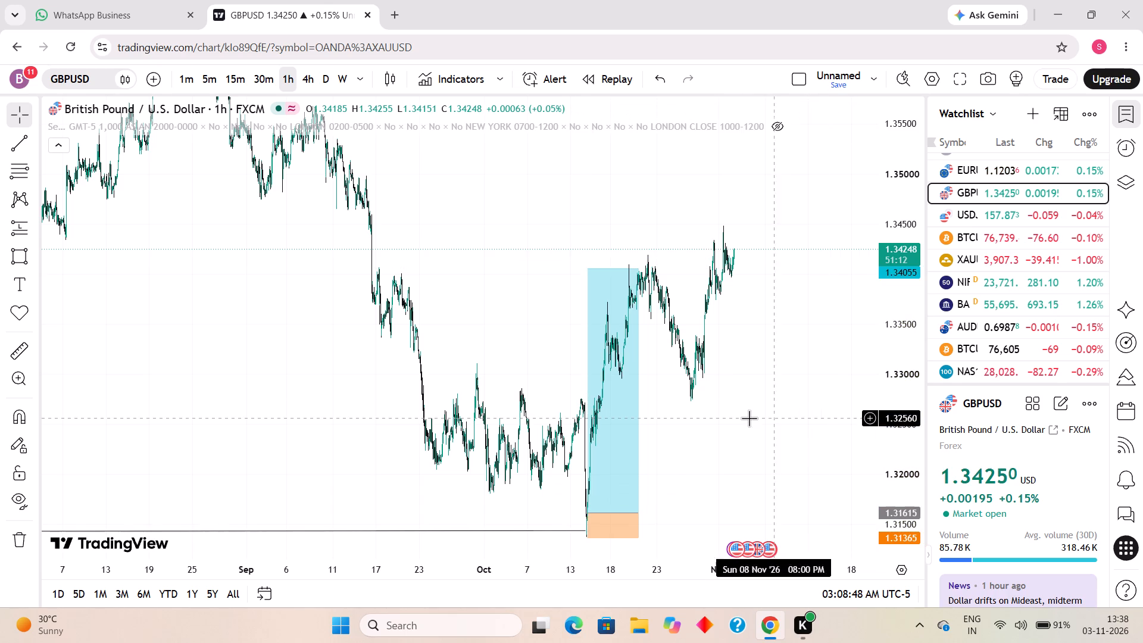
Draw a rectangle zone from about 1.3280 down to 1.3264, running from 15 October to just past the late-October low.
scroll(571, 383, up, 1)
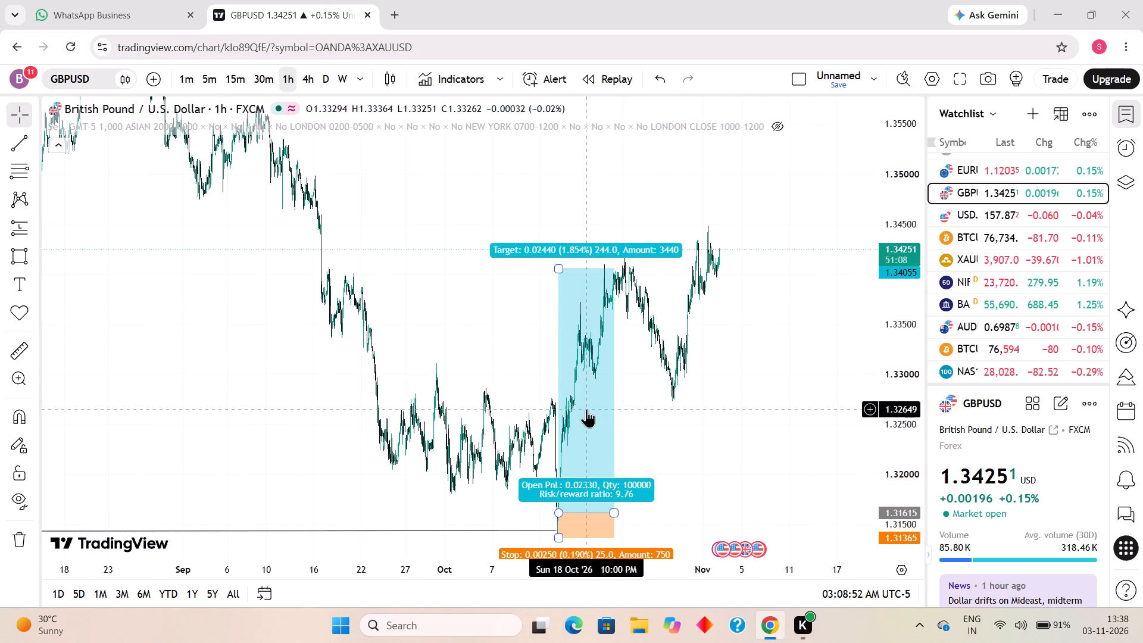
click(10, 258)
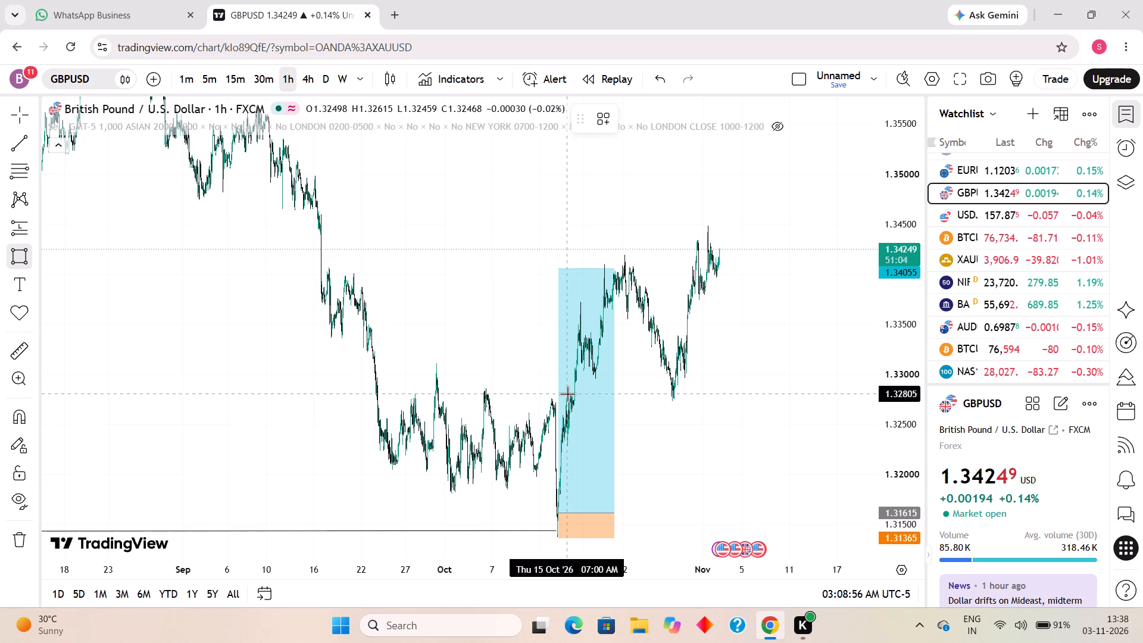
click(567, 394)
click(690, 410)
click(742, 416)
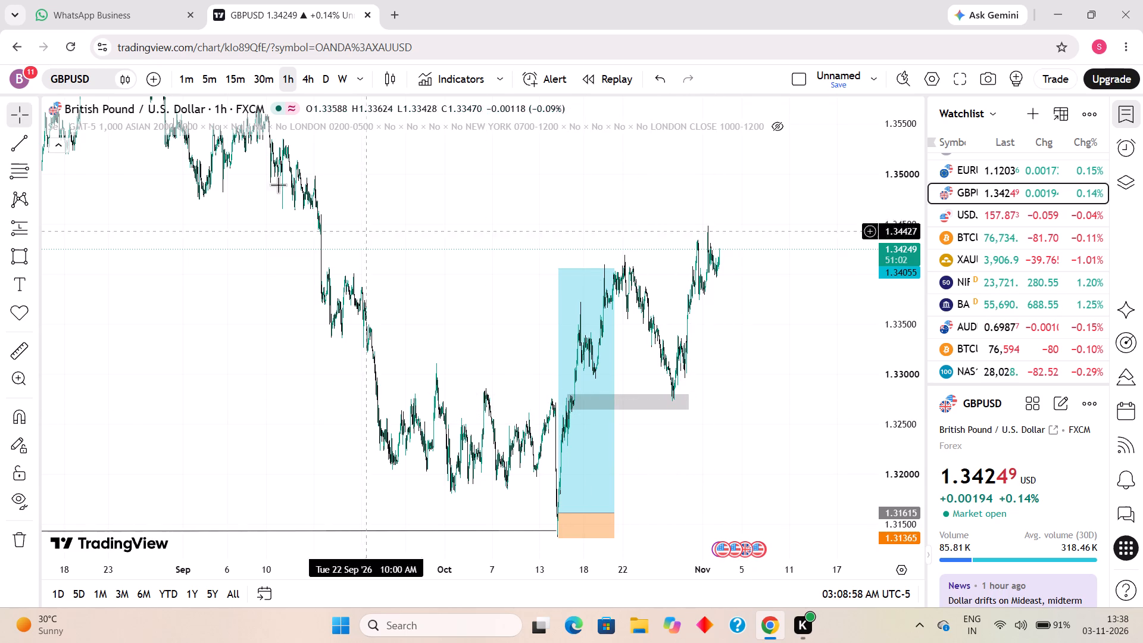
Examine how price reacts at the new rectangle zone on the daily and 1-hour charts.
click(326, 80)
scroll(383, 294, up, 2)
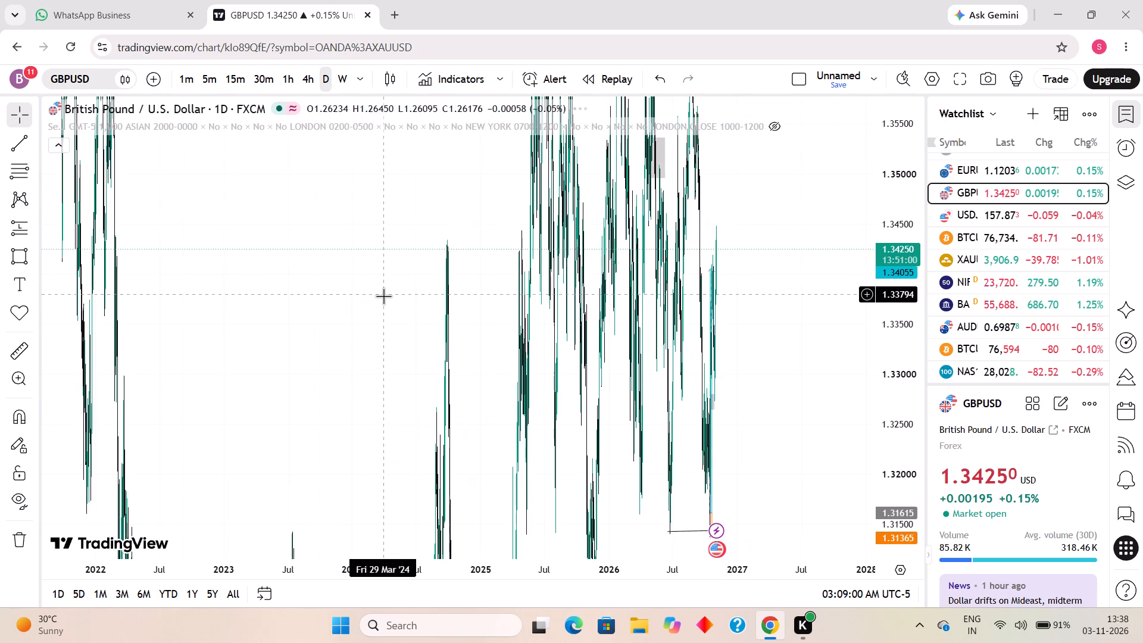
scroll(383, 296, up, 10)
drag(433, 360, 852, 358)
scroll(749, 420, up, 15)
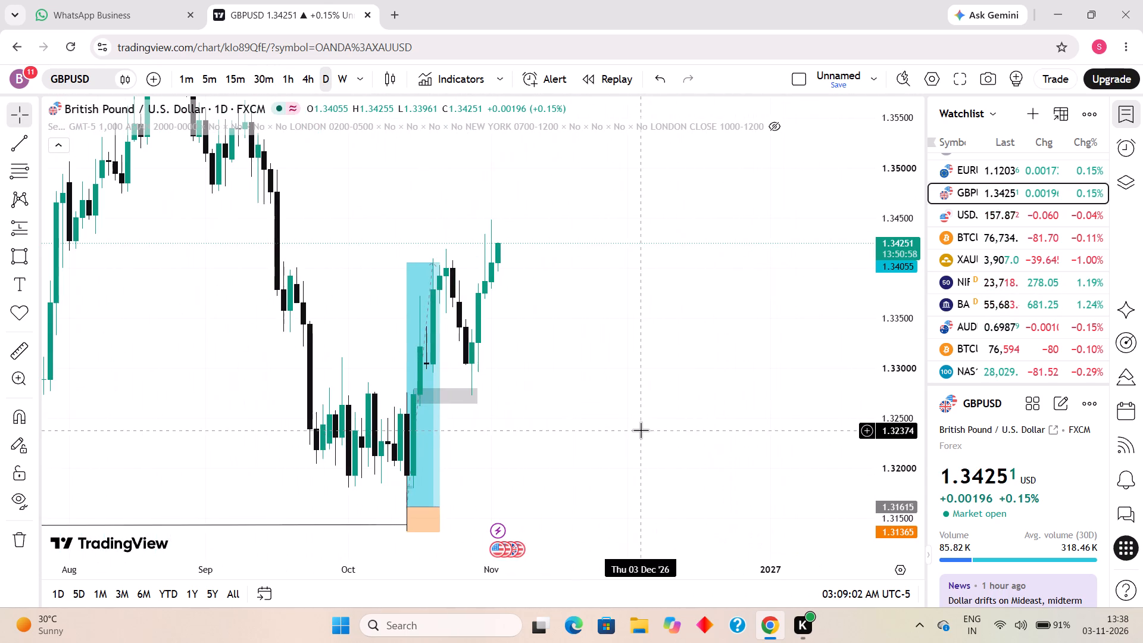
drag(641, 428, 865, 417)
scroll(833, 419, up, 3)
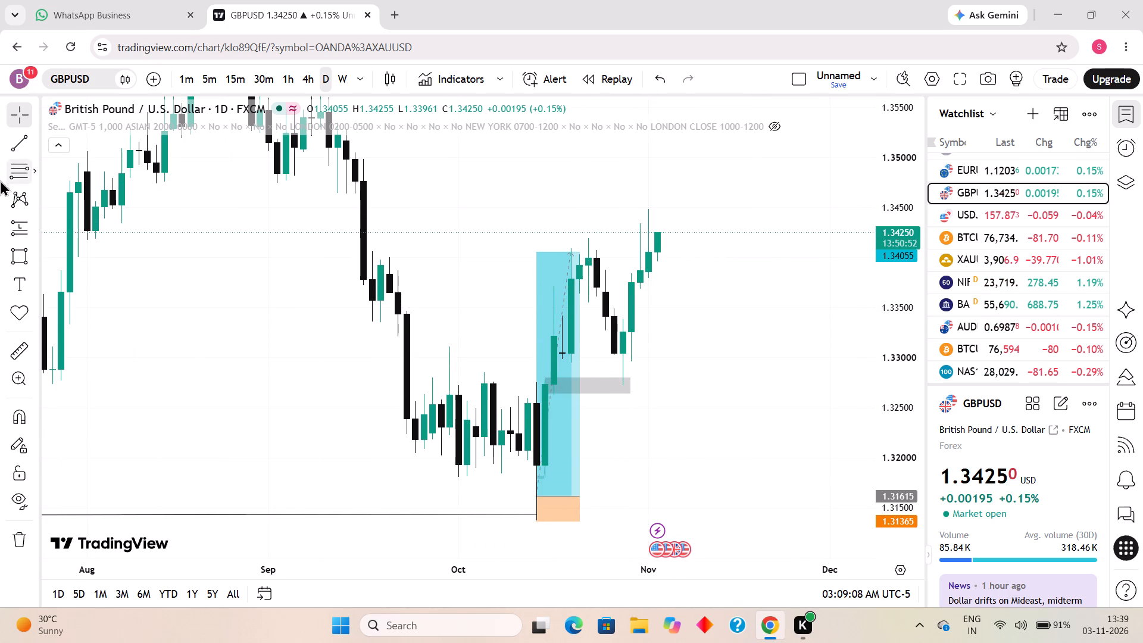
click(282, 75)
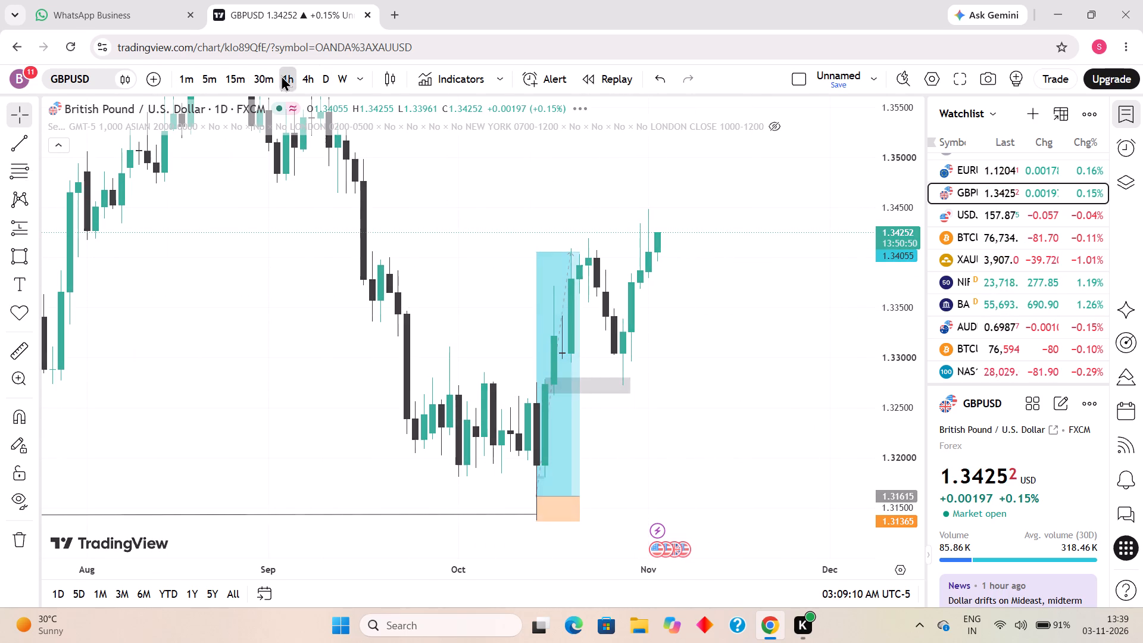
scroll(379, 234, down, 13)
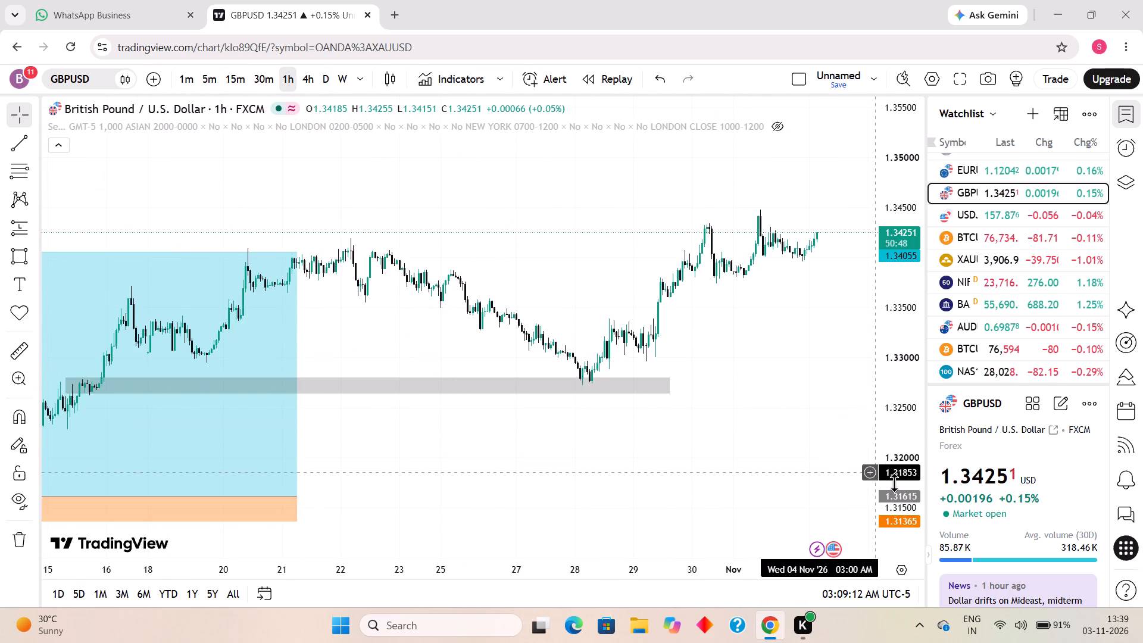
drag(894, 482, 820, 168)
scroll(606, 330, up, 5)
drag(536, 379, 733, 320)
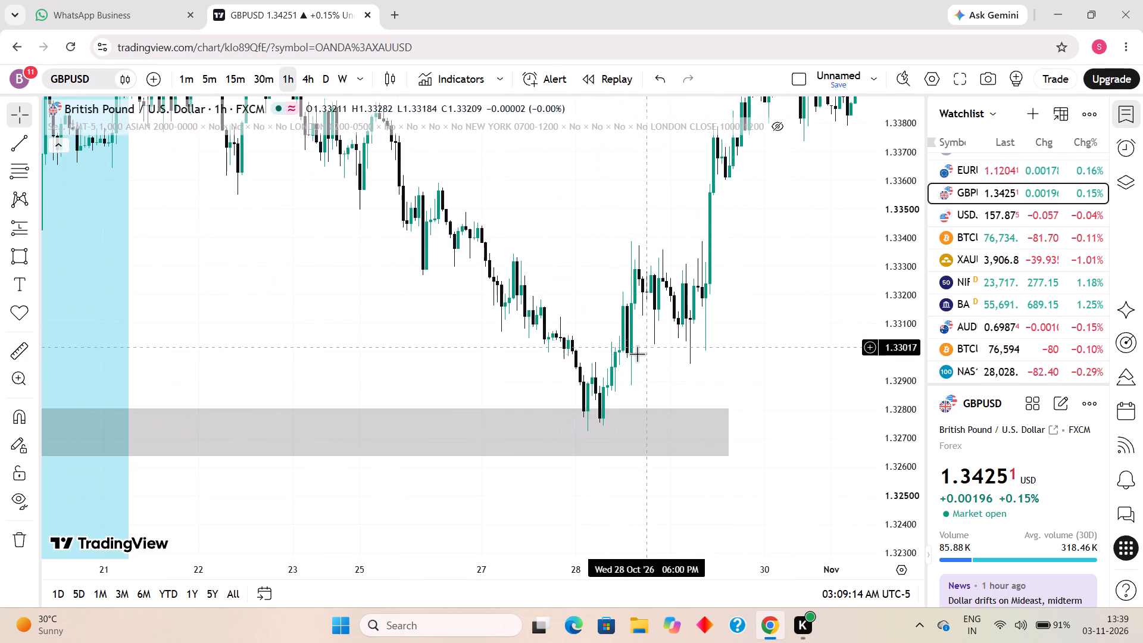
scroll(594, 378, up, 3)
On the 15-minute chart, place a long position at the 28 October low with entry at 1.32809 and stop at 1.32723.
click(235, 83)
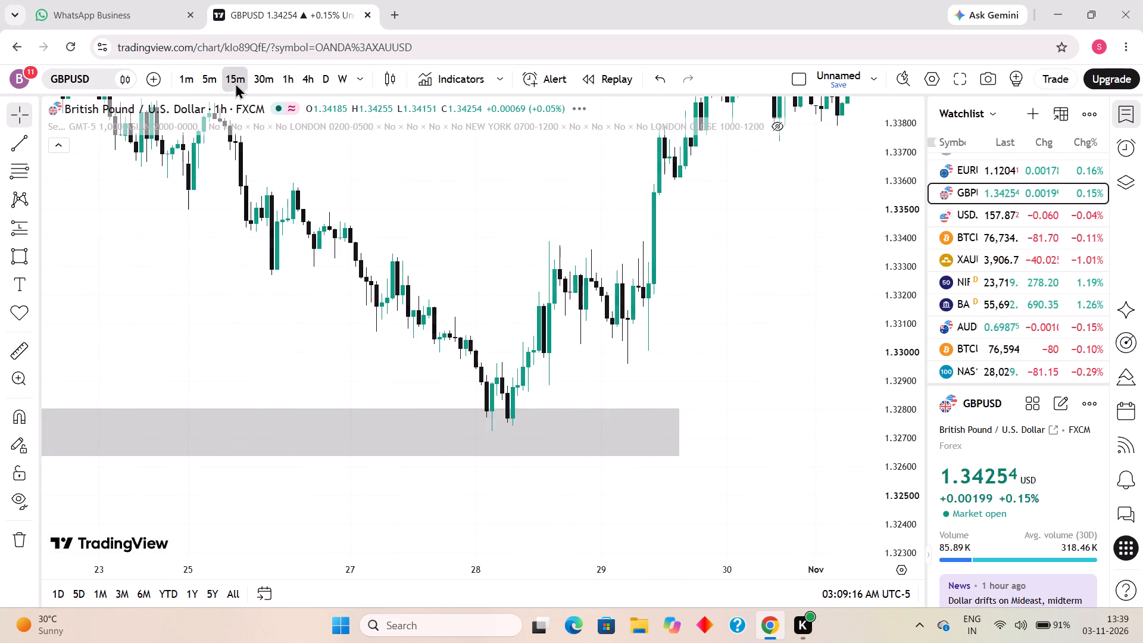
scroll(318, 246, down, 13)
drag(444, 305, 782, 280)
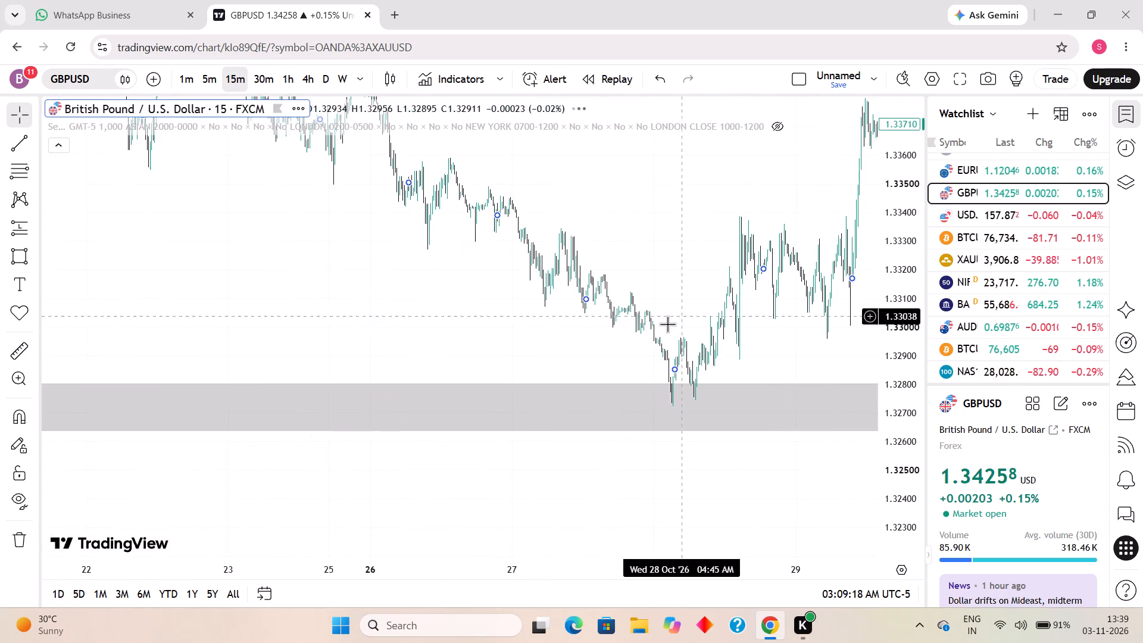
scroll(649, 333, up, 7)
drag(875, 447, 885, 379)
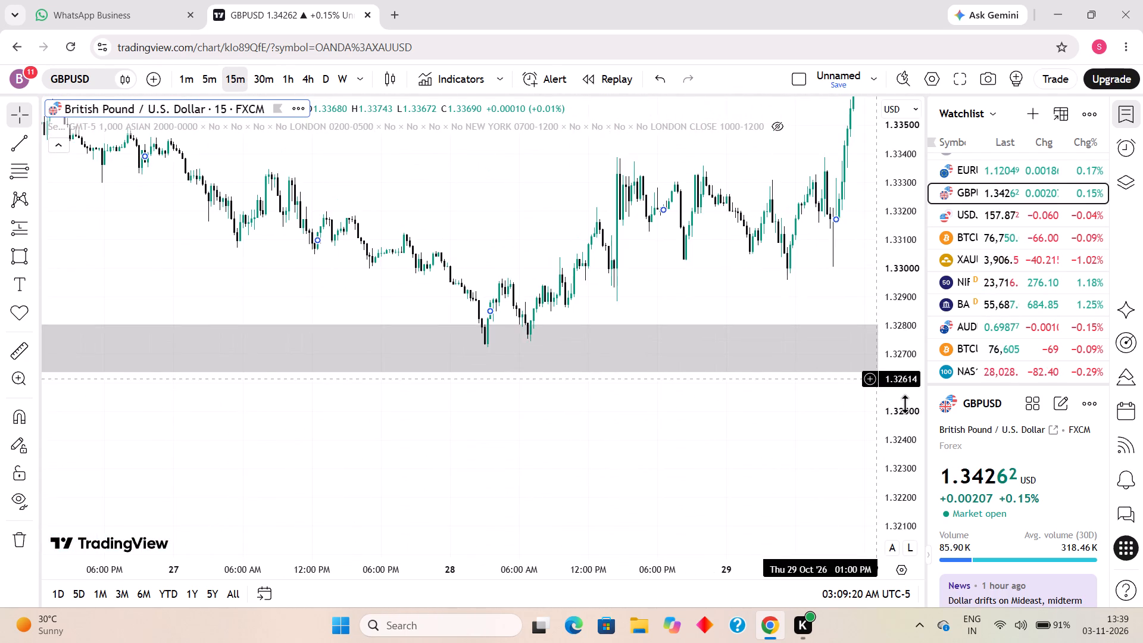
drag(905, 411, 776, 71)
scroll(505, 190, up, 3)
drag(542, 232, 702, 367)
scroll(514, 398, up, 1)
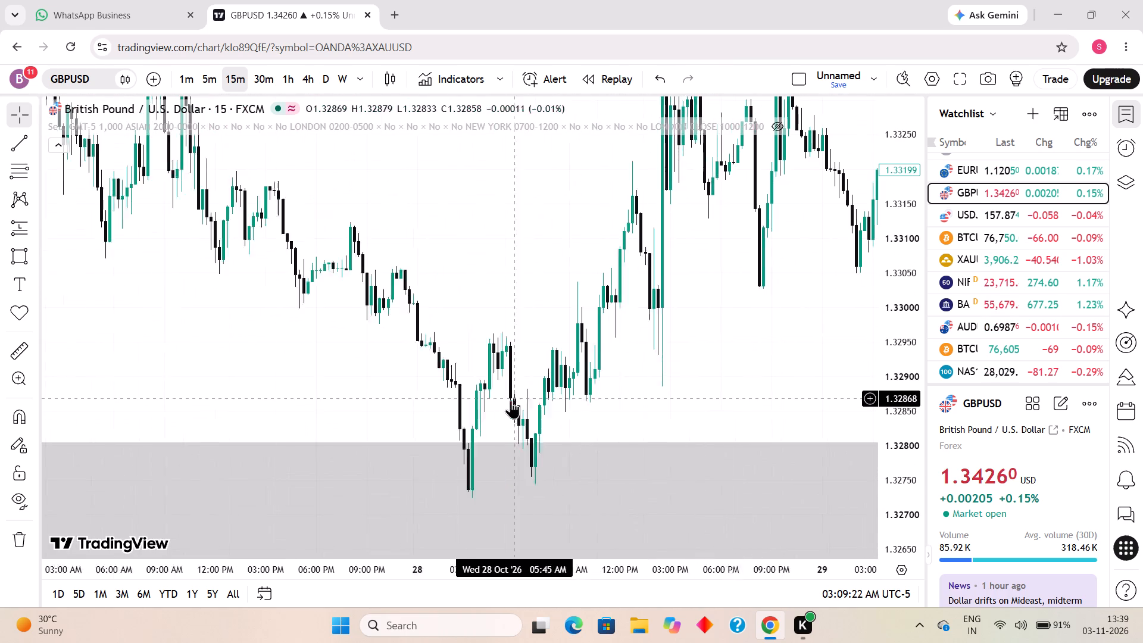
scroll(511, 400, up, 1)
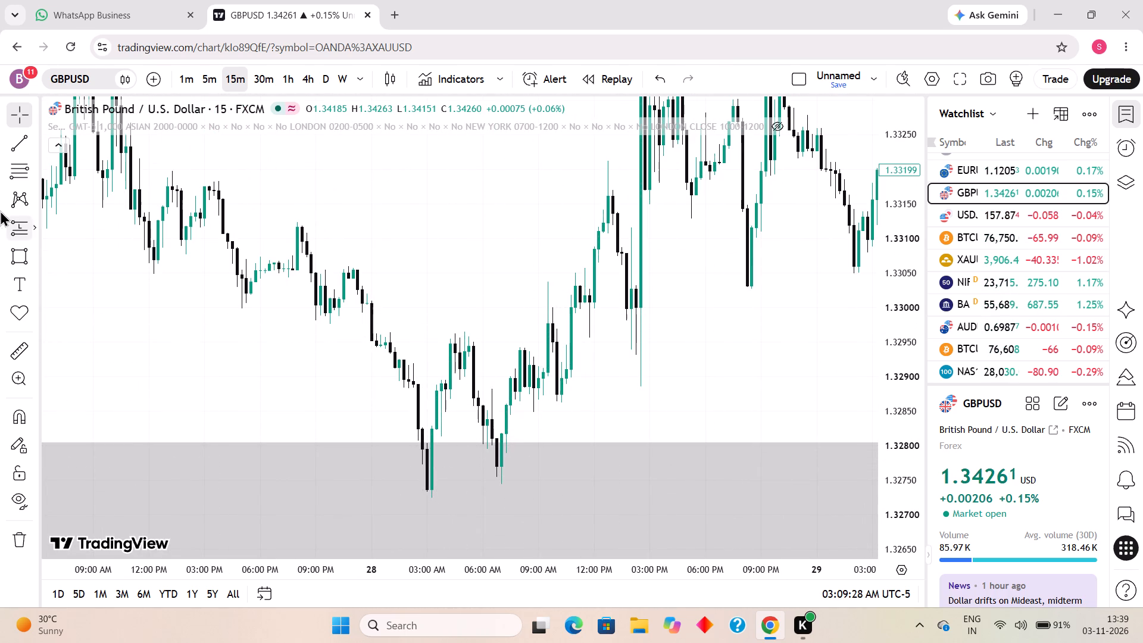
click(24, 227)
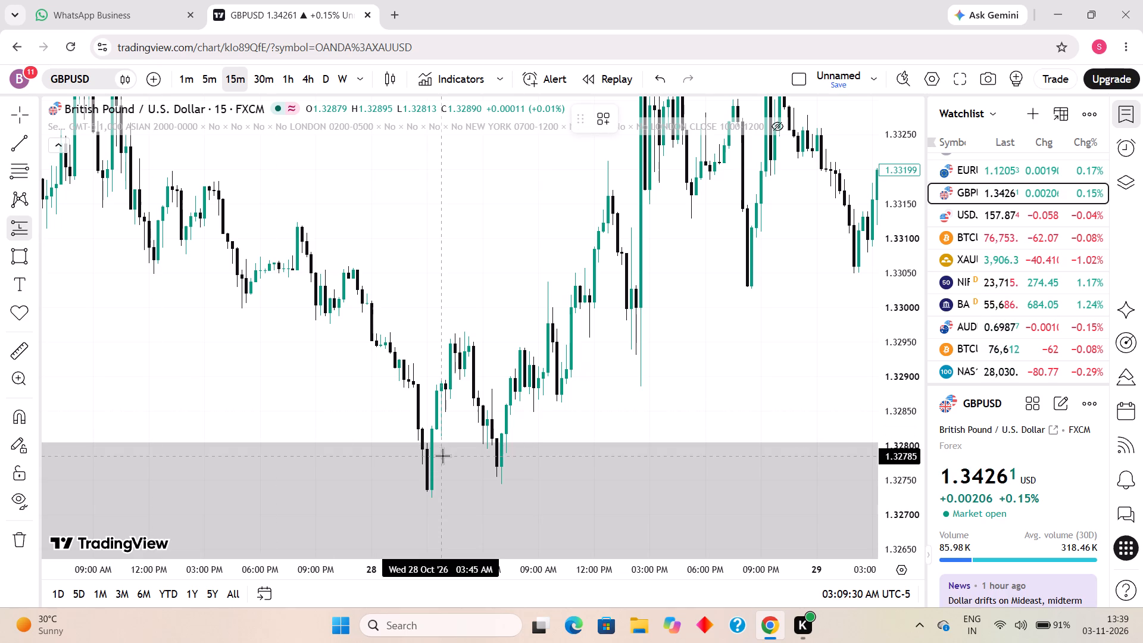
click(442, 439)
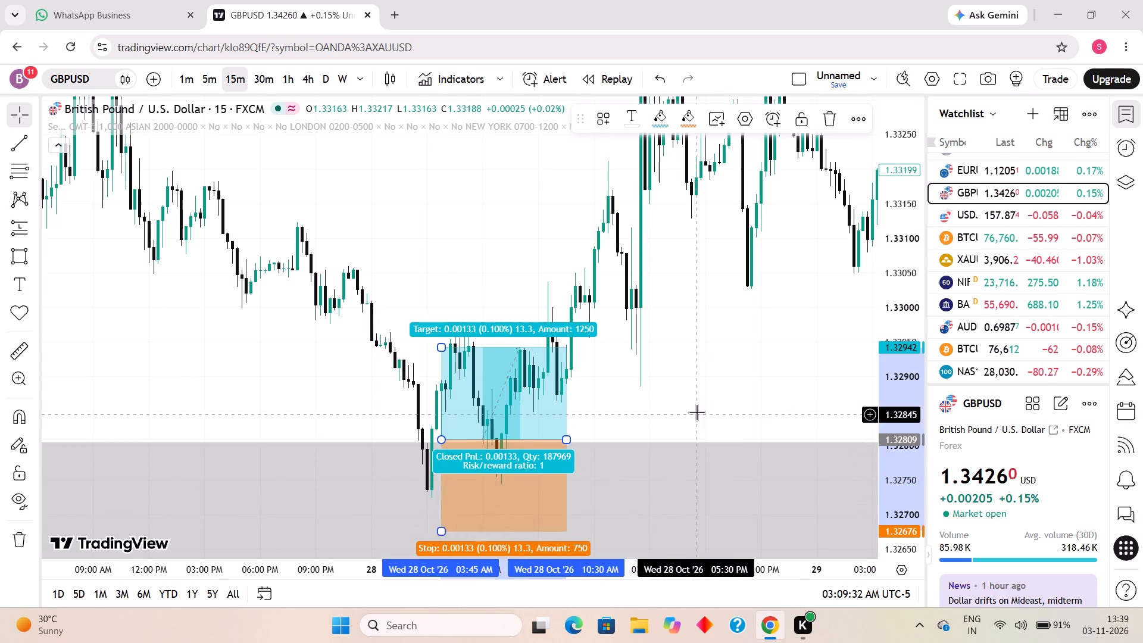
drag(697, 408, 738, 300)
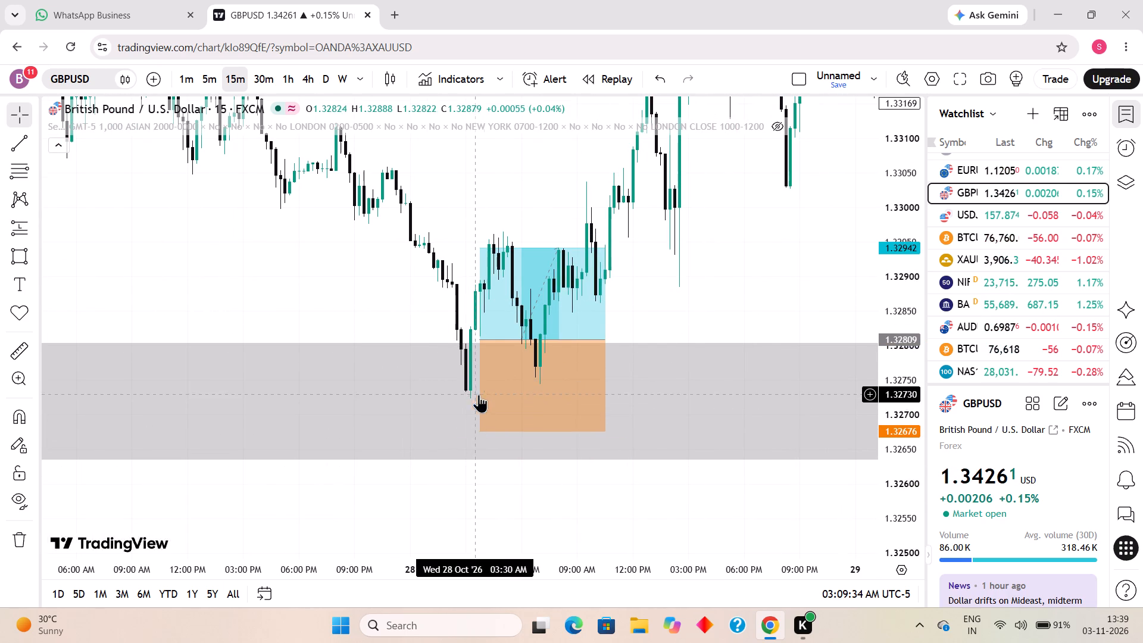
drag(480, 427, 474, 393)
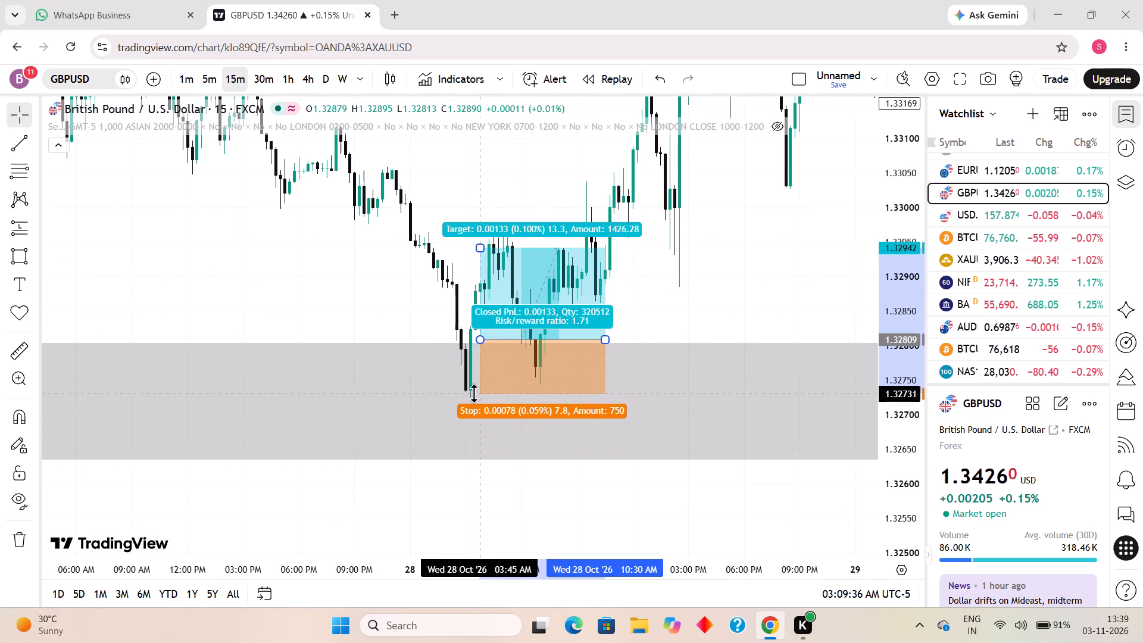
drag(474, 393, 467, 398)
Extend the right edge of the 28 October long position to 8:15 PM that day.
scroll(608, 317, down, 7)
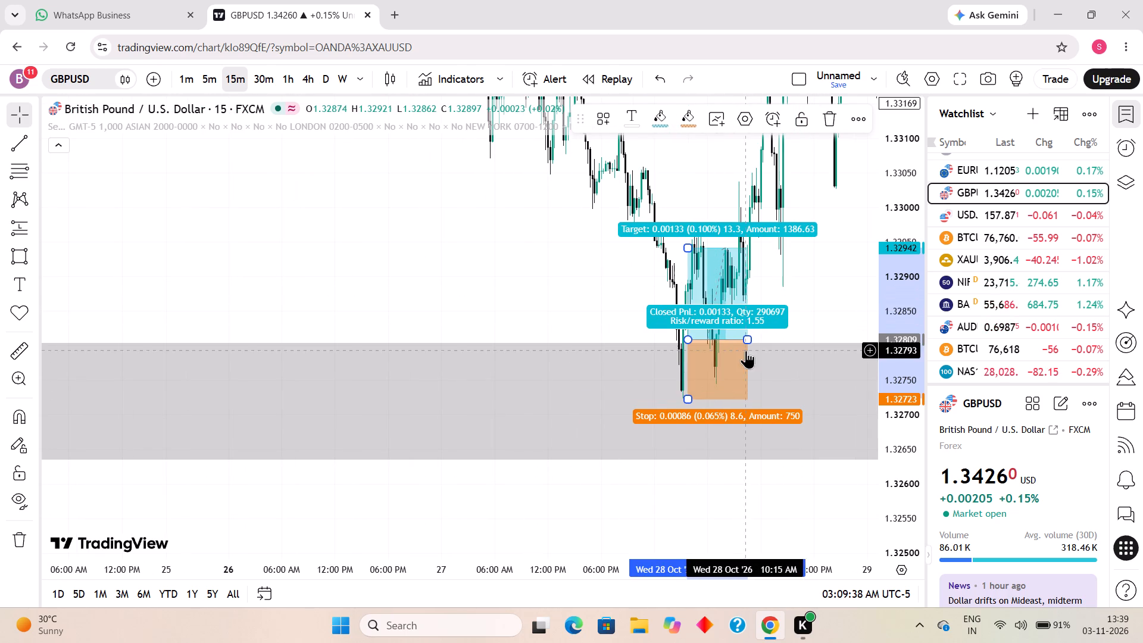
drag(750, 339, 835, 339)
Raise the 28 October long position's target to 1.34183, level with the 22 October high.
drag(899, 301, 846, 428)
scroll(396, 276, down, 3)
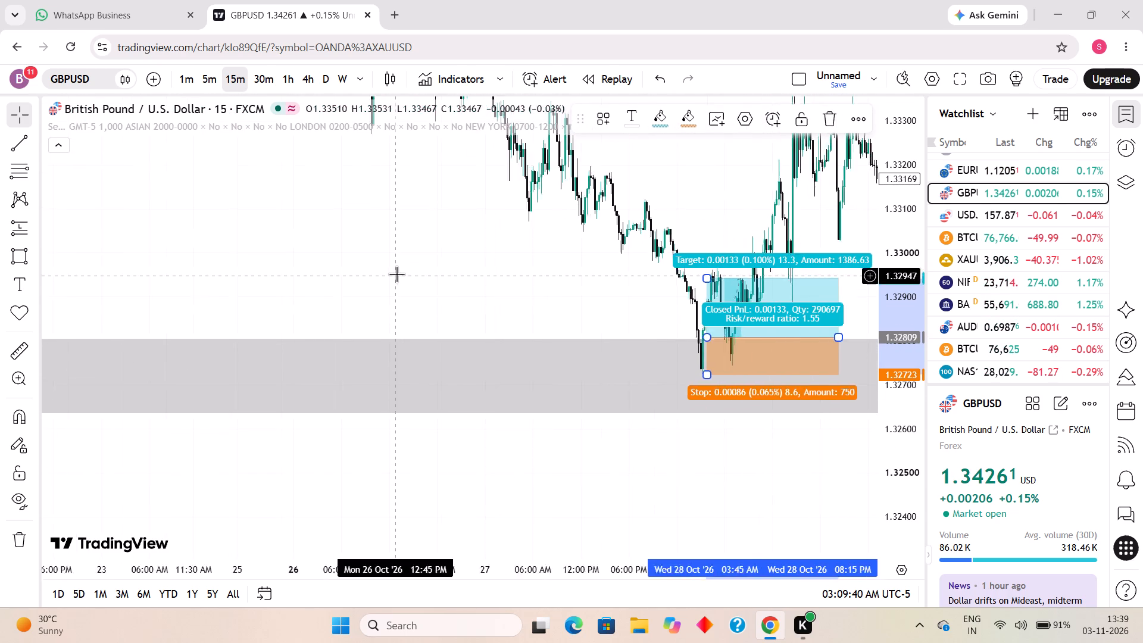
scroll(396, 274, down, 6)
drag(693, 243, 555, 470)
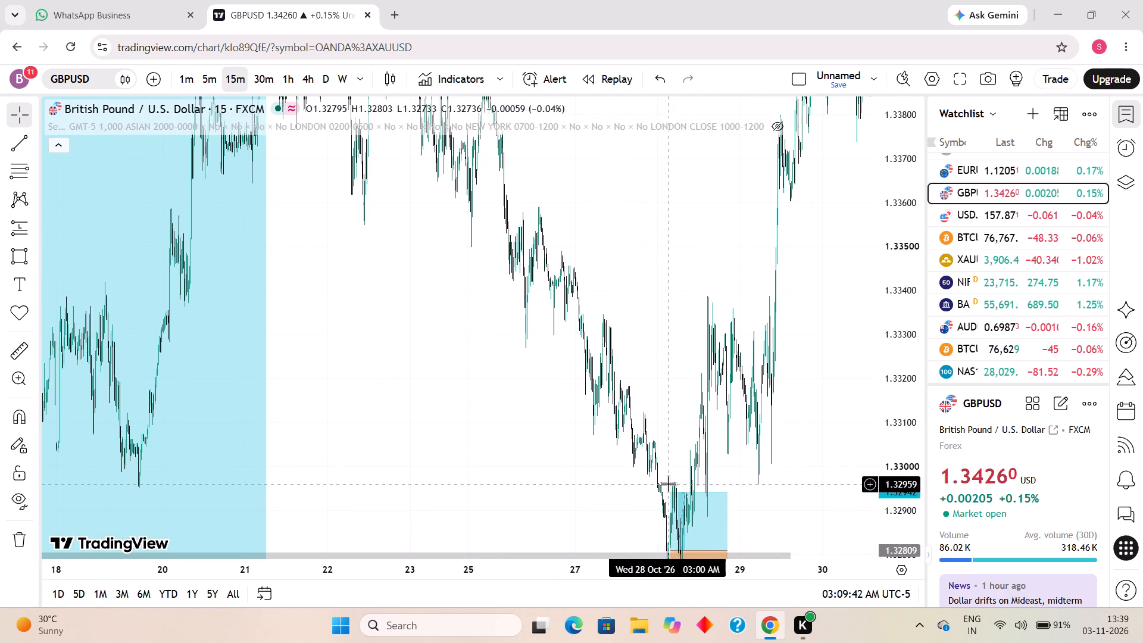
drag(672, 494, 626, 119)
drag(883, 230, 901, 251)
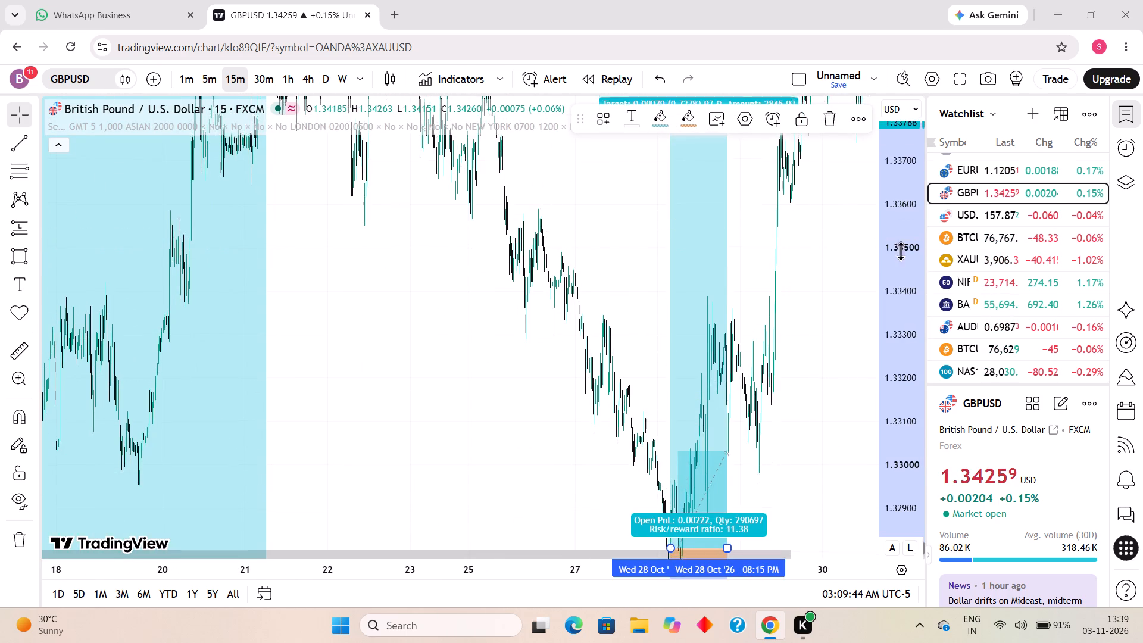
drag(901, 251, 846, 457)
drag(625, 295, 597, 411)
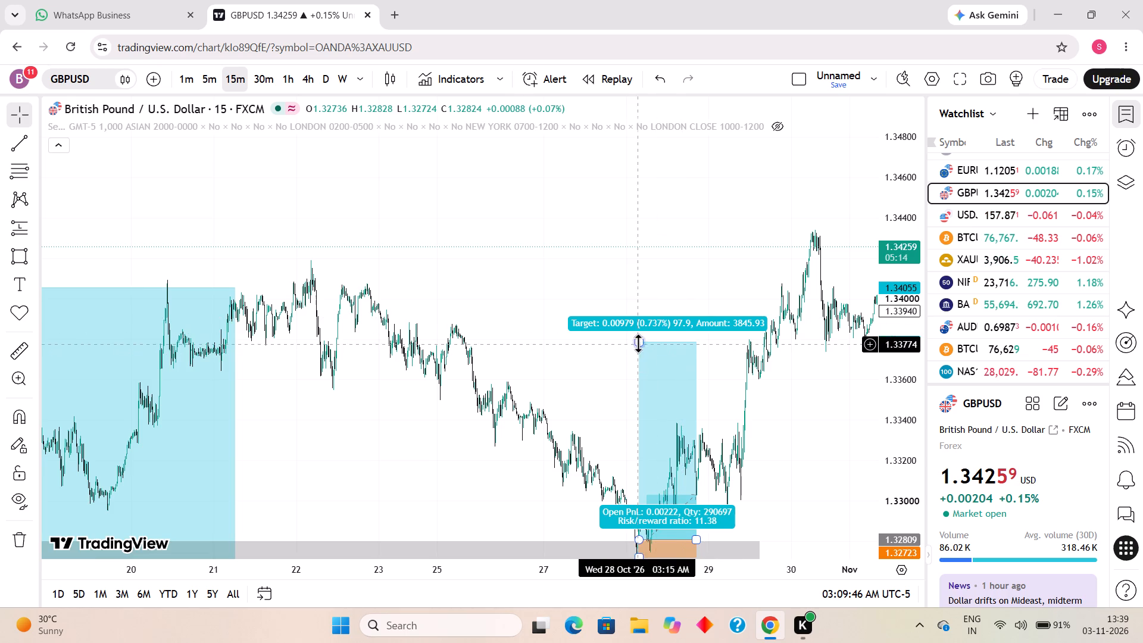
drag(638, 342, 600, 261)
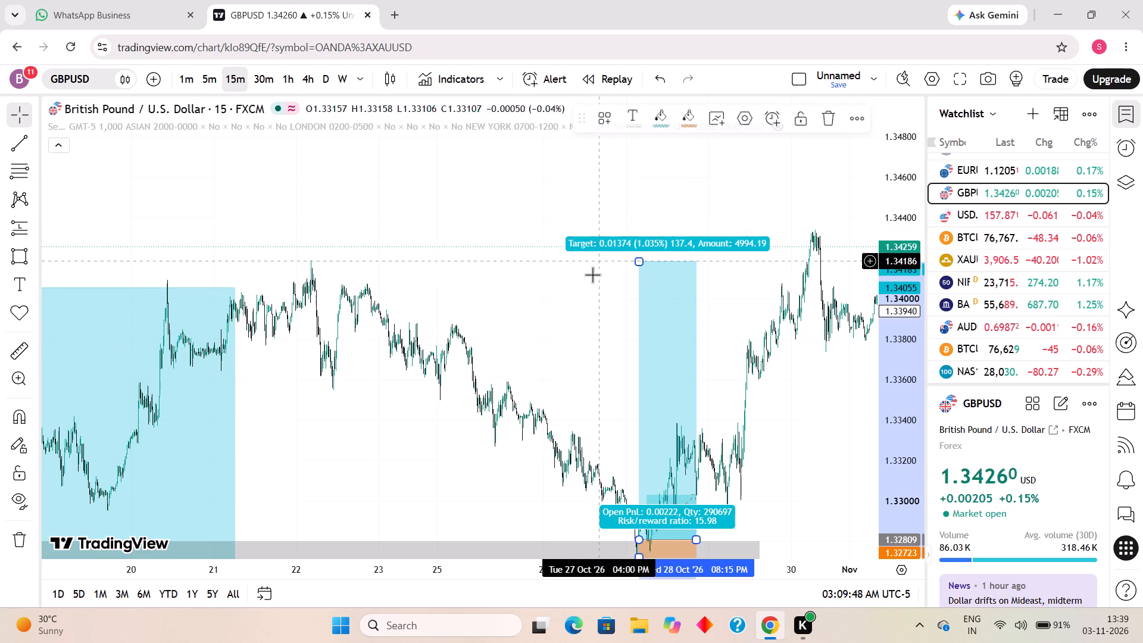
drag(571, 395, 589, 201)
click(694, 264)
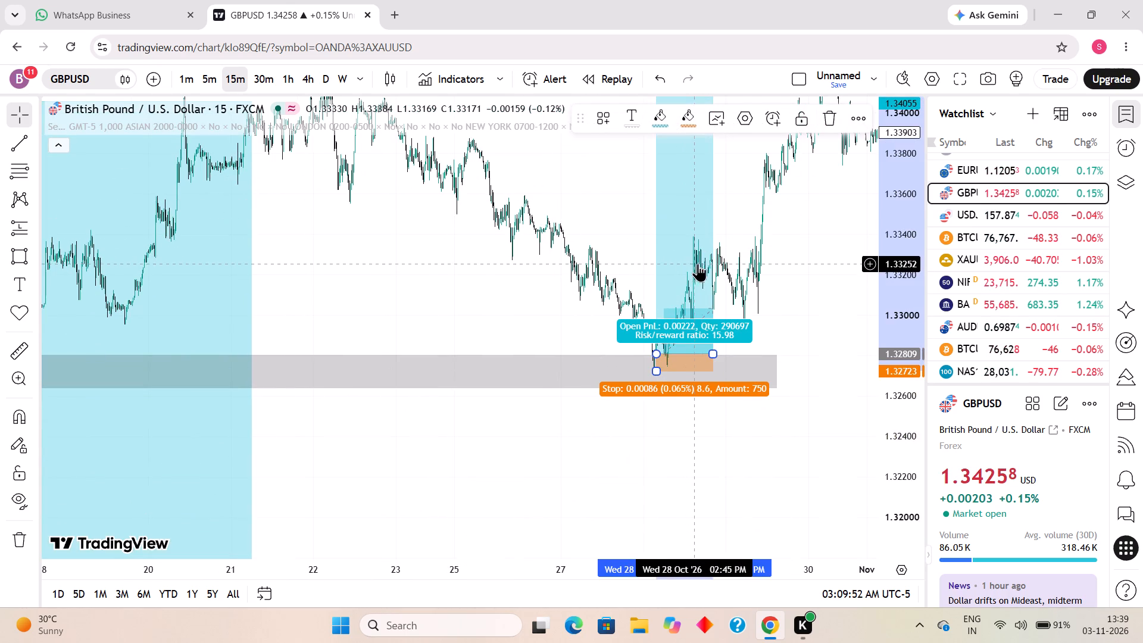
drag(764, 214, 736, 279)
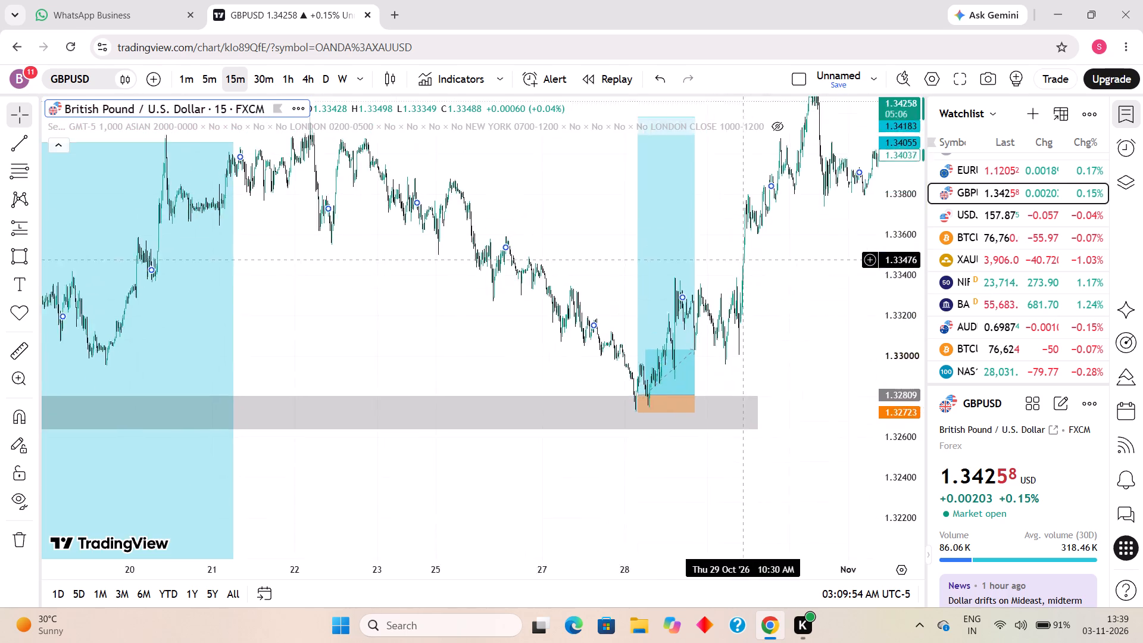
Place a long position above price from 23 to 27 October with entry at 1.34344 and stop at 1.34111.
drag(736, 279, 700, 399)
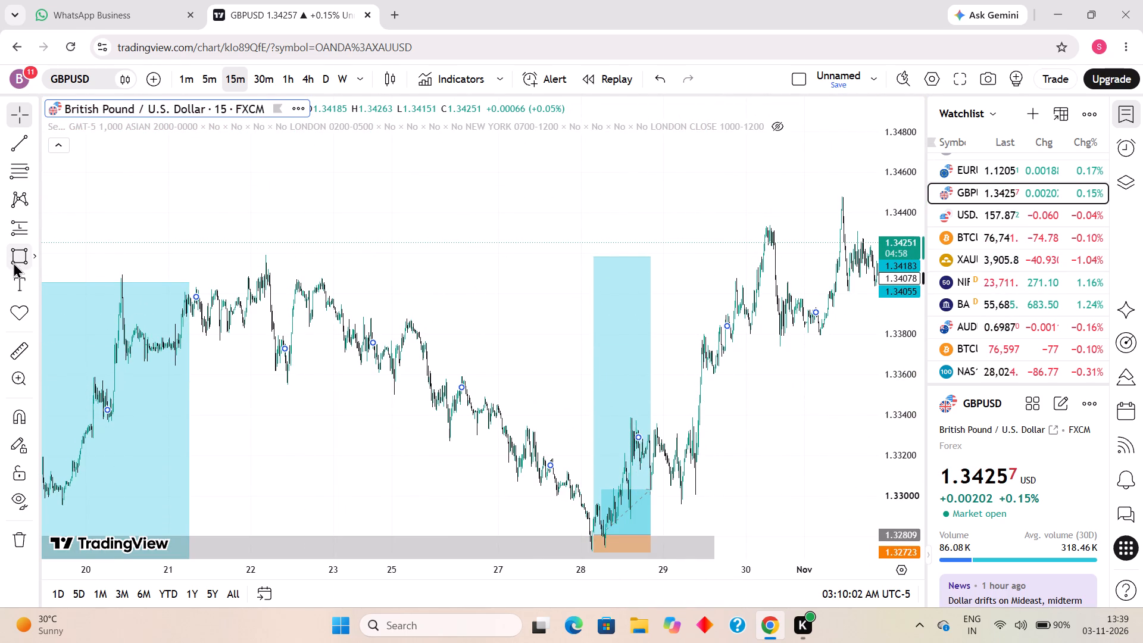
click(18, 225)
click(374, 199)
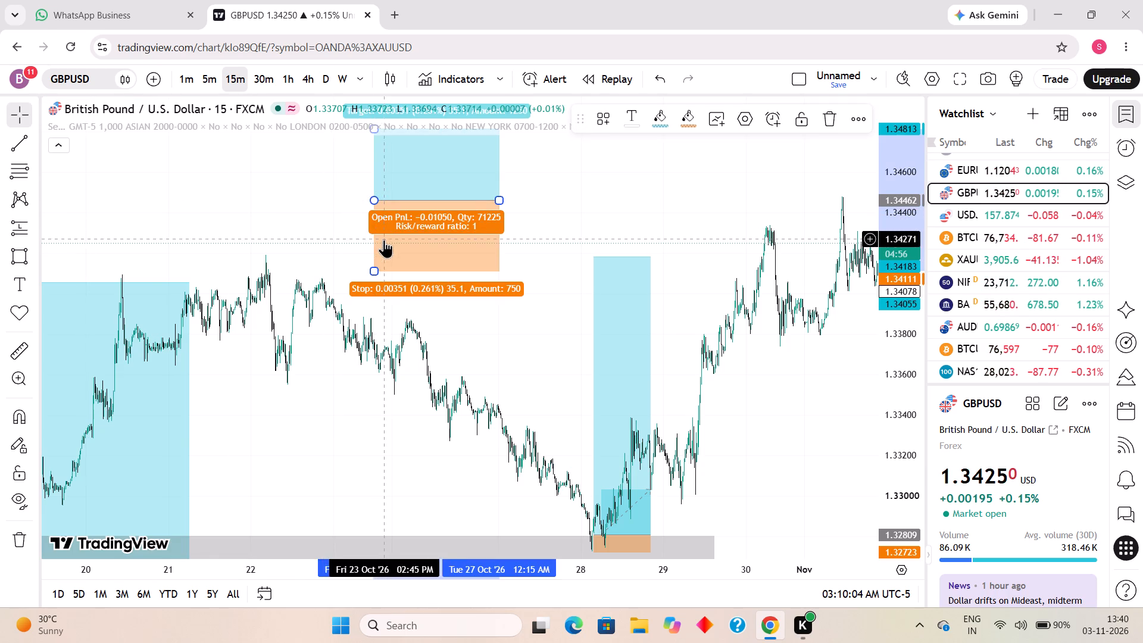
drag(399, 321, 425, 385)
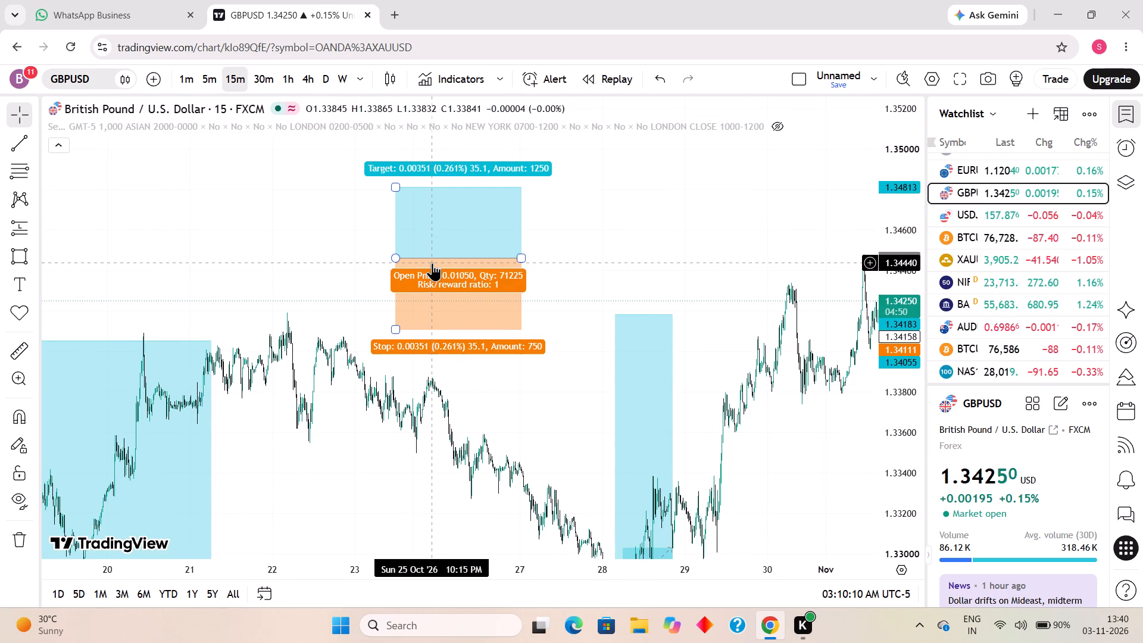
drag(396, 255, 396, 280)
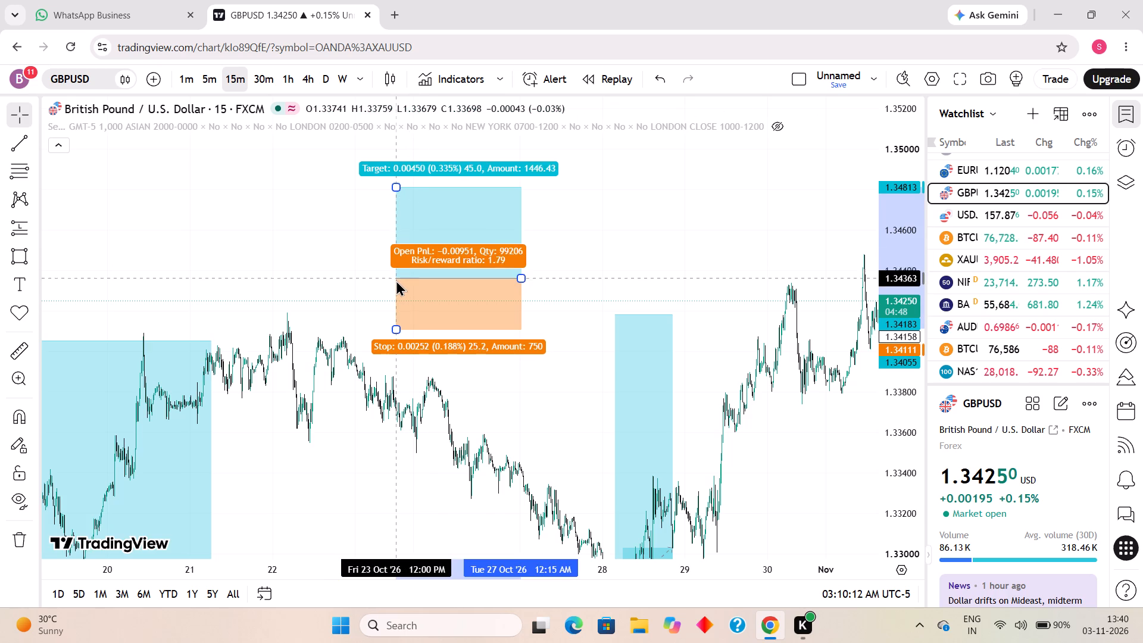
drag(396, 280, 394, 279)
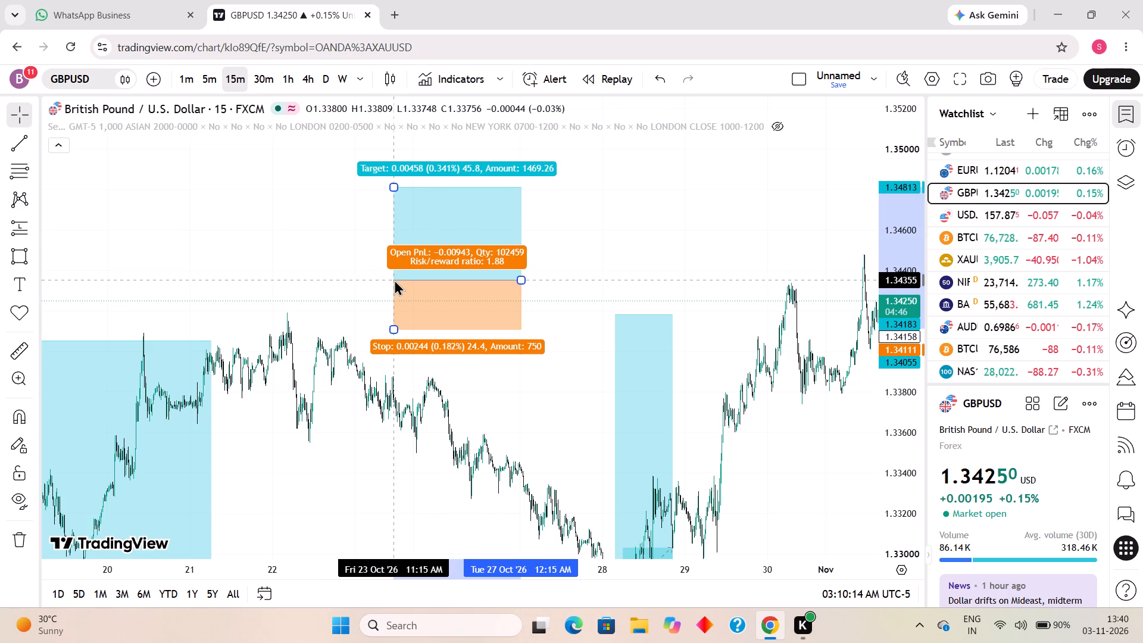
drag(394, 279, 395, 282)
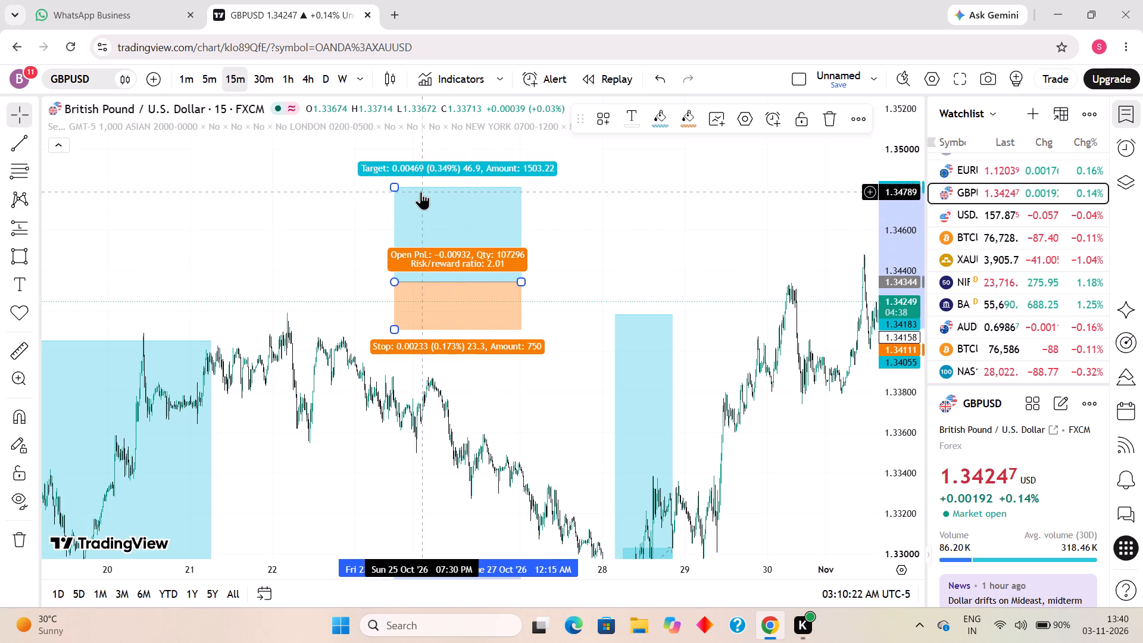
Raise the new long position's target to 1.35275 for a risk/reward ratio of 4.
drag(394, 186, 409, 151)
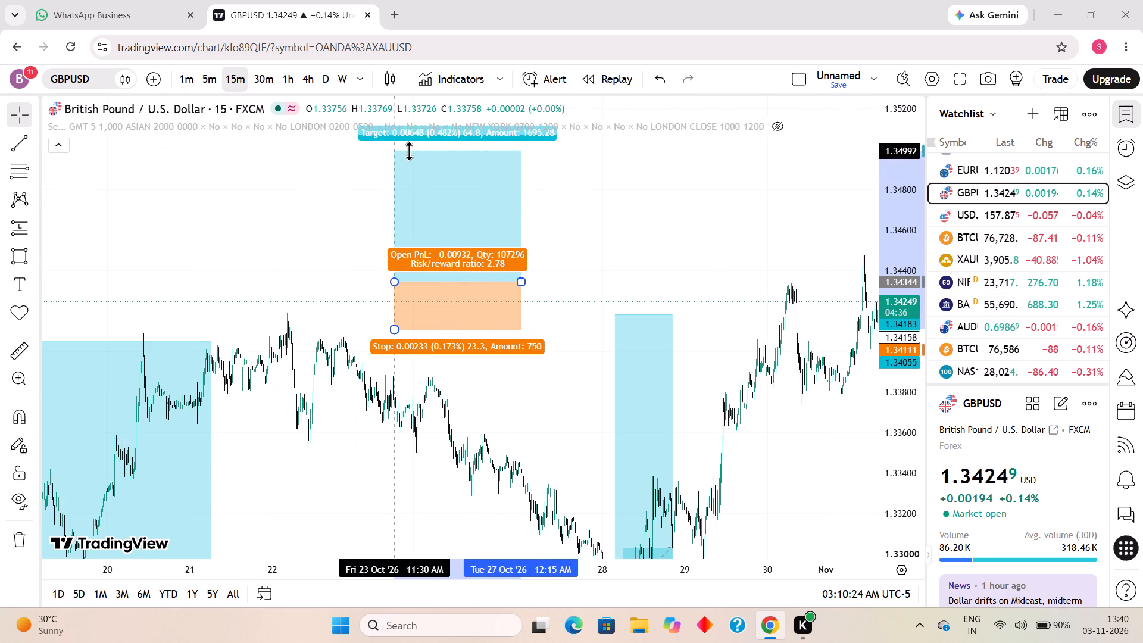
drag(409, 151, 411, 140)
drag(589, 237, 592, 320)
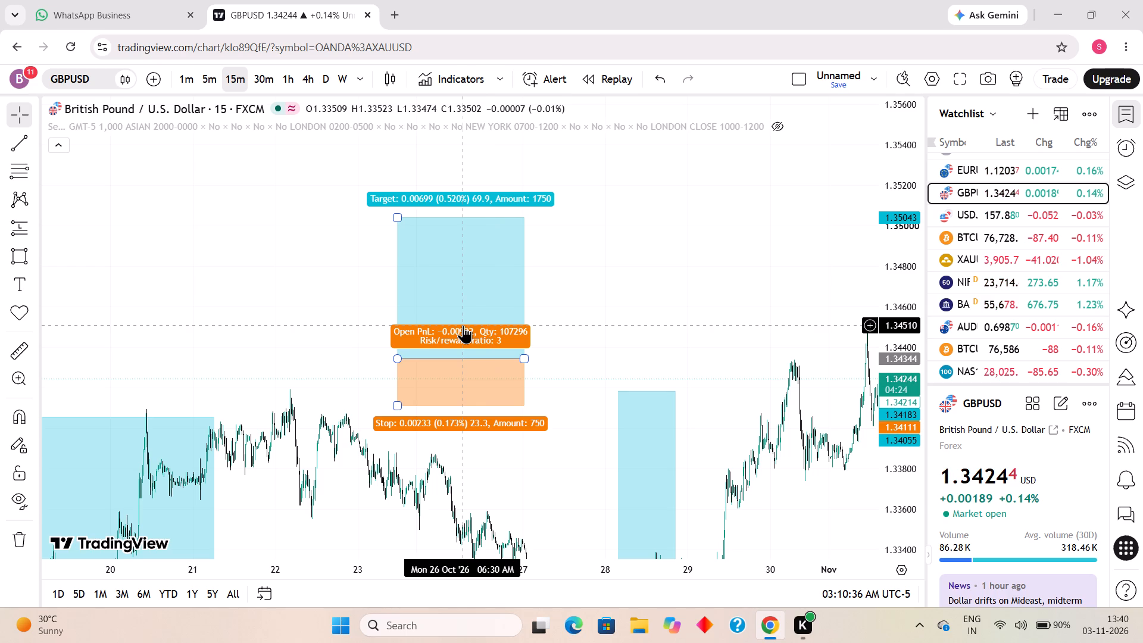
drag(399, 220, 405, 164)
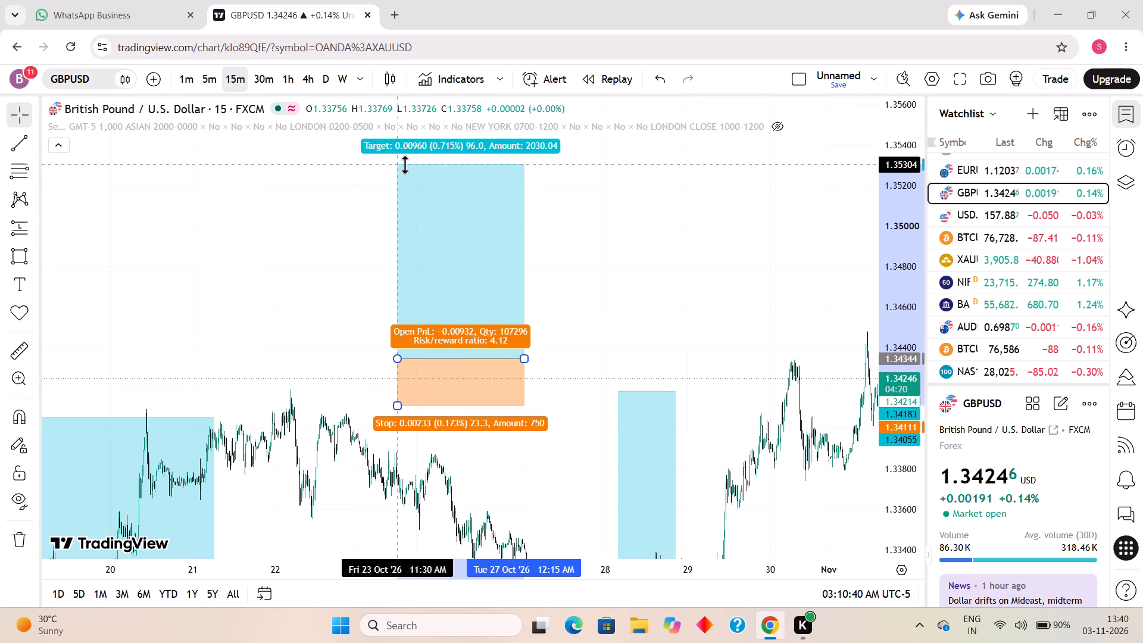
drag(405, 164, 410, 166)
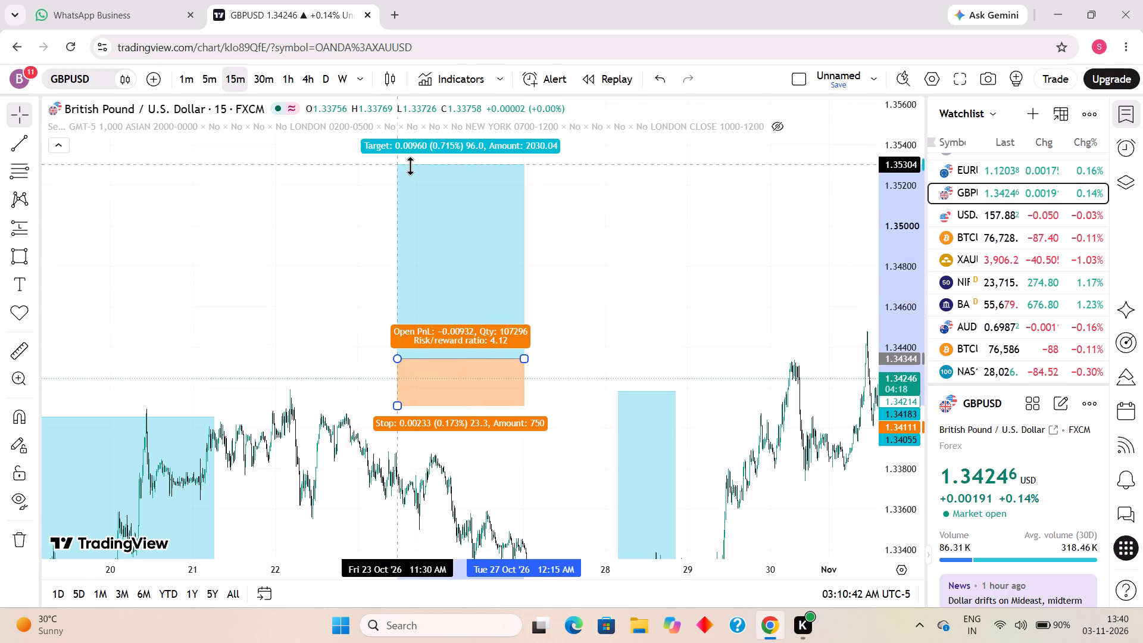
drag(410, 166, 413, 170)
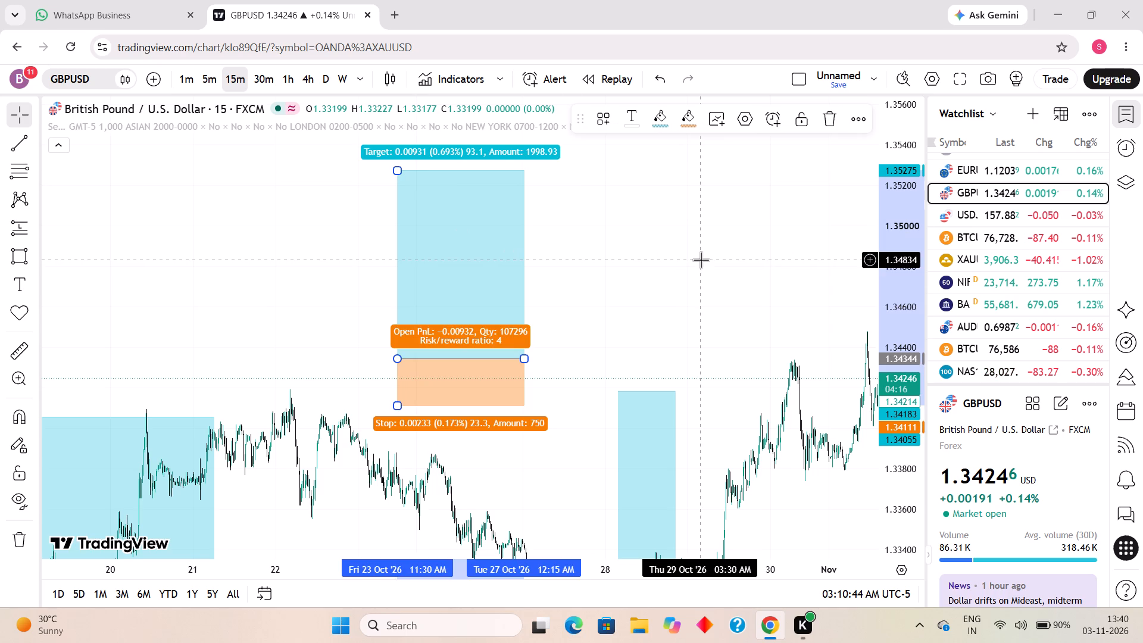
click(701, 260)
Draw a vertical trend line beside the new long position spanning its stop zone, from about 1.34348 to 1.34113.
click(16, 151)
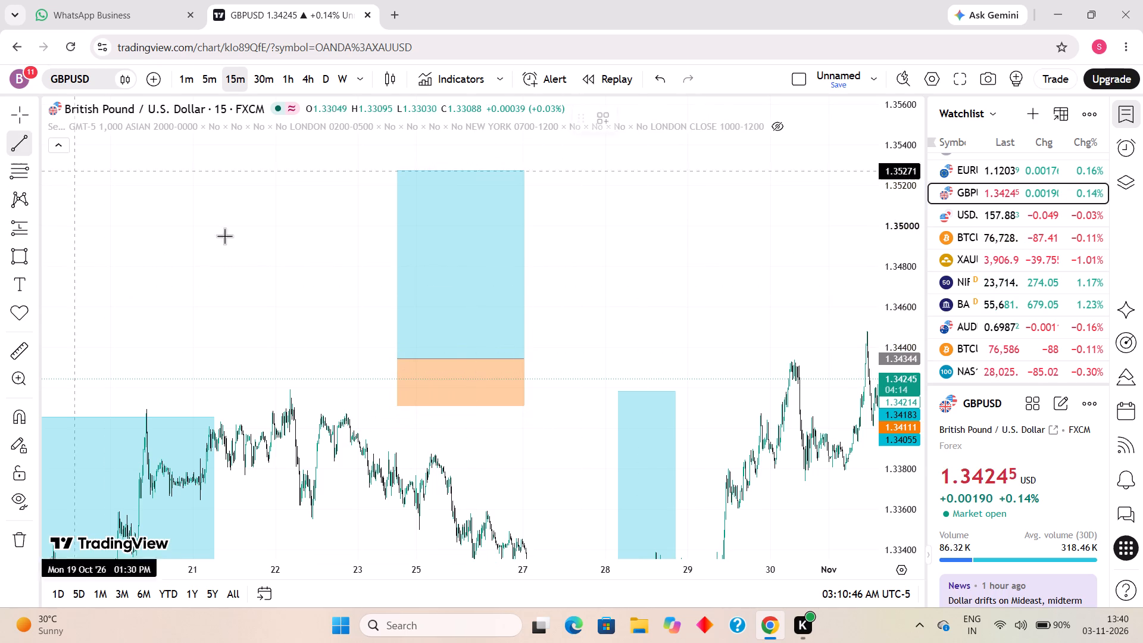
click(532, 357)
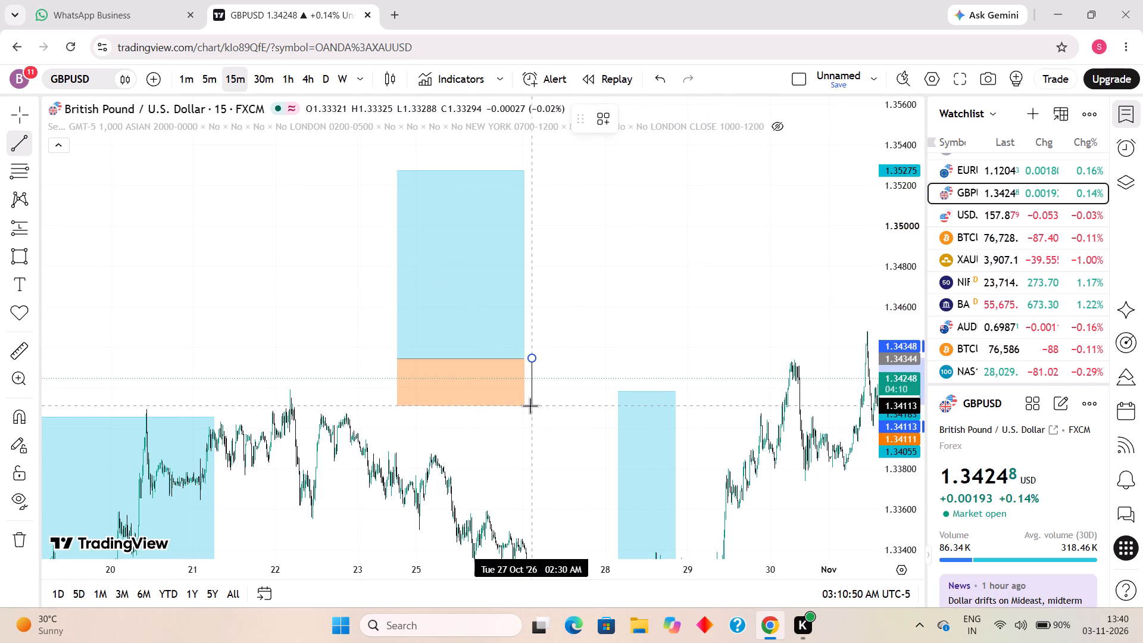
shift+click(530, 405)
click(557, 389)
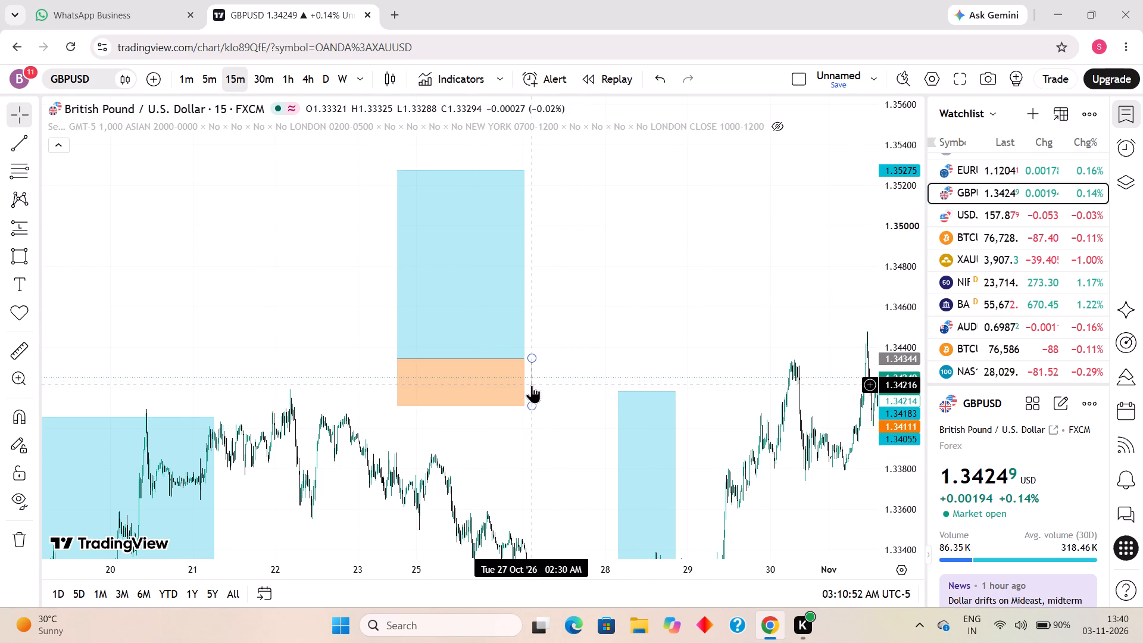
Shift the vertical line up to start at the entry level and draw a horizontal line from its top at about 1.3460.
drag(532, 385, 539, 335)
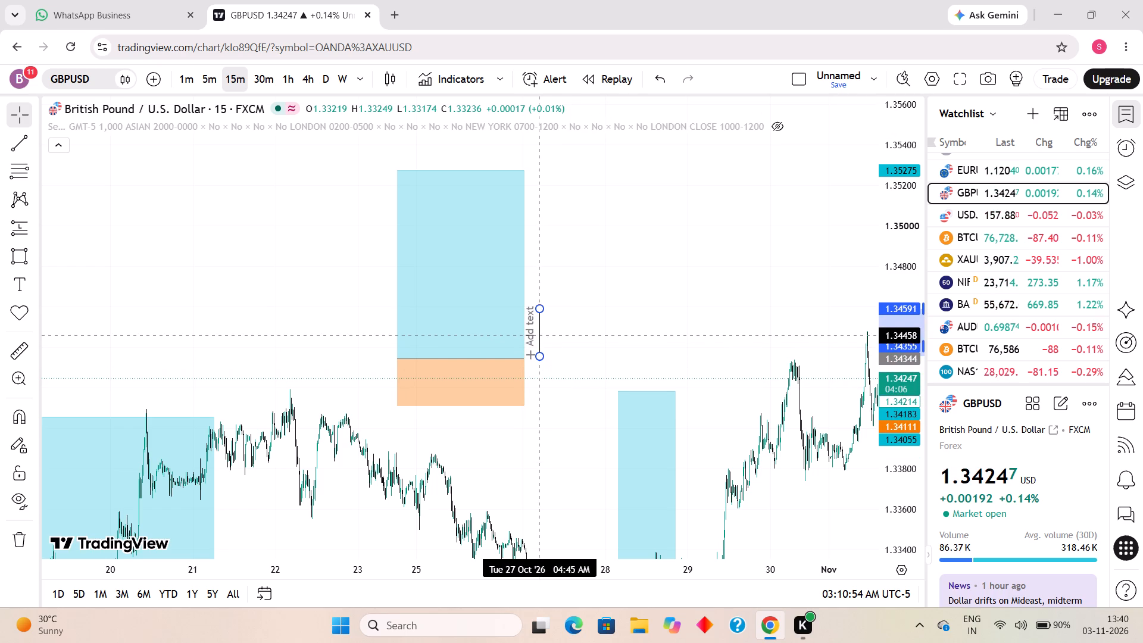
drag(539, 335, 539, 335)
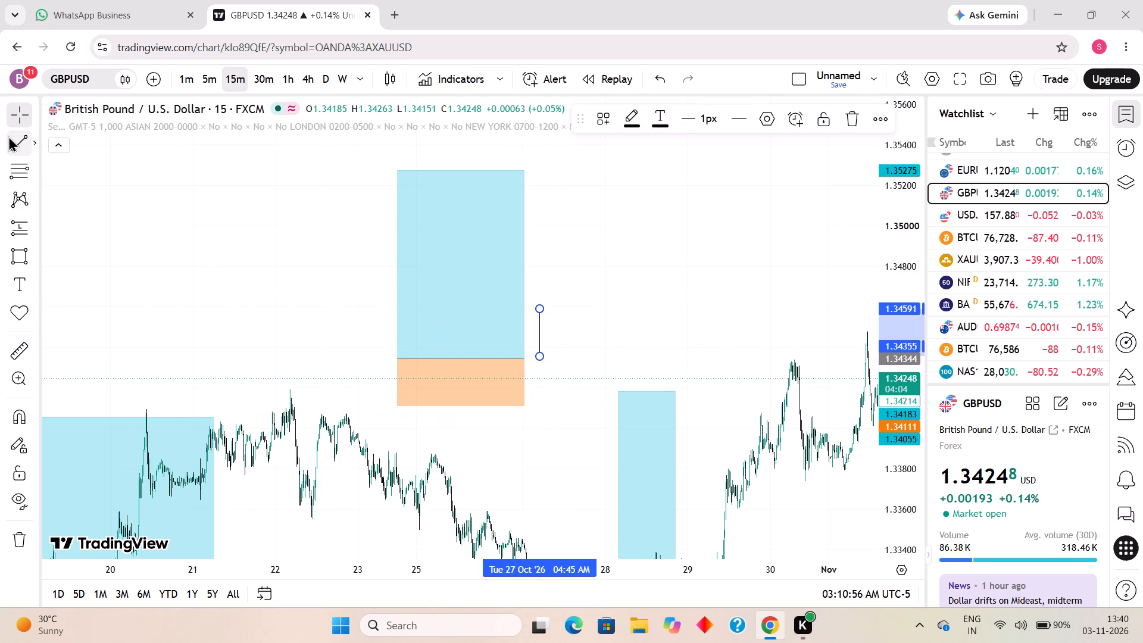
click(11, 137)
click(539, 307)
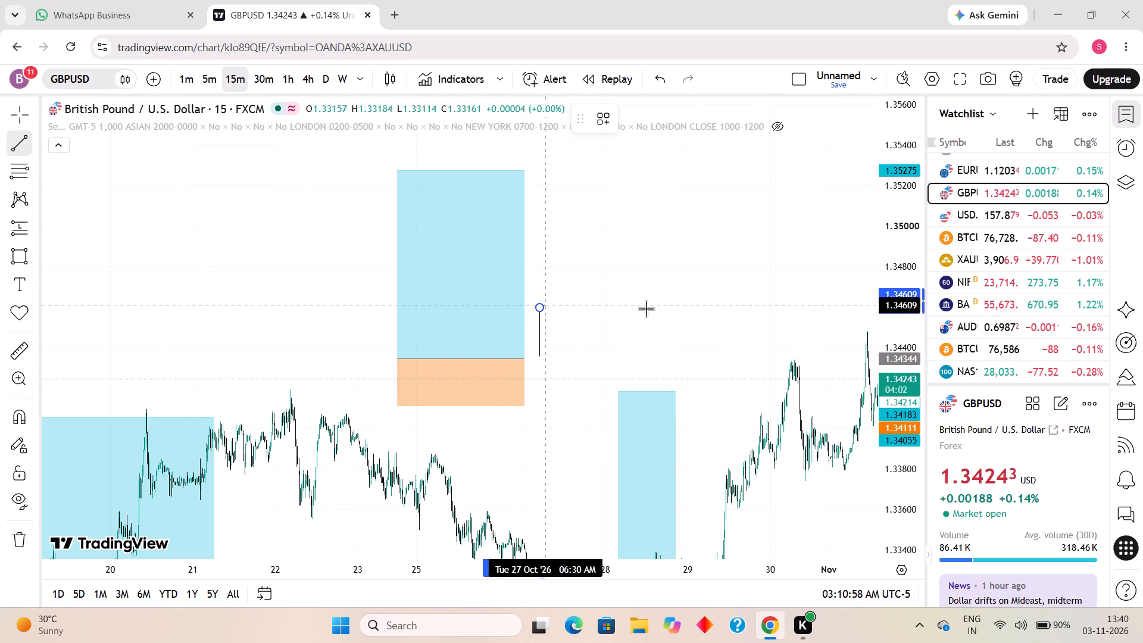
shift+click(668, 308)
click(627, 359)
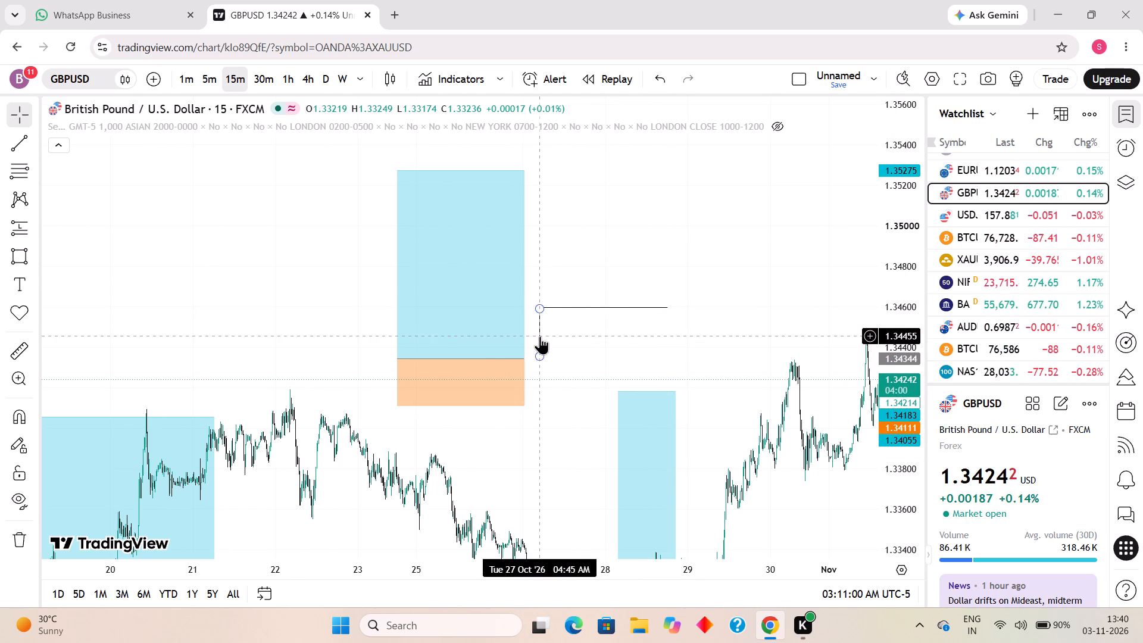
Move the vertical line up onto the first horizontal line and draw a second horizontal line from its top at about 1.3486.
drag(540, 334, 539, 280)
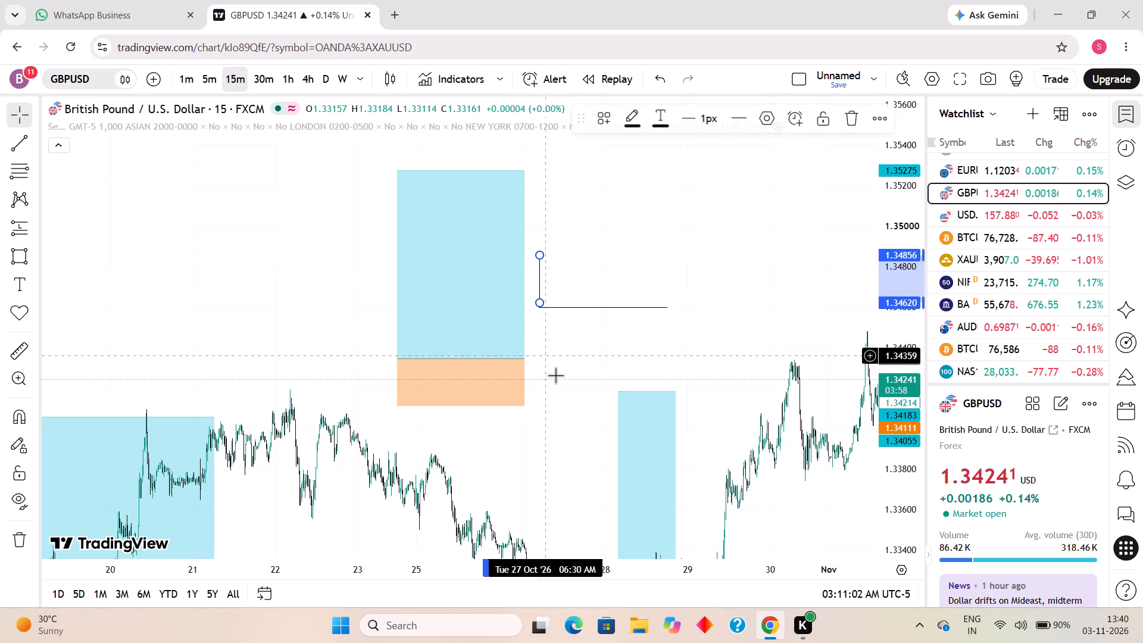
click(555, 373)
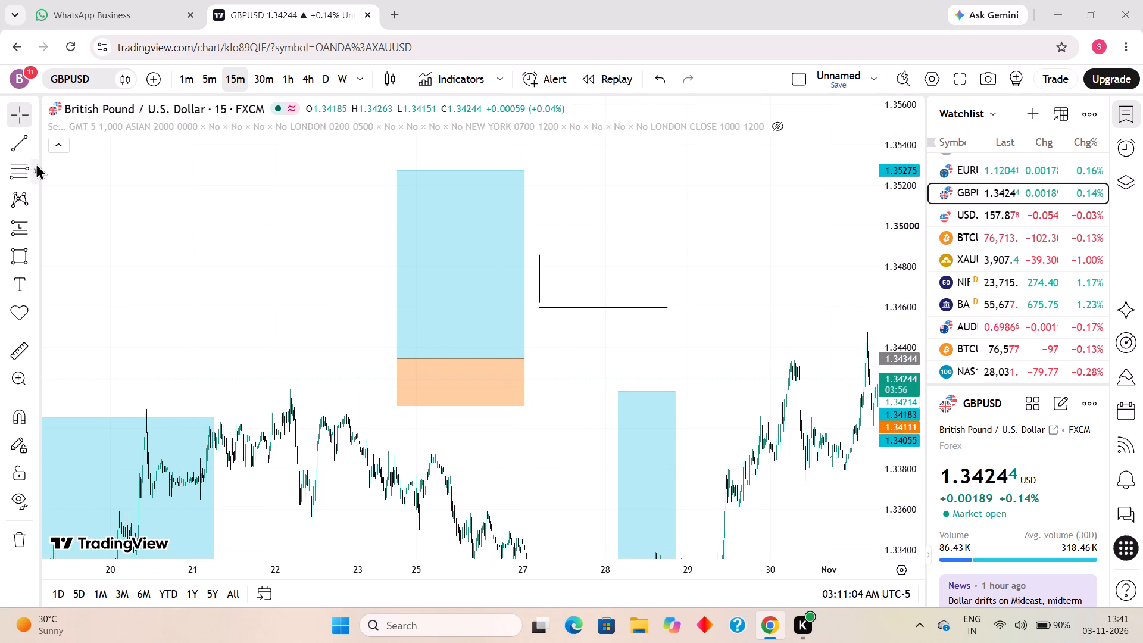
click(14, 144)
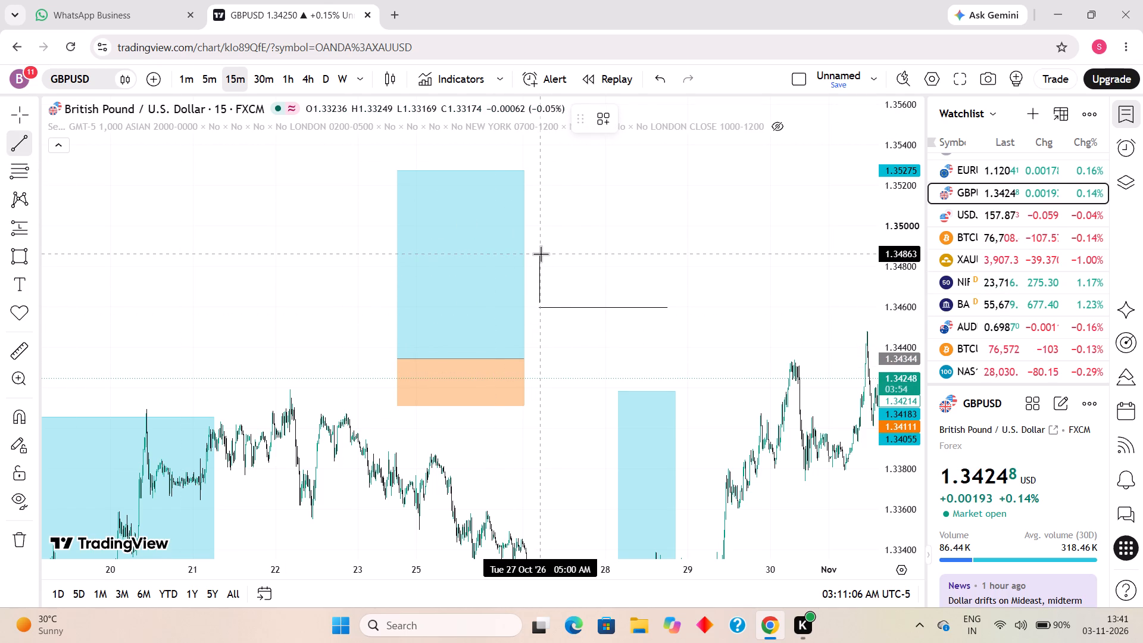
click(540, 254)
shift+click(658, 255)
click(631, 280)
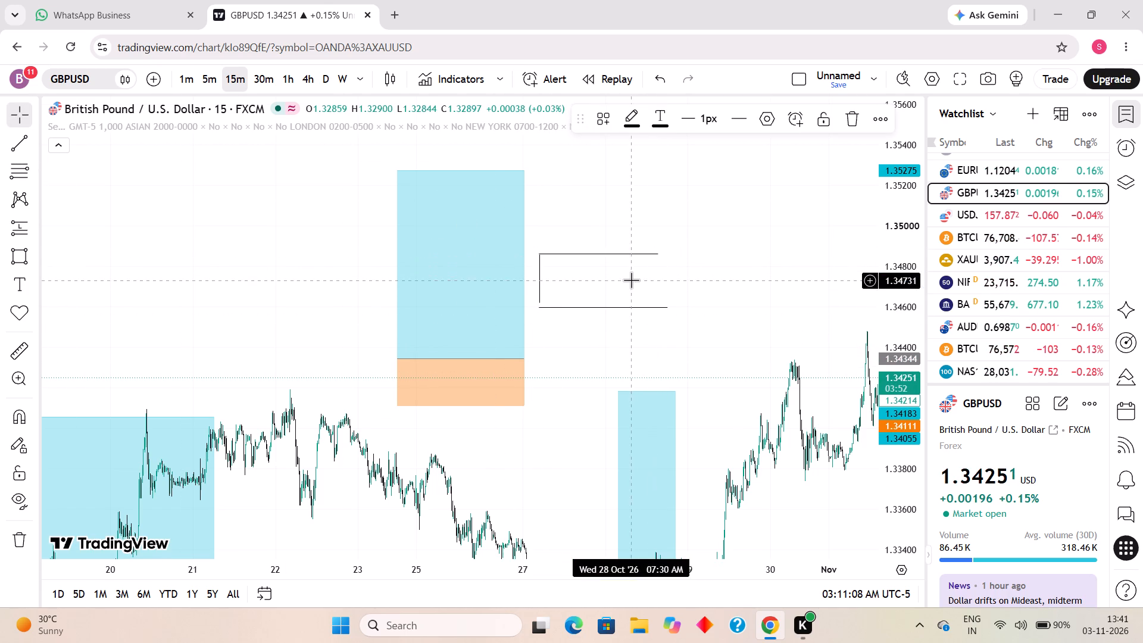
Move the vertical line up onto the second horizontal line and draw a third horizontal line from its top at about 1.3510.
drag(540, 285, 542, 282)
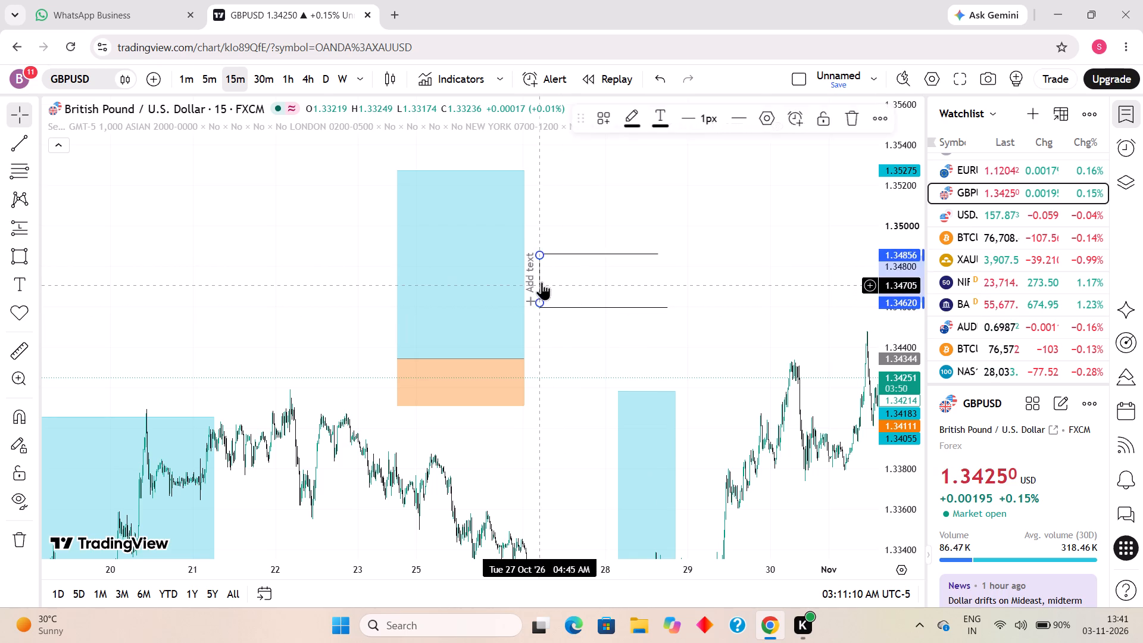
drag(542, 282, 541, 232)
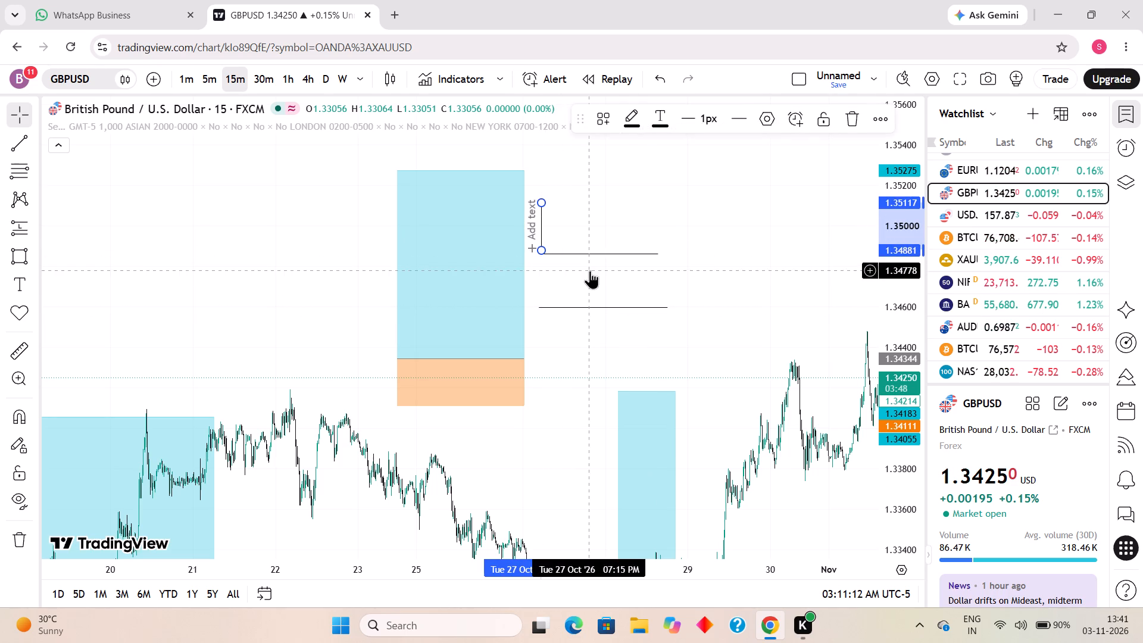
click(590, 270)
click(688, 274)
click(542, 229)
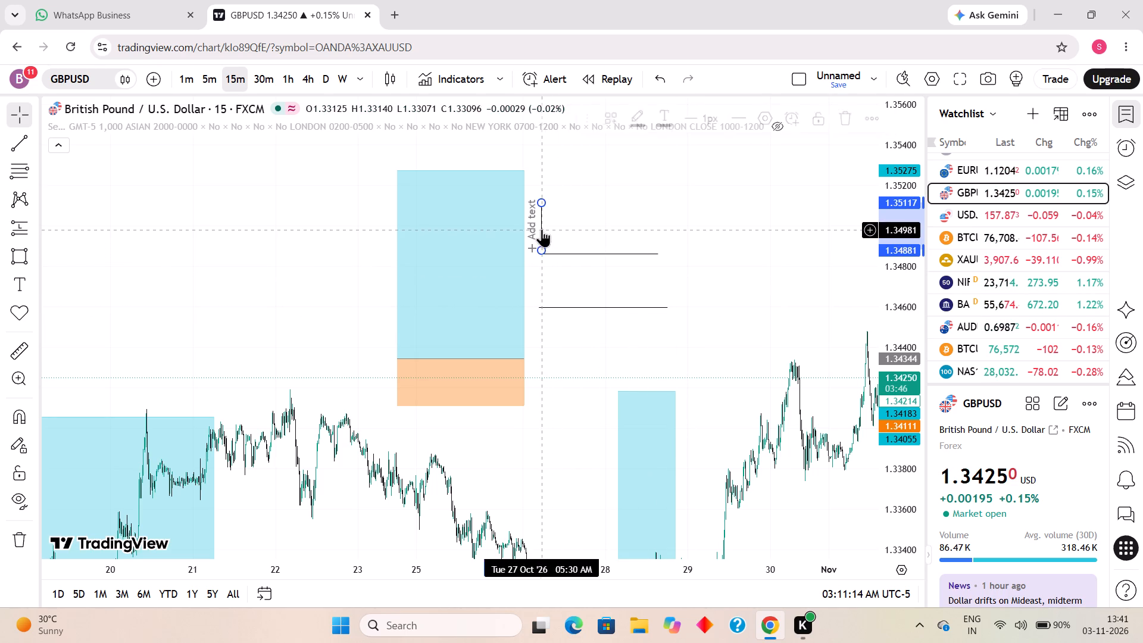
click(781, 312)
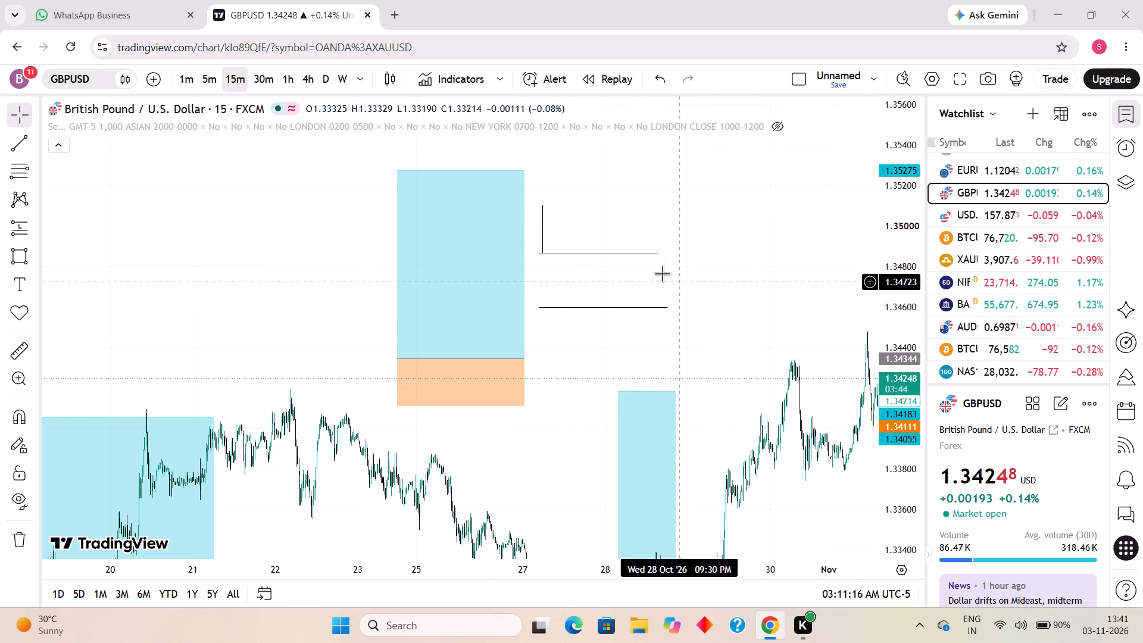
click(23, 141)
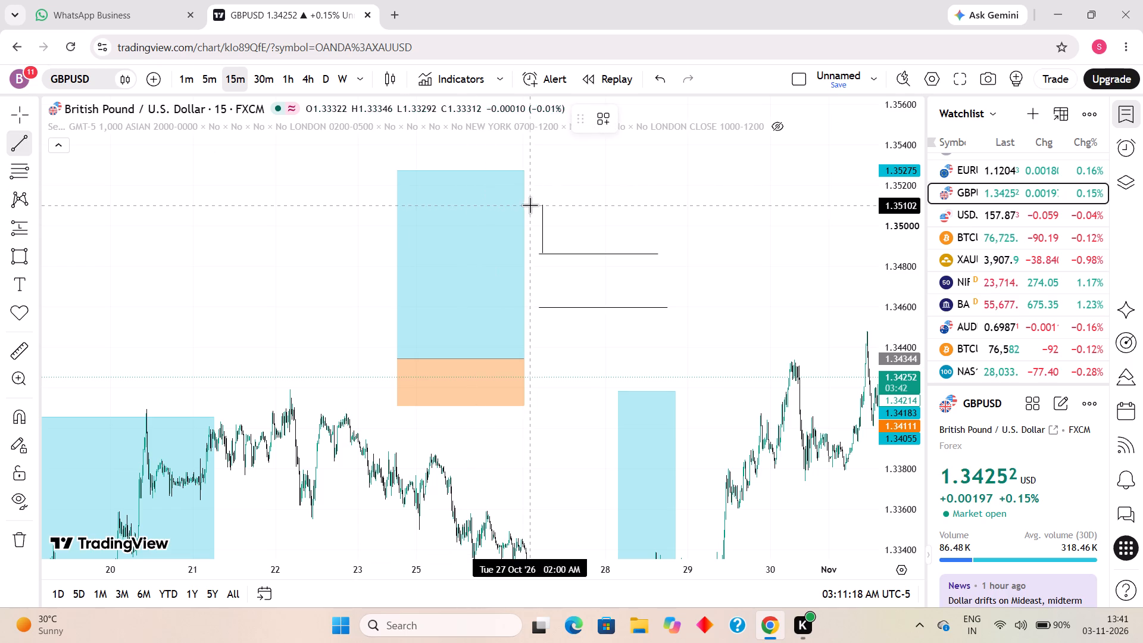
click(542, 206)
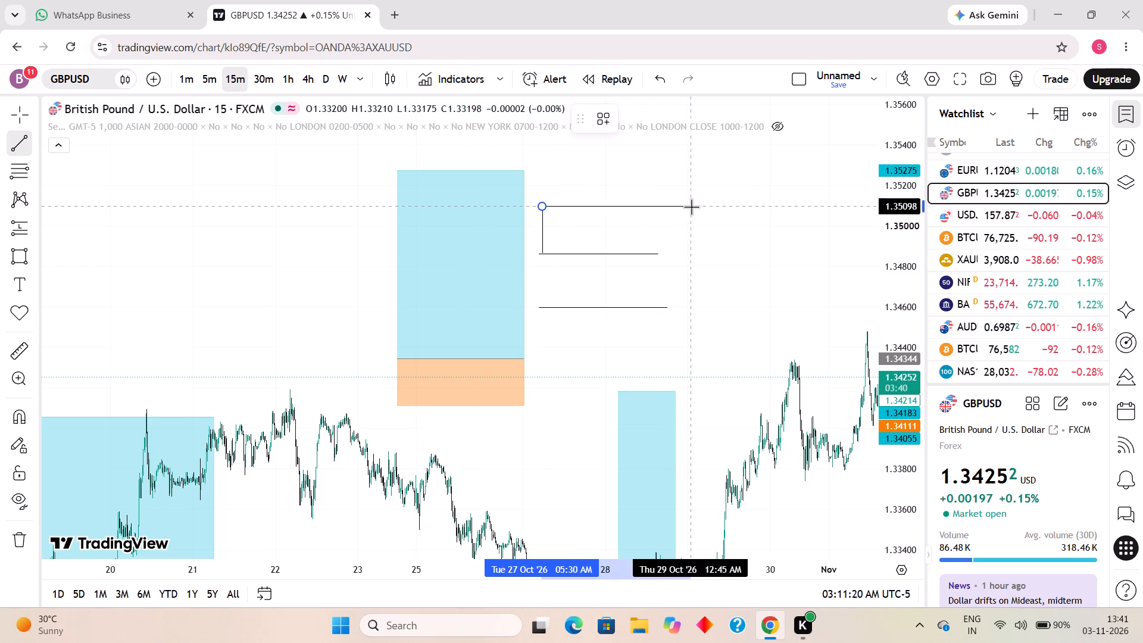
shift+click(691, 207)
click(776, 292)
Move the vertical line up onto the third horizontal line and draw a fourth horizontal line from its top at about 1.3533.
drag(542, 229, 561, 190)
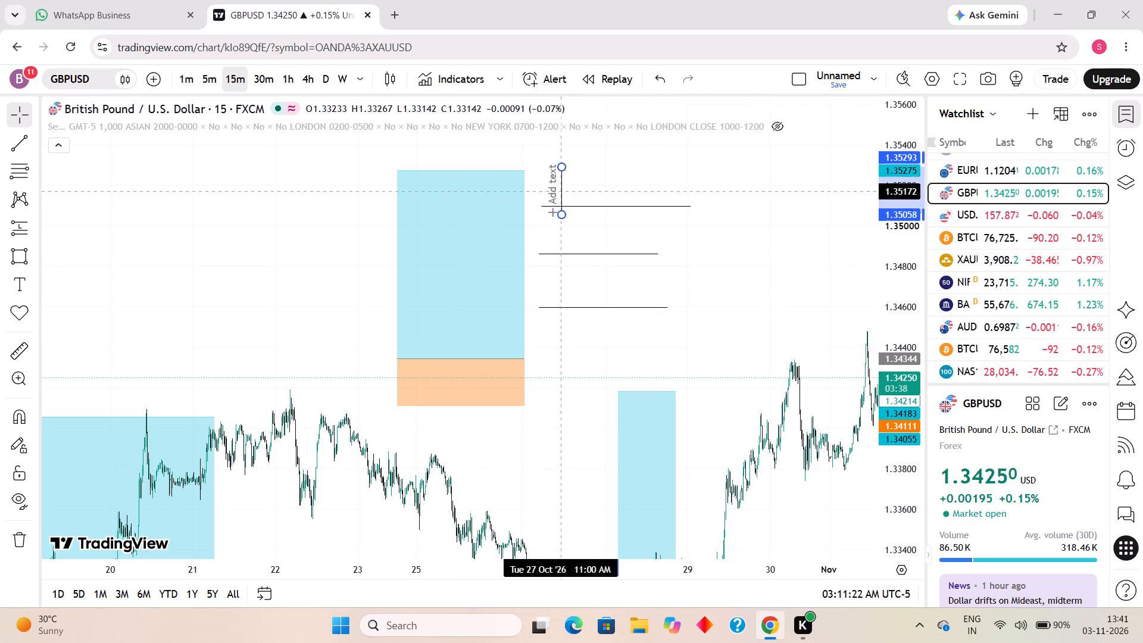
drag(561, 190, 549, 182)
click(642, 247)
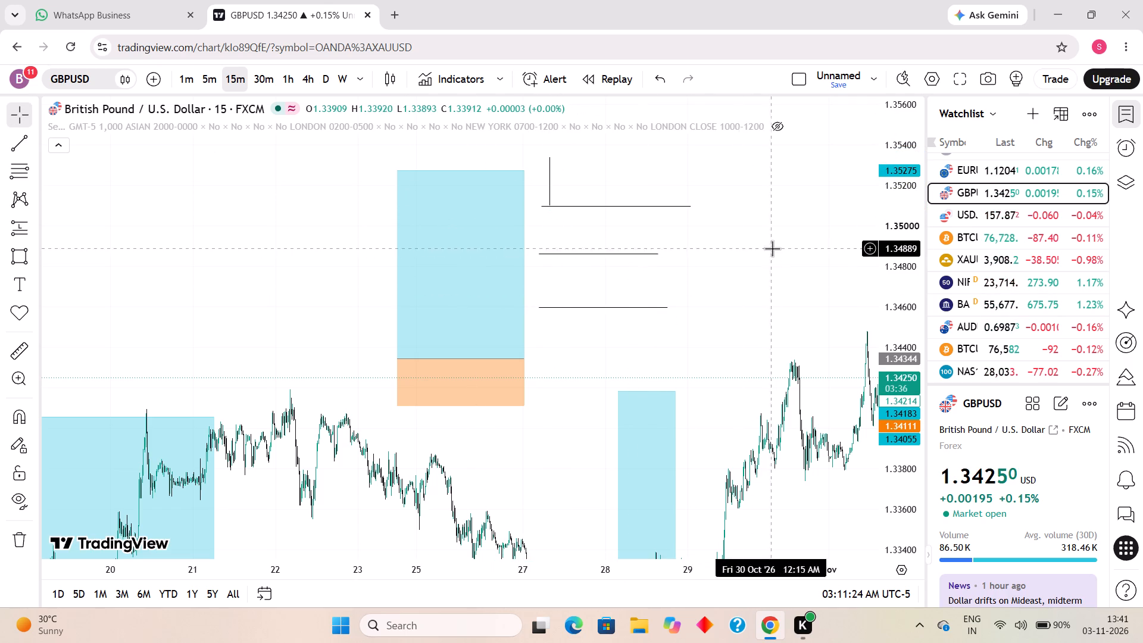
drag(776, 265, 783, 305)
click(11, 150)
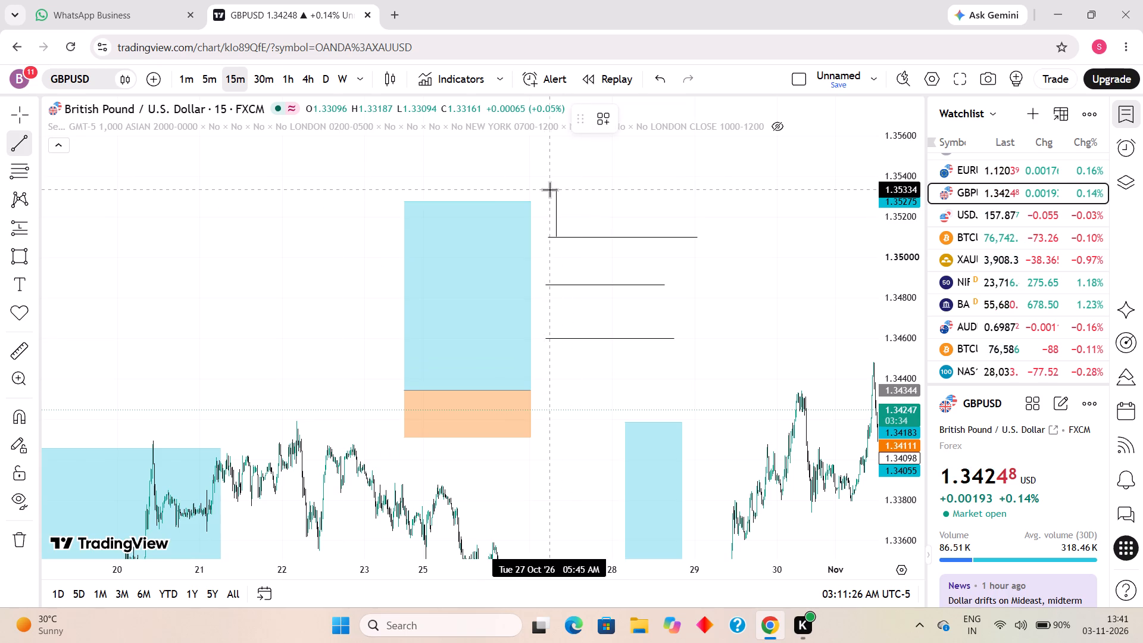
click(557, 189)
shift+click(717, 195)
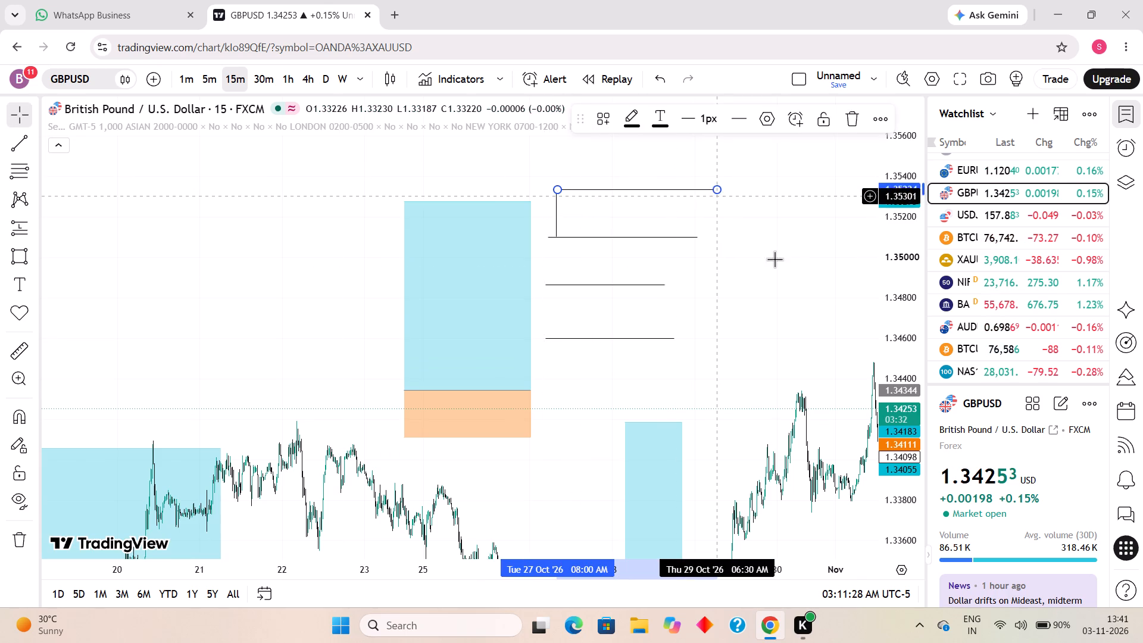
click(824, 297)
Move the vertical line back down to just above the entry inside the long position's right edge, from 1.34587 to 1.34352.
drag(558, 213, 552, 341)
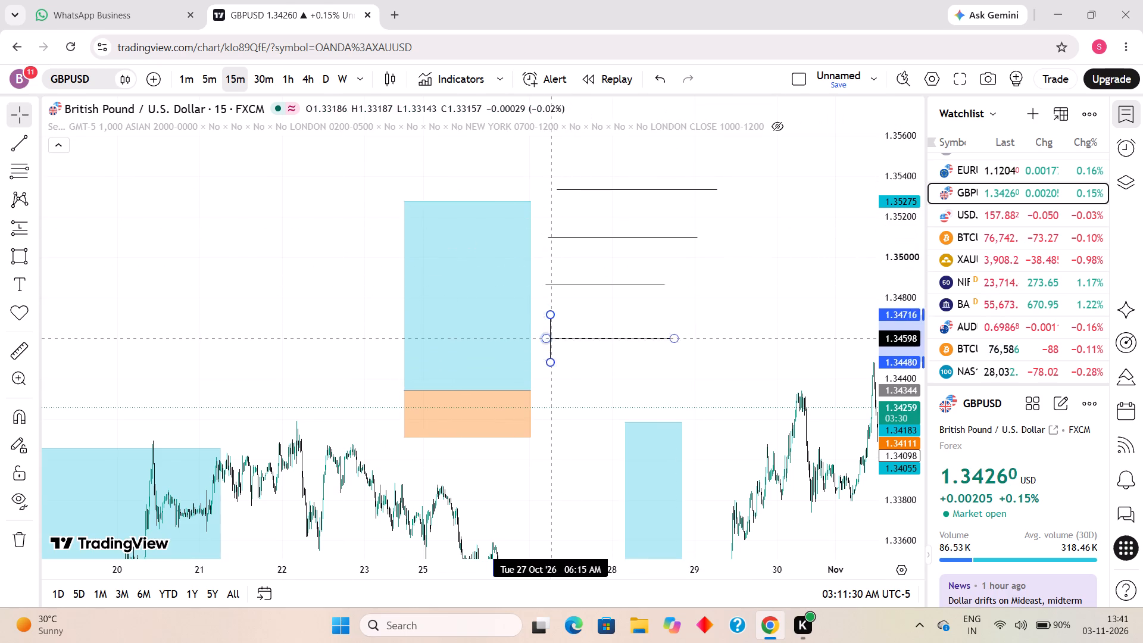
drag(552, 341, 527, 364)
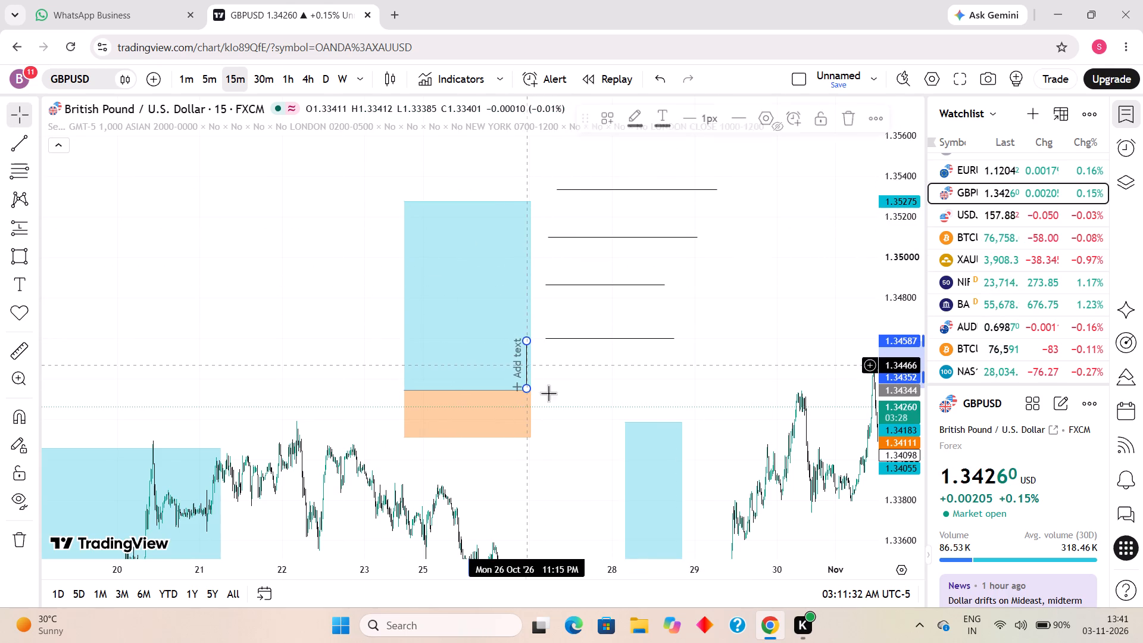
click(570, 401)
click(610, 391)
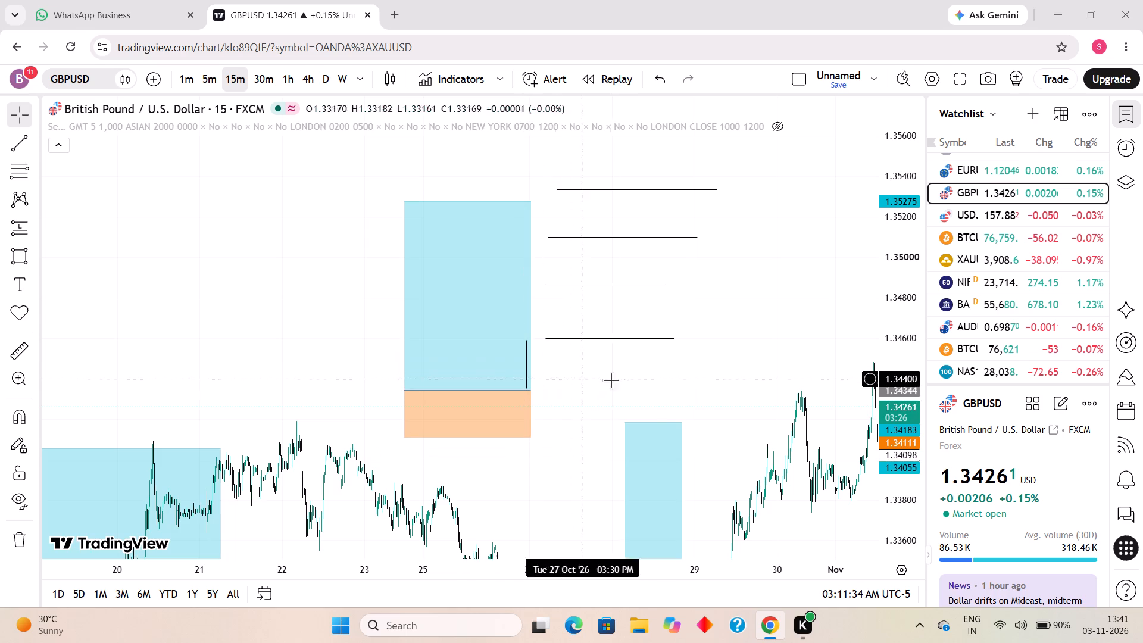
Align the vertical line with the upper long position's right edge, starting at the entry, so it spans about 1.3434 to 1.3458.
drag(899, 439, 842, 235)
drag(694, 446, 867, 355)
scroll(757, 367, up, 2)
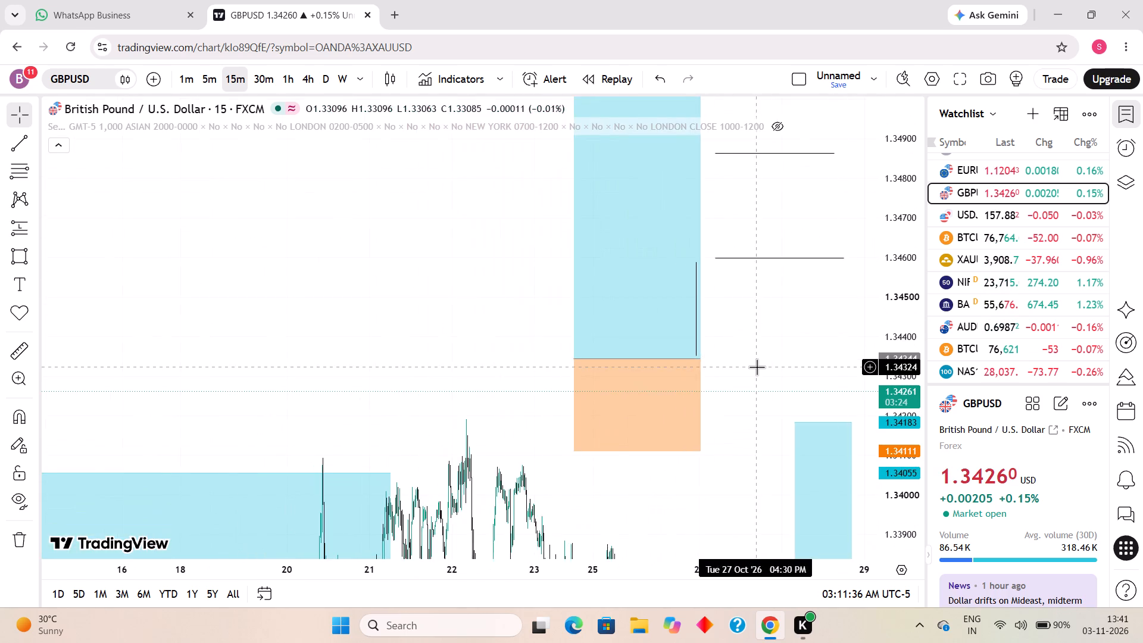
scroll(757, 367, up, 4)
scroll(691, 364, up, 3)
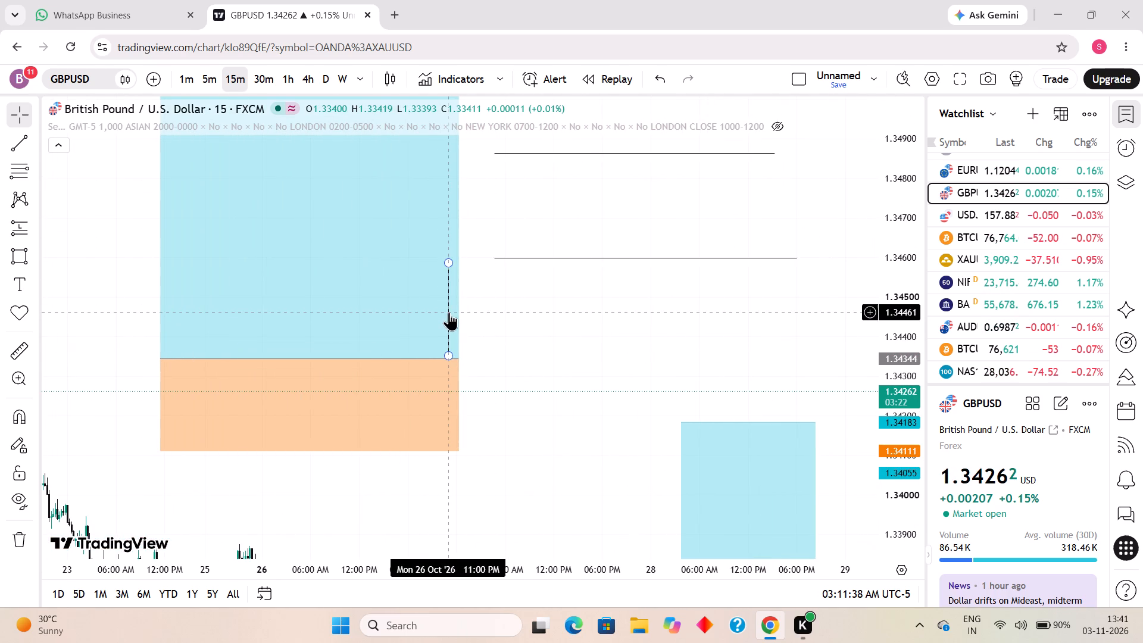
drag(449, 312, 460, 313)
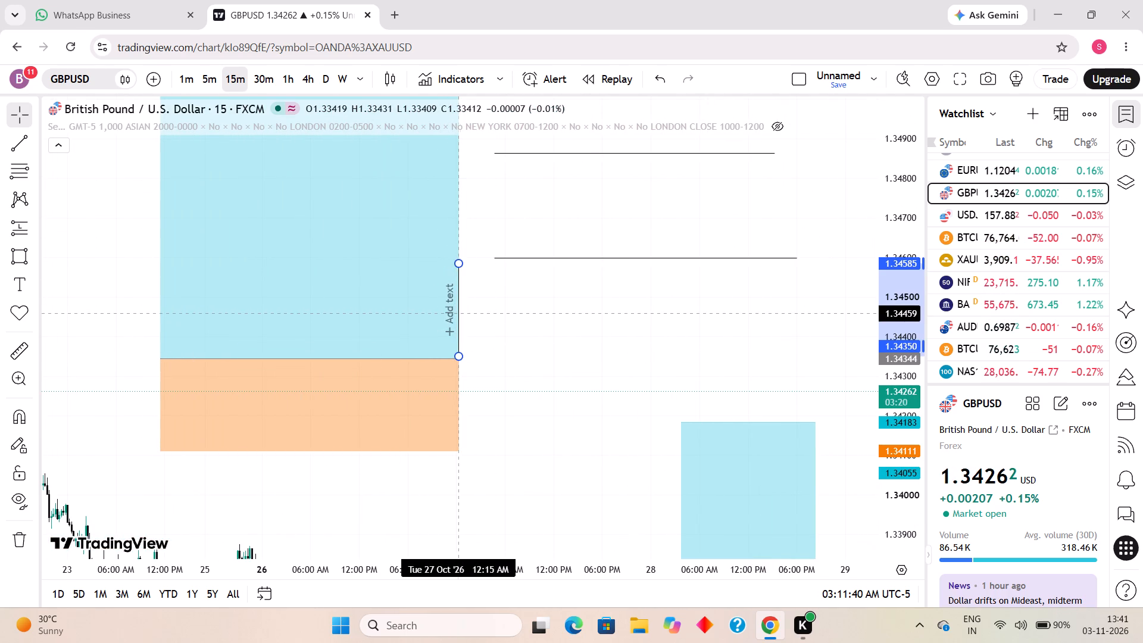
drag(460, 313, 458, 313)
click(536, 342)
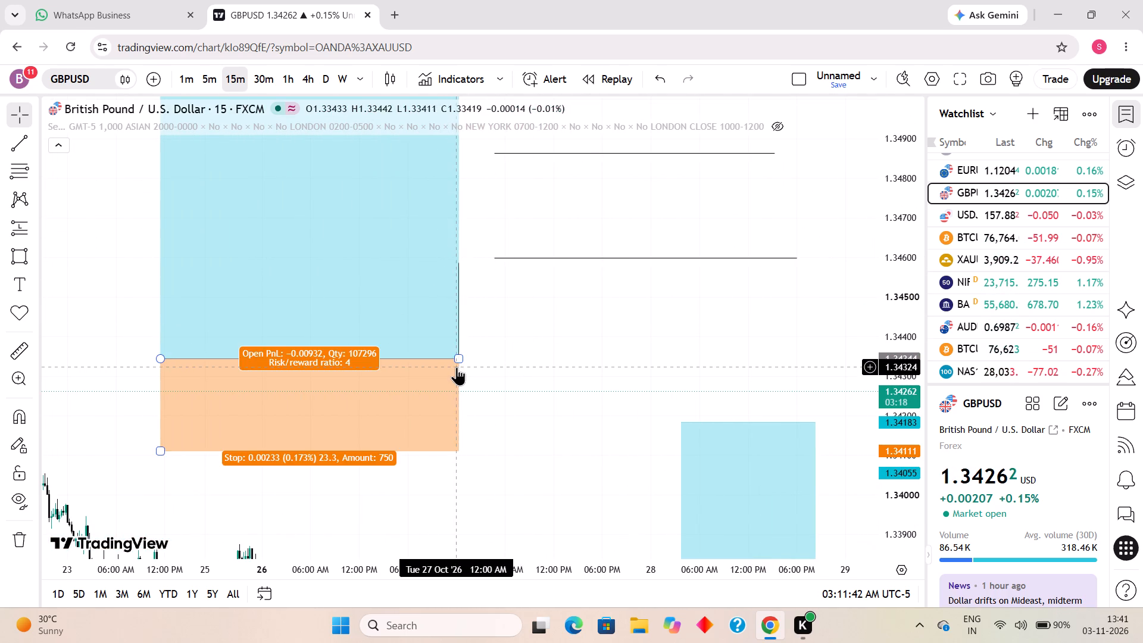
click(461, 321)
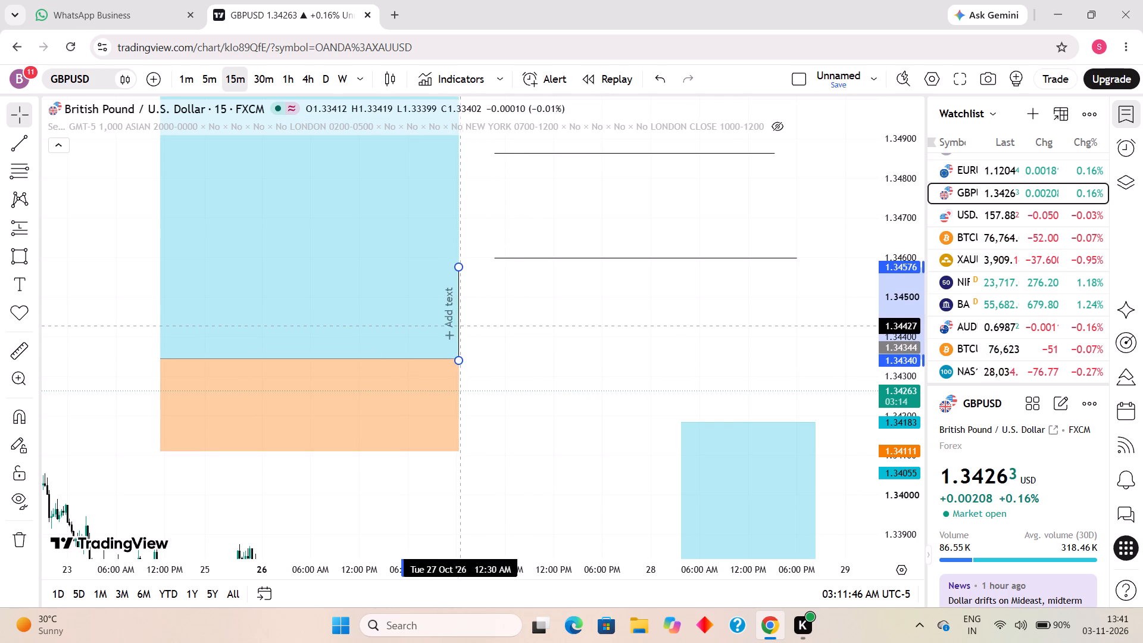
click(537, 365)
Lower the first horizontal line to start at the vertical line's top, at about 1.3458.
drag(535, 260, 532, 258)
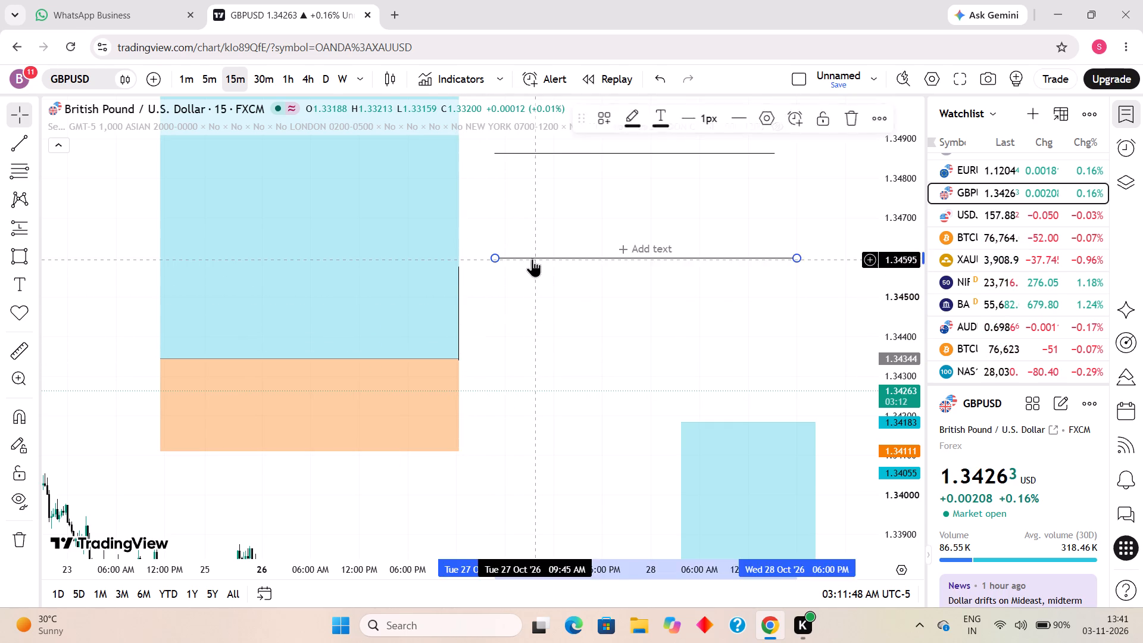
drag(532, 258, 499, 267)
click(557, 341)
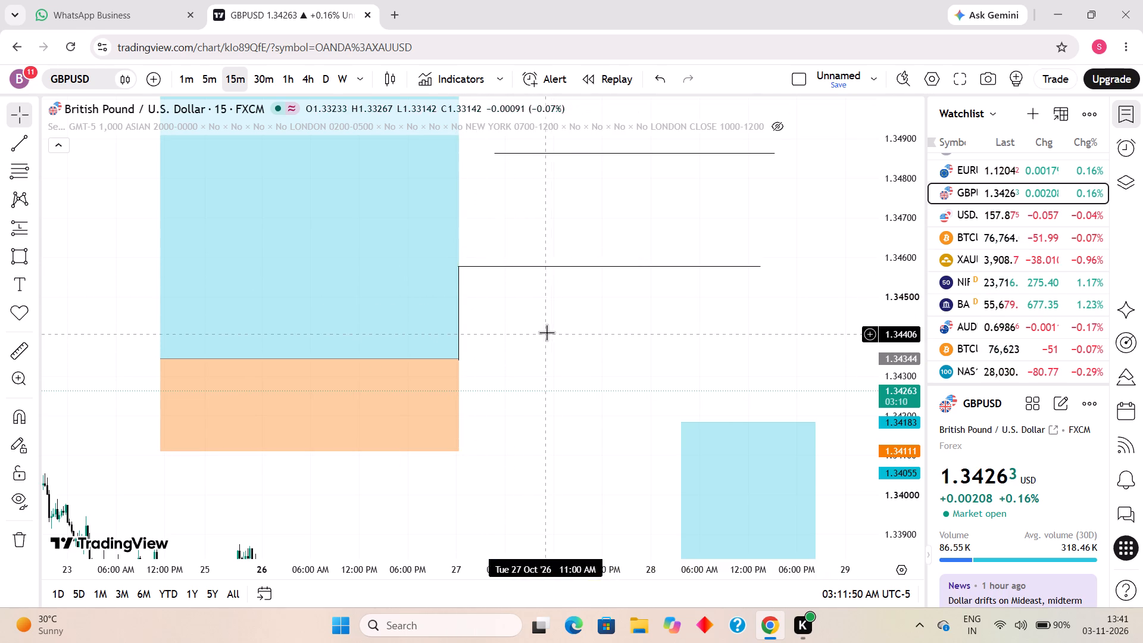
Move the vertical line up onto the first horizontal line and lower the second horizontal line to its top at about 1.3482.
drag(550, 327, 567, 372)
drag(473, 361, 473, 361)
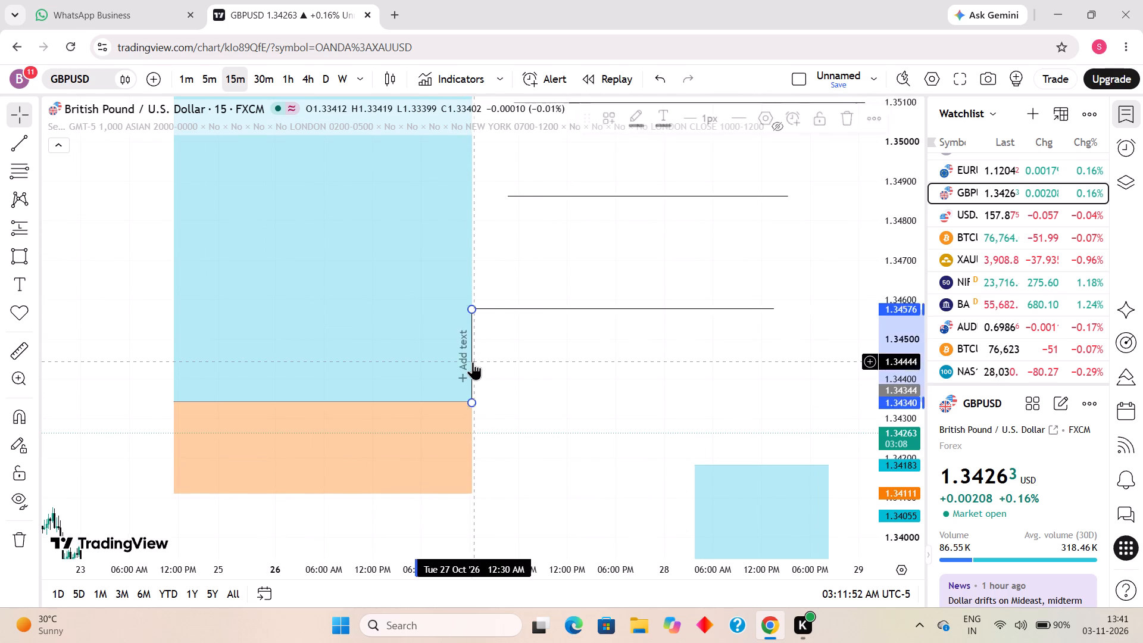
drag(473, 361, 479, 267)
click(520, 393)
drag(561, 194, 535, 202)
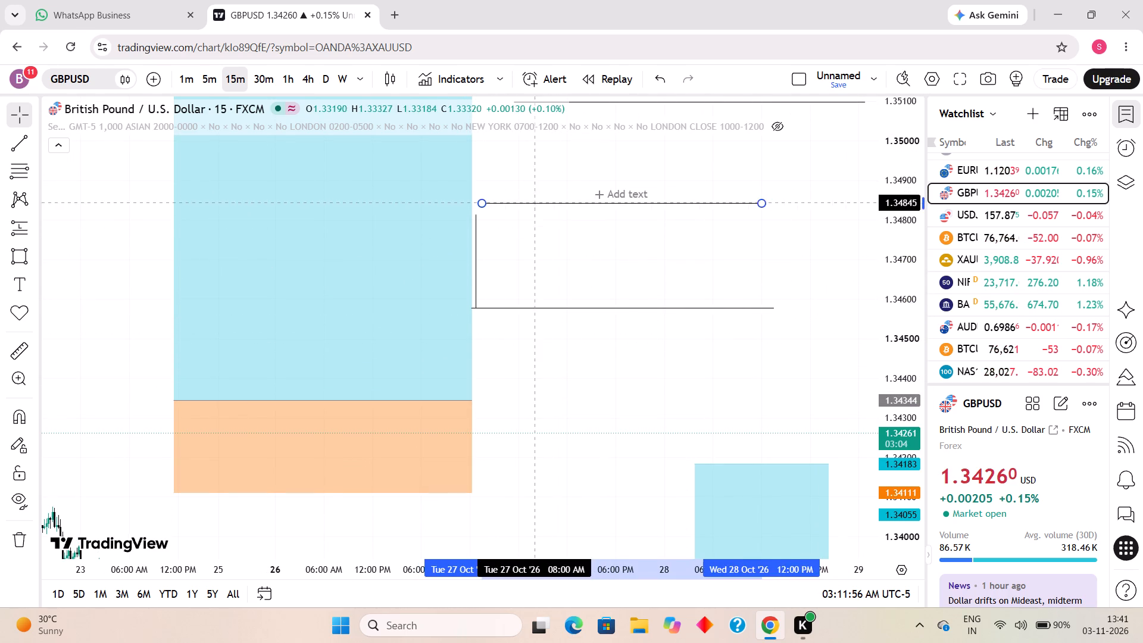
drag(535, 202, 526, 214)
click(540, 273)
drag(545, 271, 557, 286)
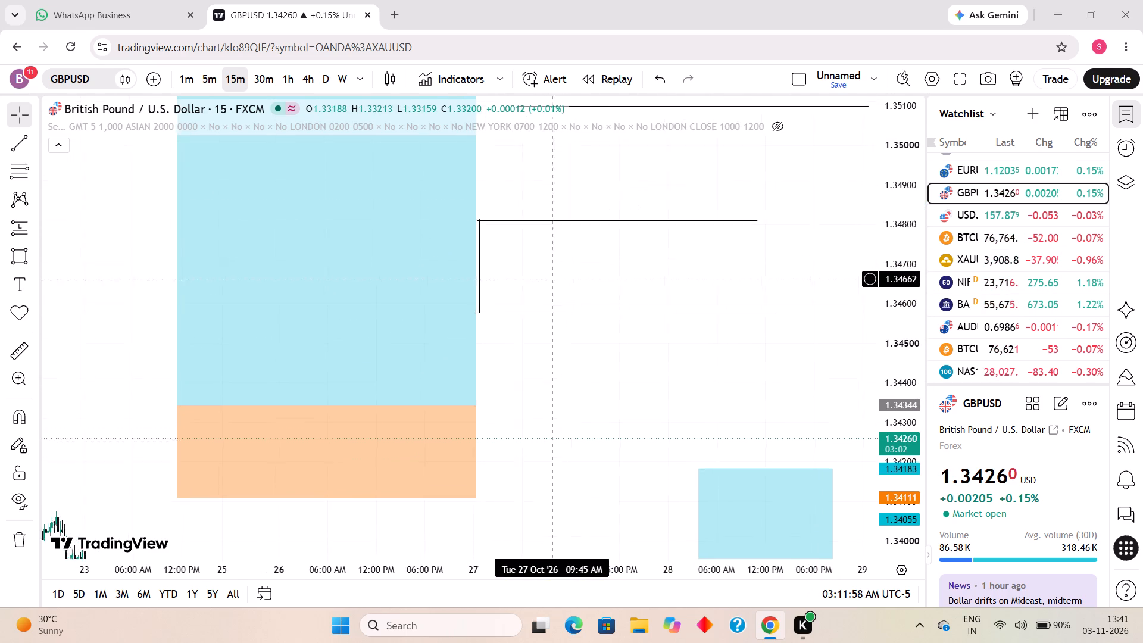
drag(557, 286, 580, 358)
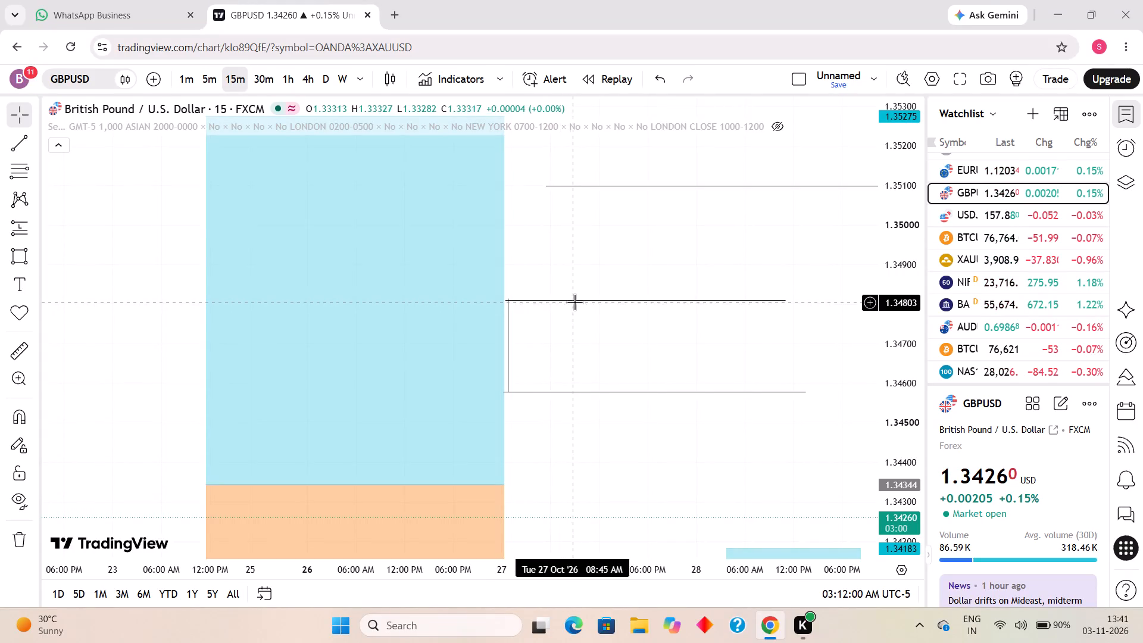
click(574, 301)
click(574, 334)
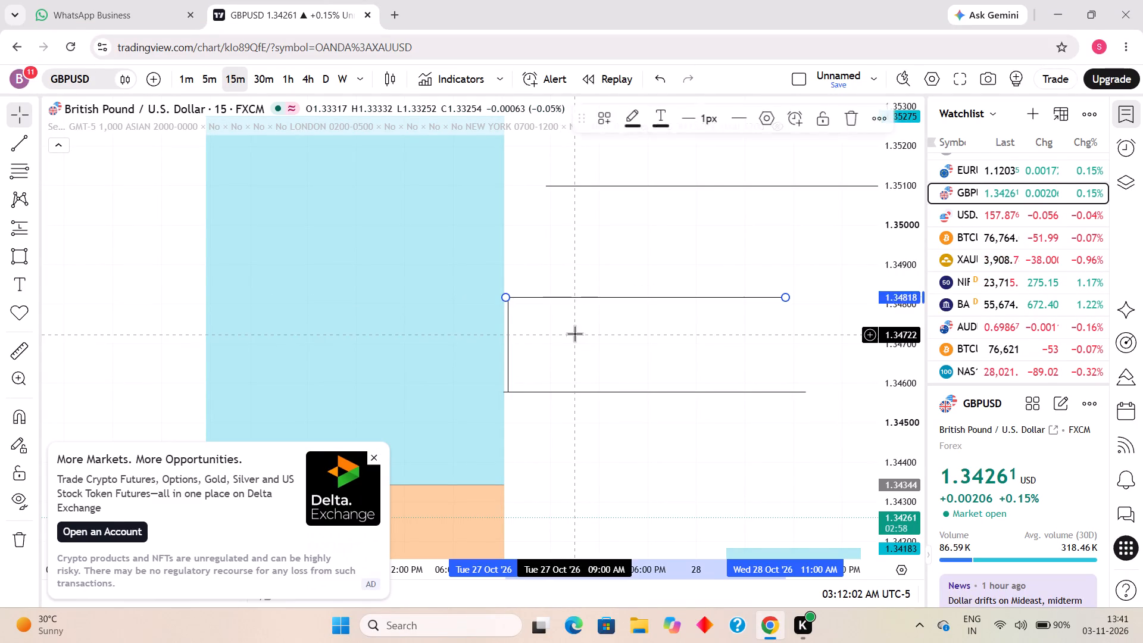
Move the vertical line up onto the second horizontal line and lower the third horizontal line to its top at about 1.3505.
drag(509, 339, 517, 301)
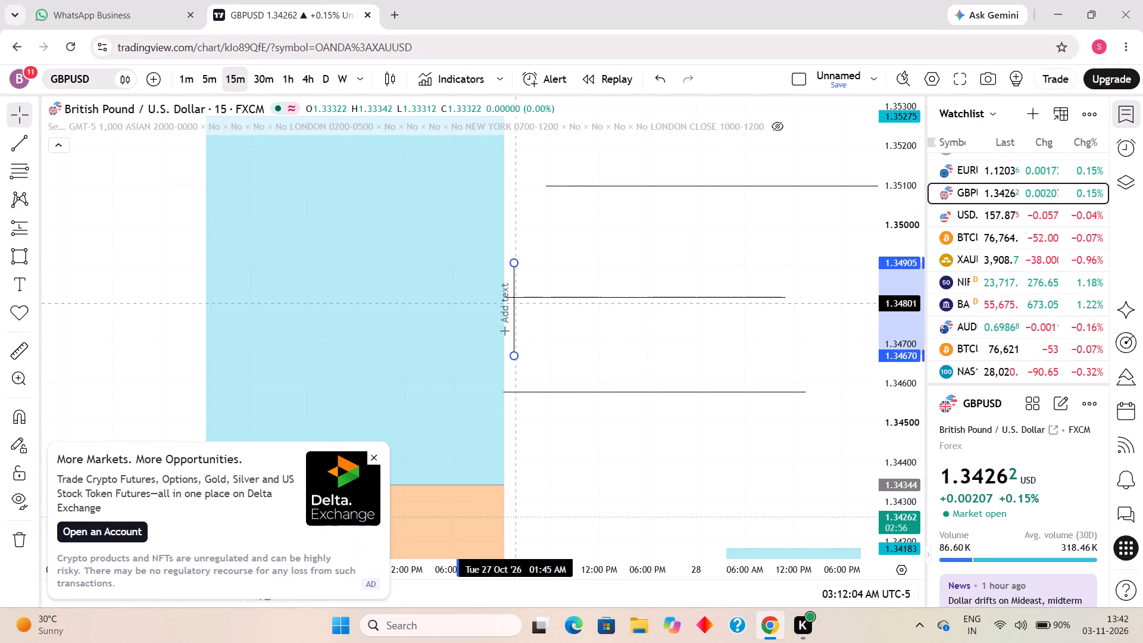
drag(517, 301, 519, 244)
click(566, 261)
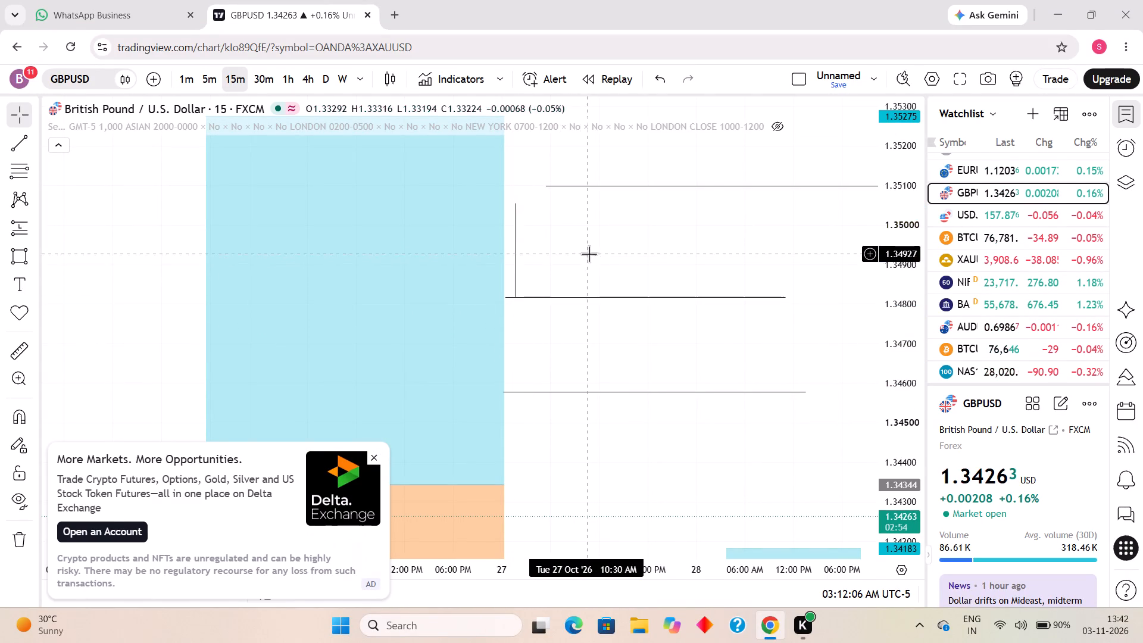
drag(592, 260, 601, 346)
drag(638, 264, 605, 274)
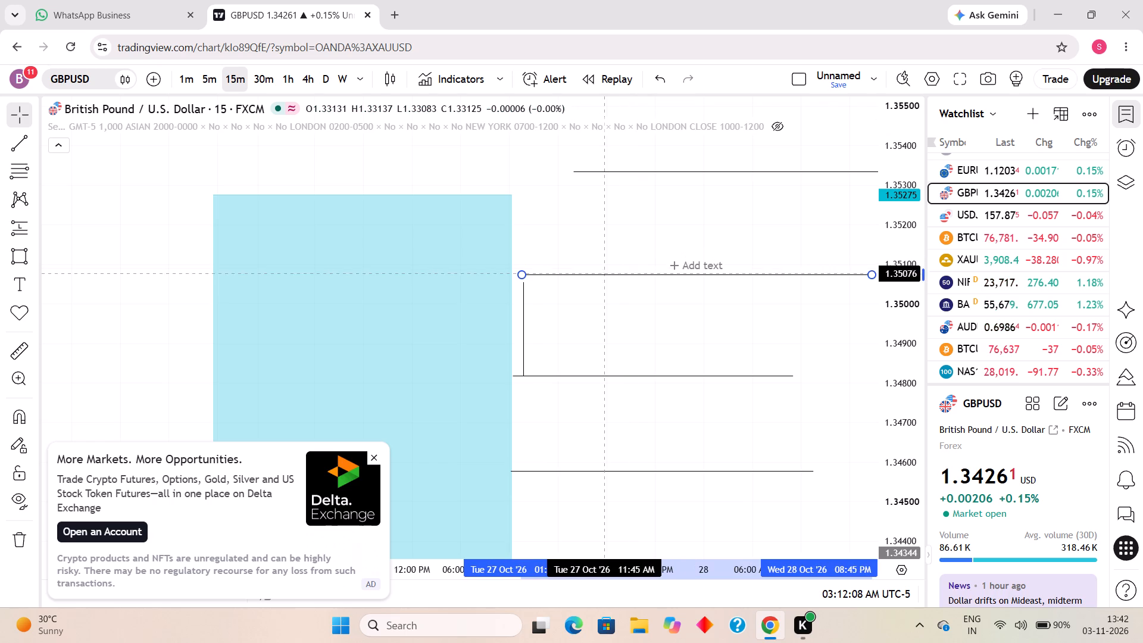
drag(605, 274, 604, 282)
click(604, 355)
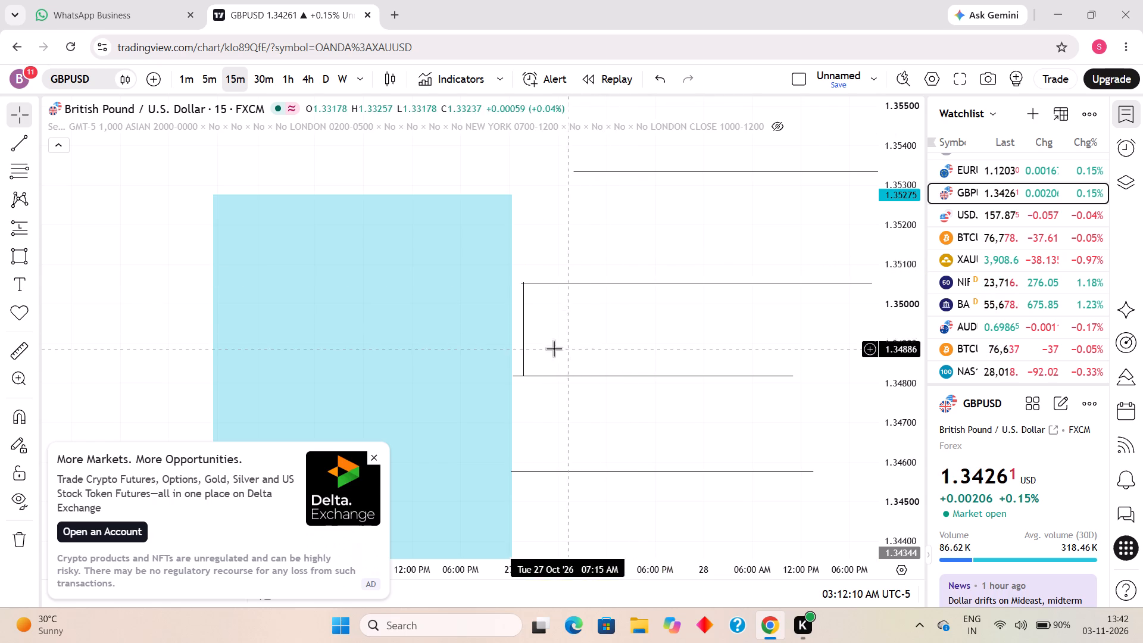
Move the vertical line up onto the third horizontal line and lower the fourth horizontal line to its top at about 1.3529.
drag(523, 330, 532, 265)
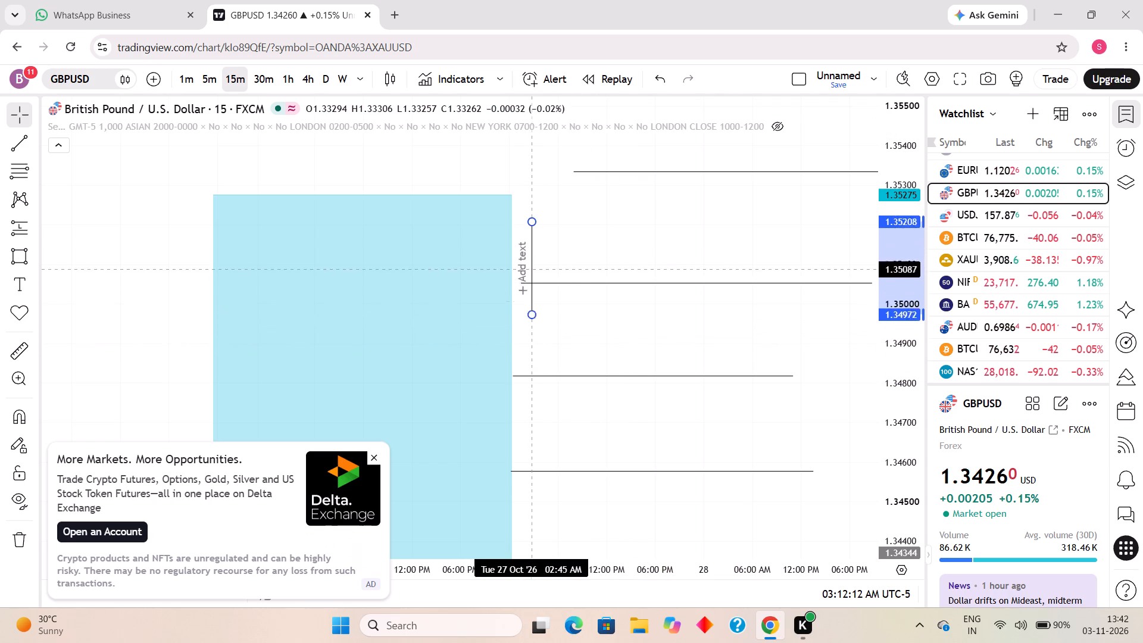
drag(532, 265, 532, 237)
click(579, 239)
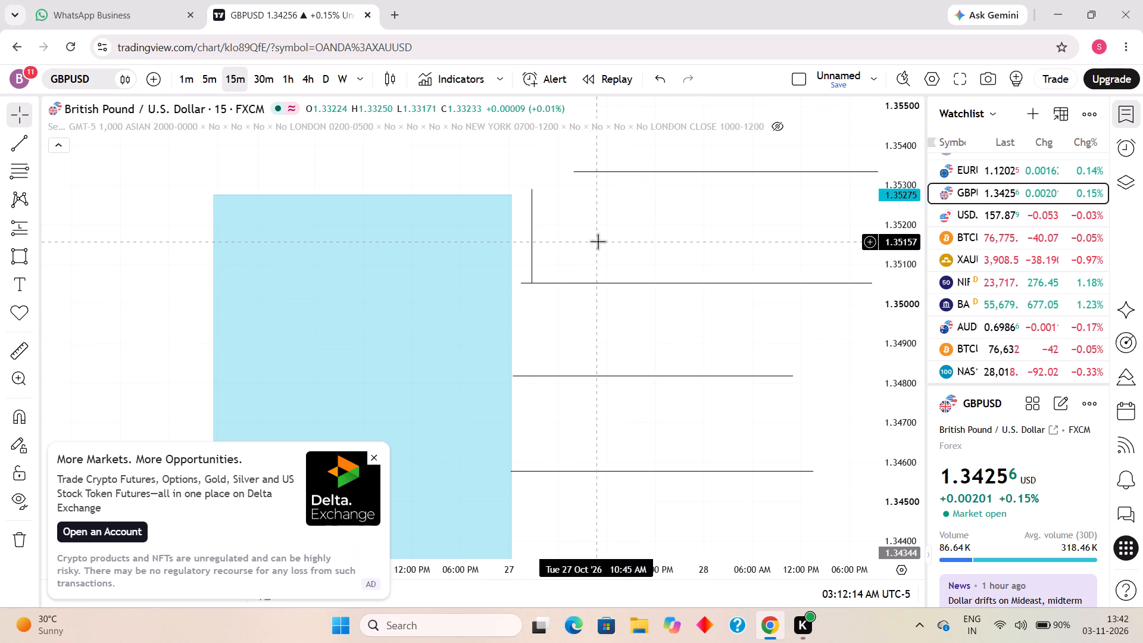
drag(607, 174, 596, 178)
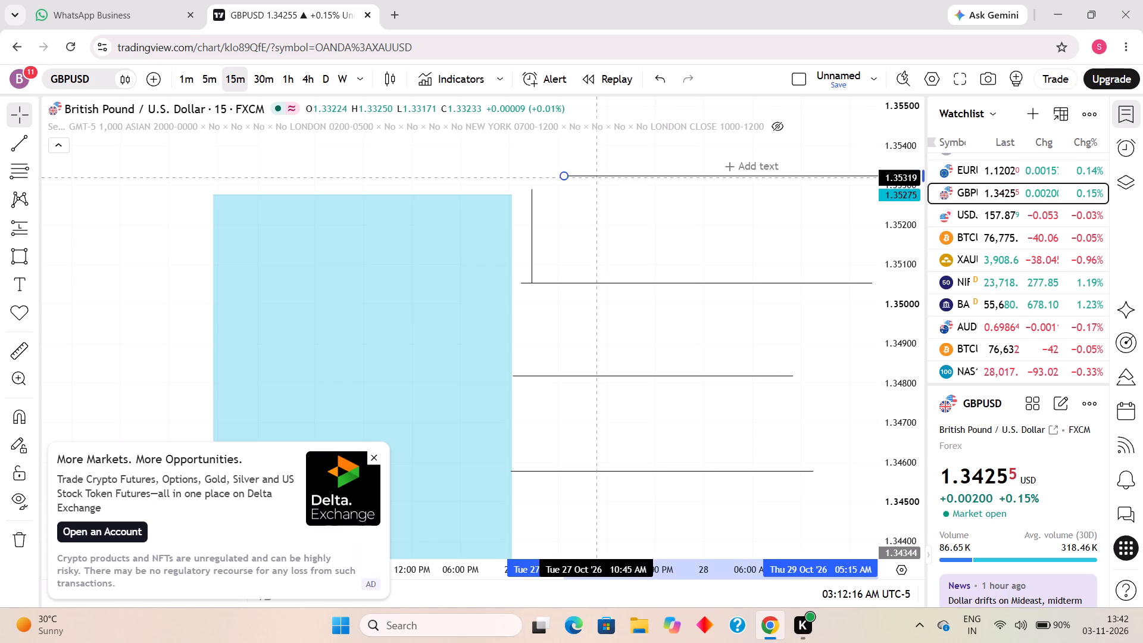
drag(596, 178, 561, 192)
click(613, 257)
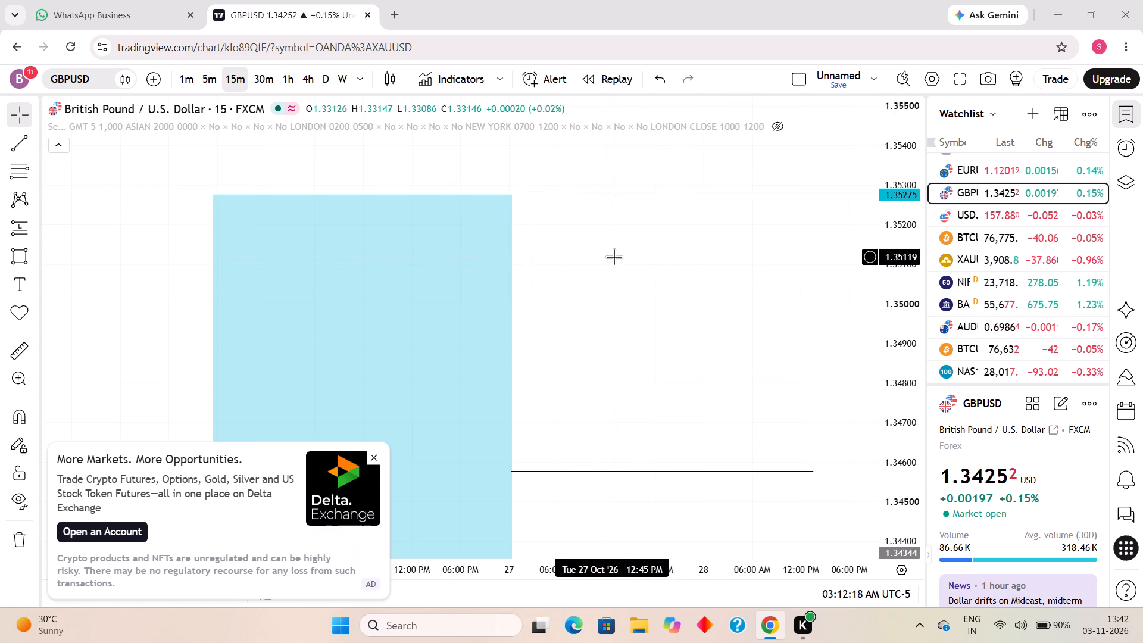
Adjust the upper long position's target to 1.35230, just below the fourth horizontal line.
drag(614, 257, 751, 226)
drag(916, 299, 898, 410)
scroll(640, 333, down, 9)
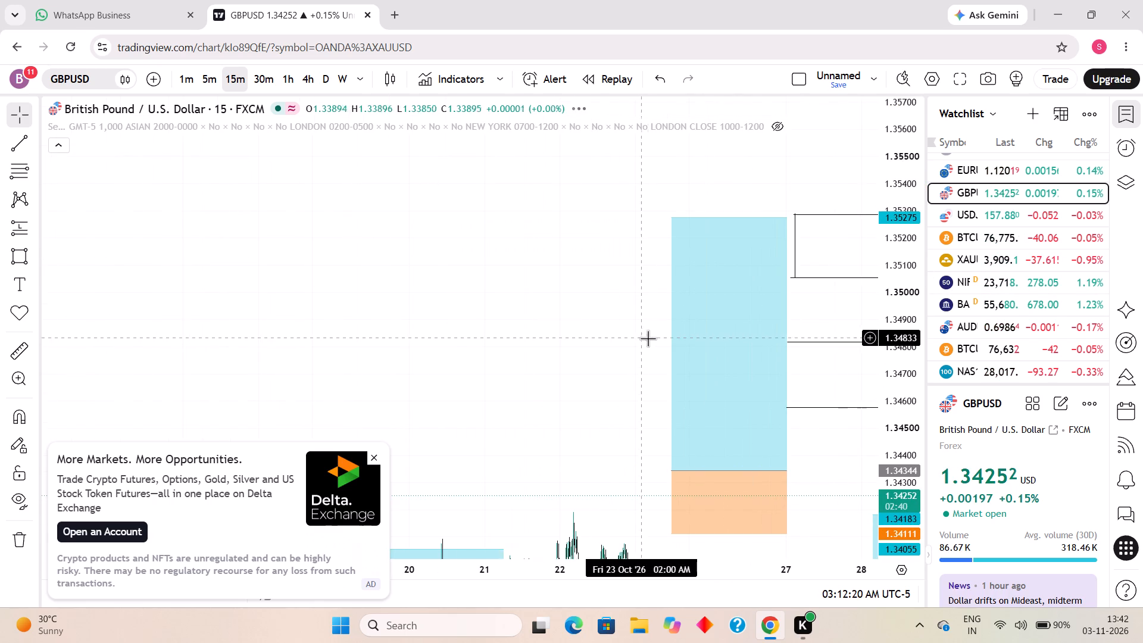
drag(523, 333, 457, 302)
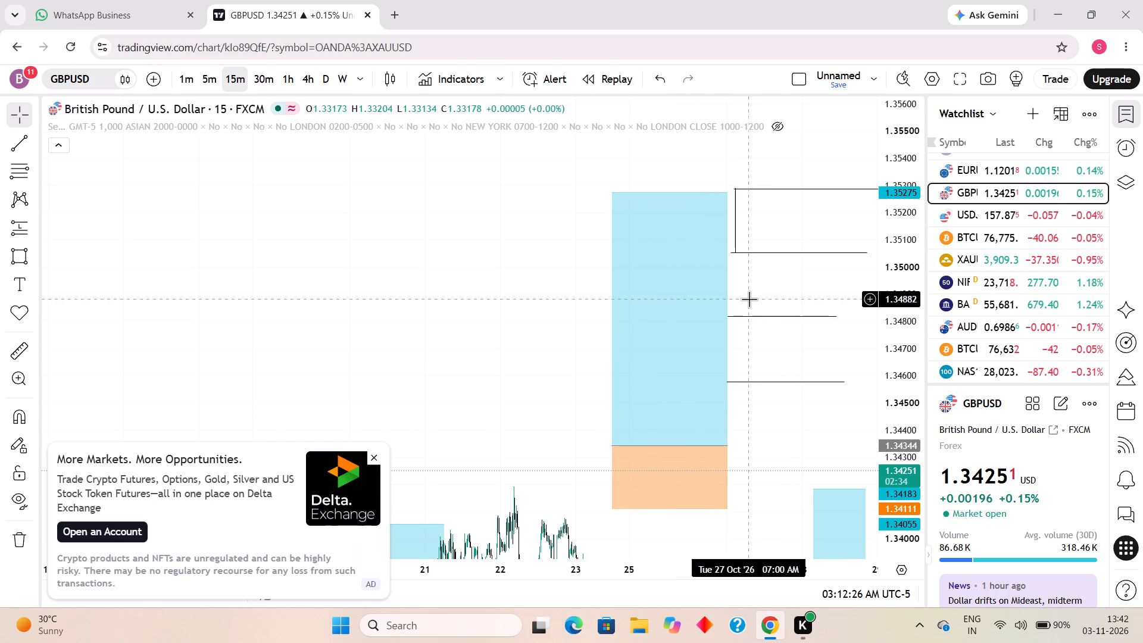
drag(617, 193, 618, 187)
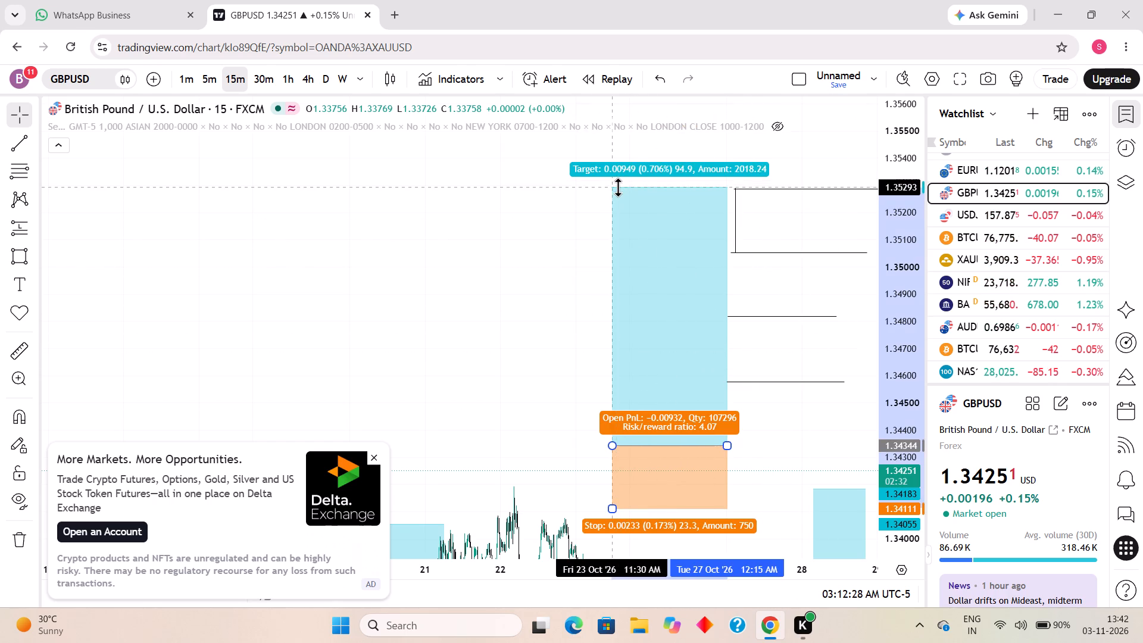
drag(618, 187, 623, 188)
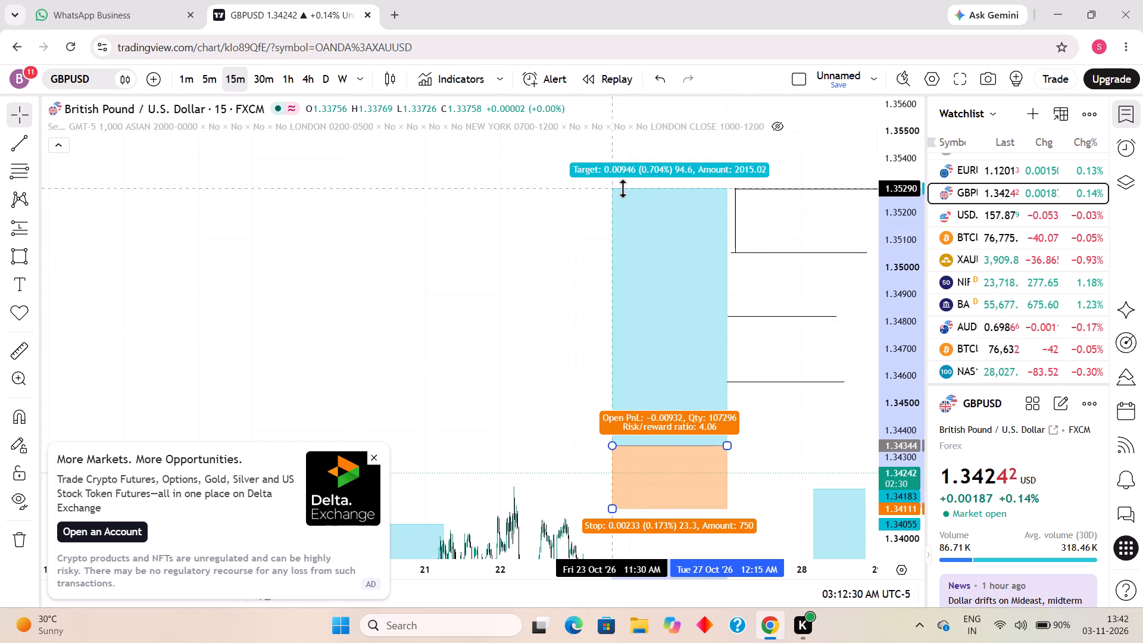
drag(623, 188, 623, 204)
Examine the target, stop and risk-to-reward ratio of the lower long position at the grey zone and of the upper long position.
drag(481, 327, 298, 102)
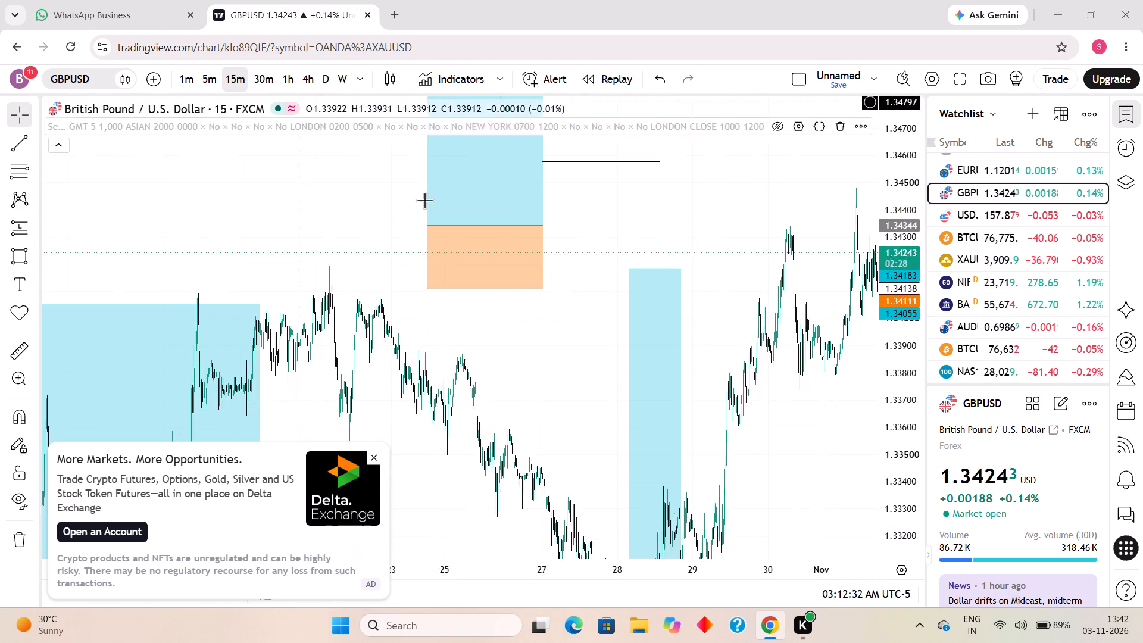
scroll(750, 433, down, 3)
drag(897, 312, 836, 465)
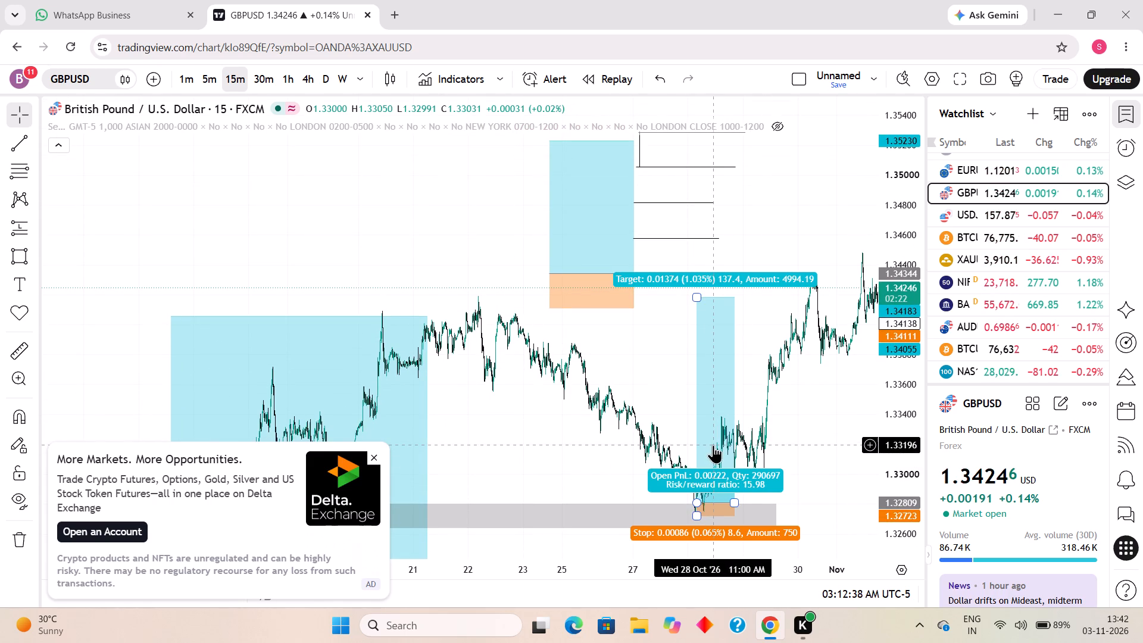
click(697, 299)
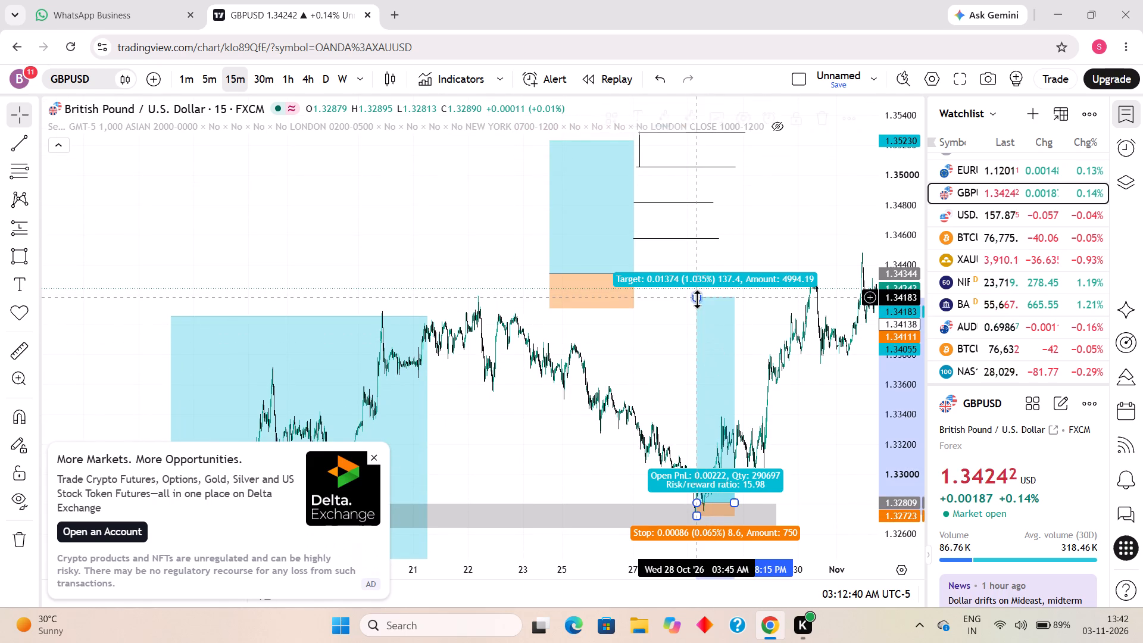
click(793, 383)
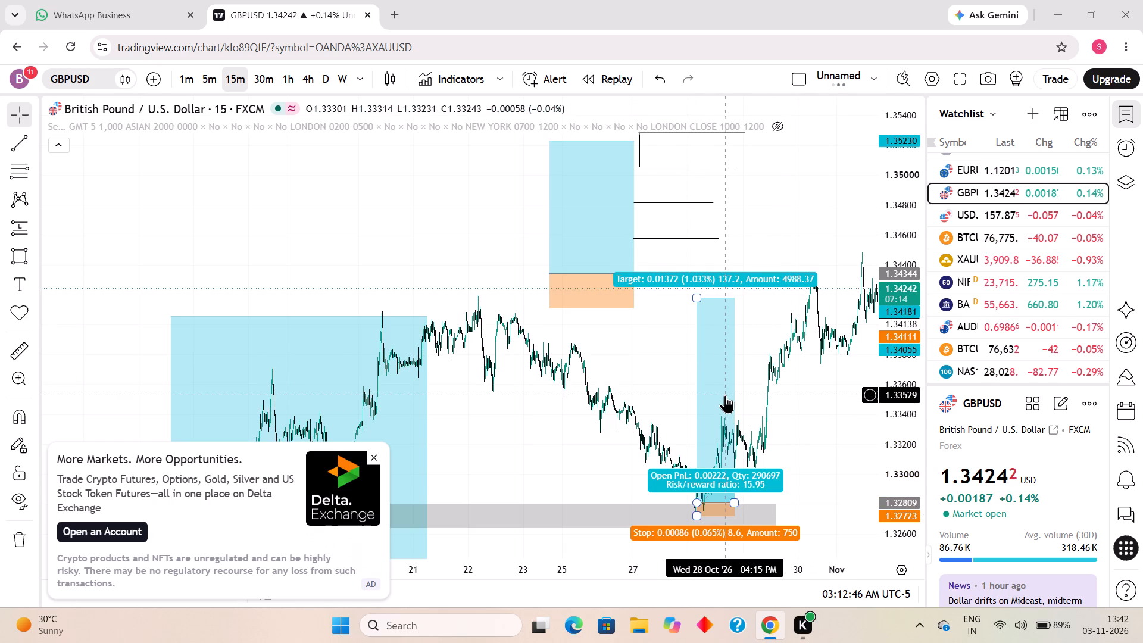
drag(783, 451, 795, 372)
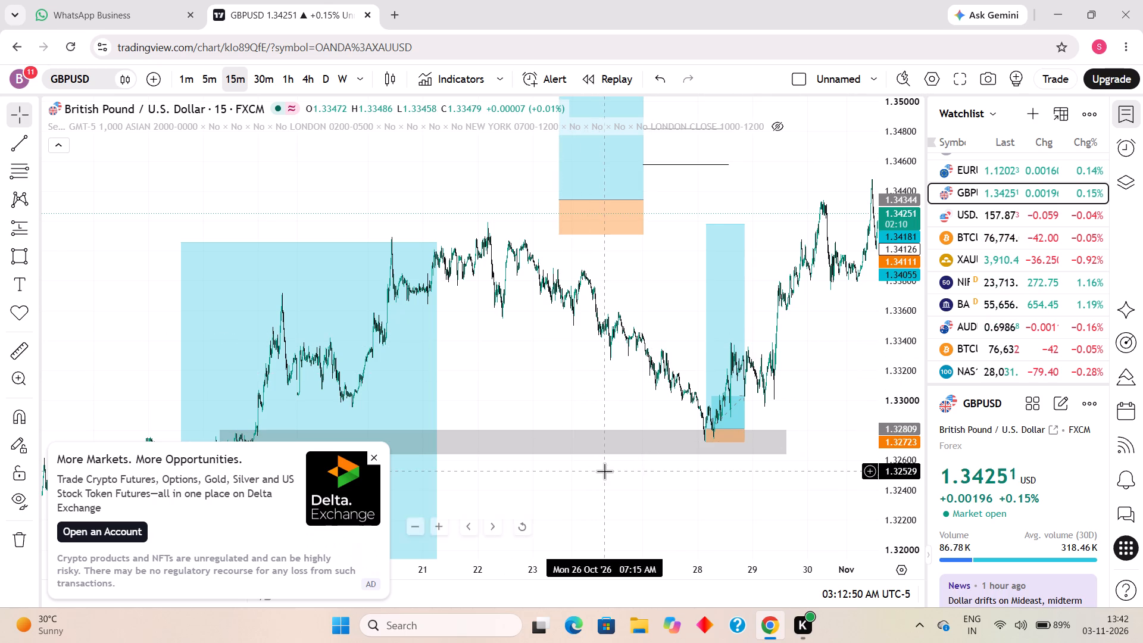
drag(647, 335, 660, 486)
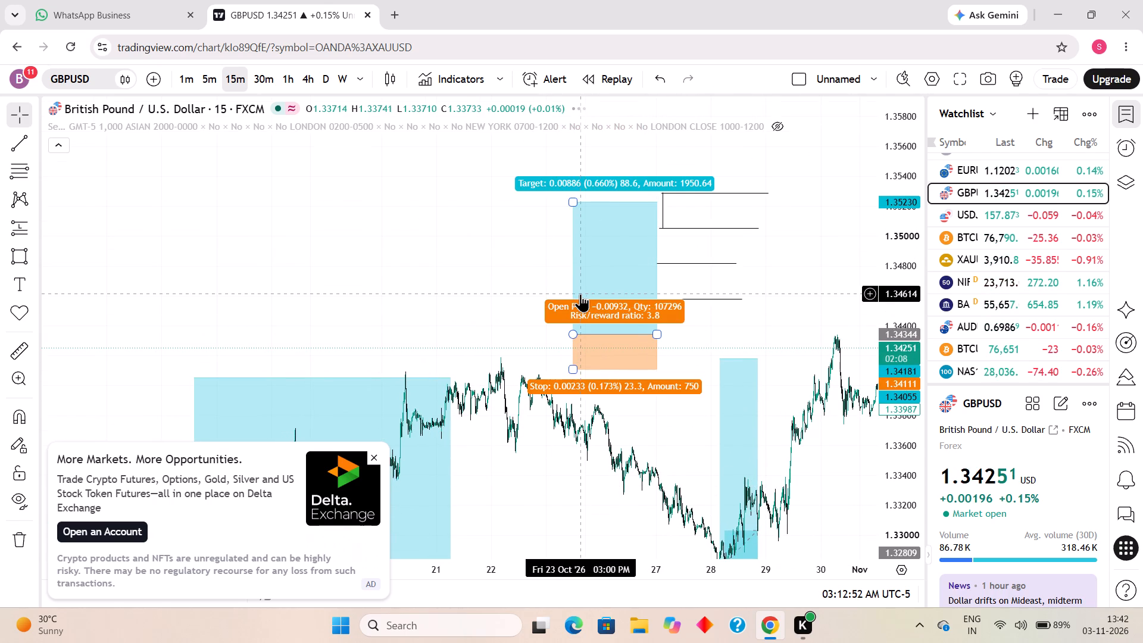
drag(818, 473, 788, 364)
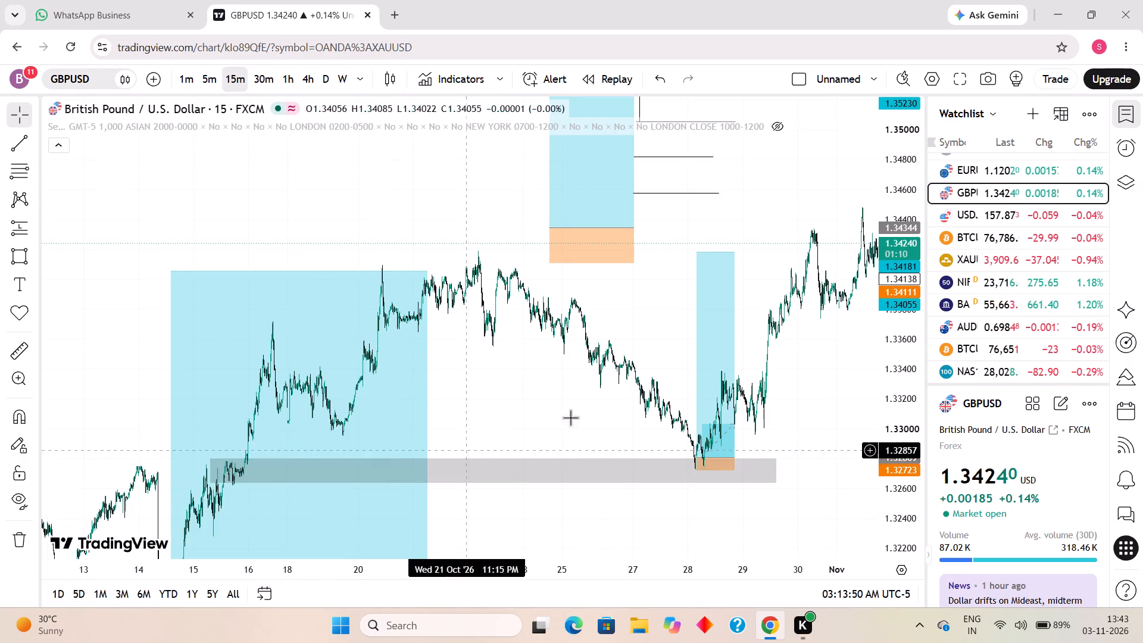
Open the USDJPY chart on the daily timeframe with its recent candles and upper grey zone in view.
scroll(824, 334, down, 6)
click(971, 225)
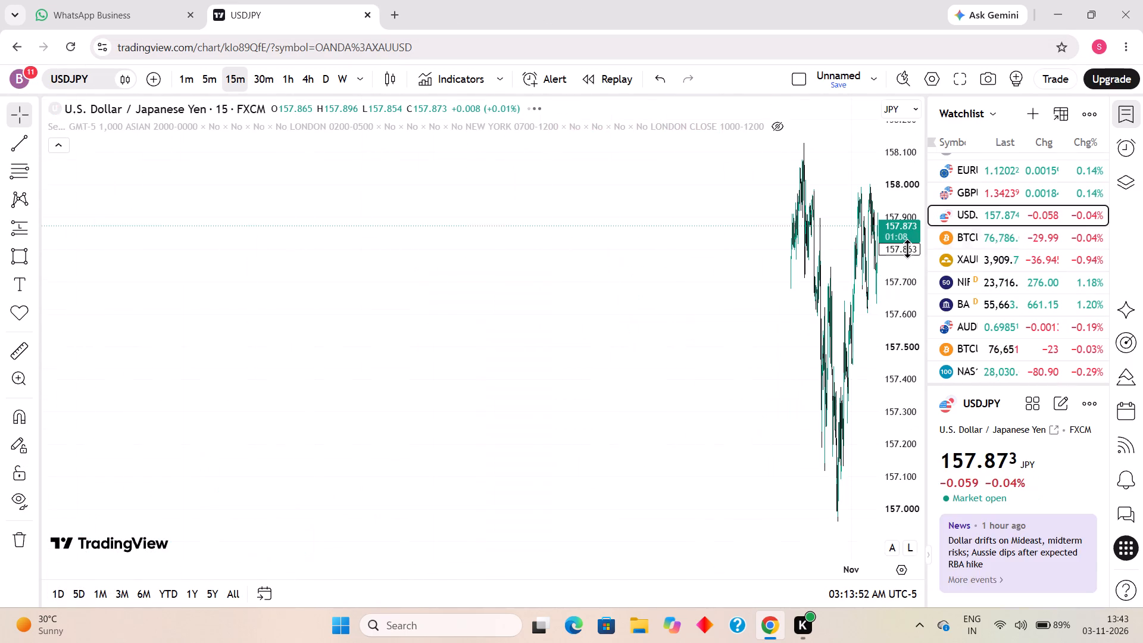
scroll(770, 468, up, 8)
drag(666, 479, 551, 335)
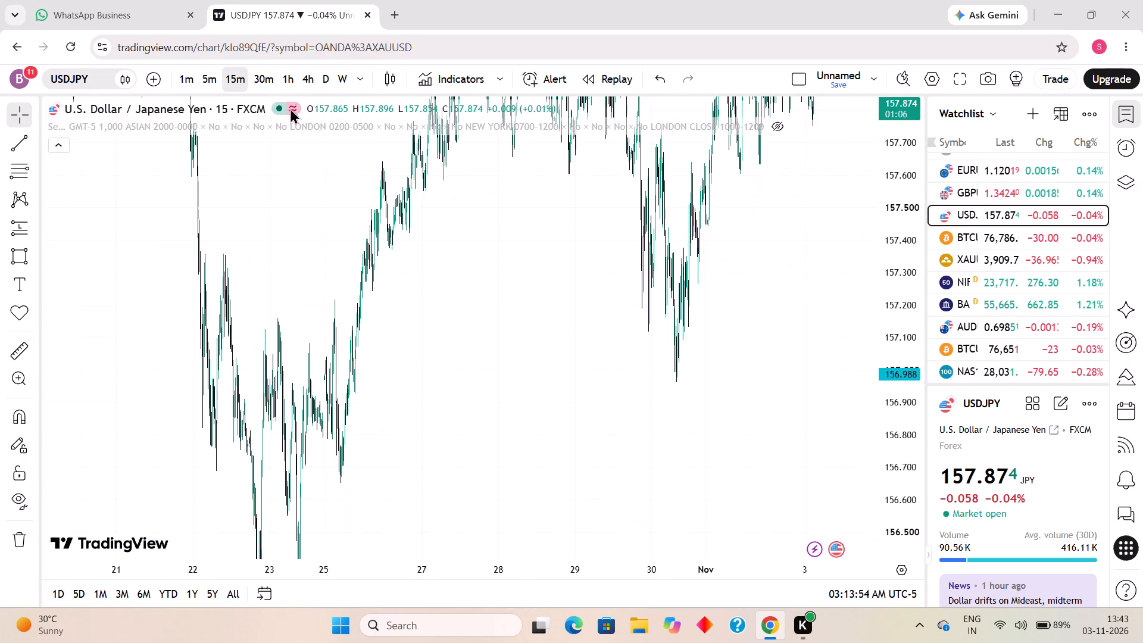
click(320, 77)
scroll(515, 323, up, 14)
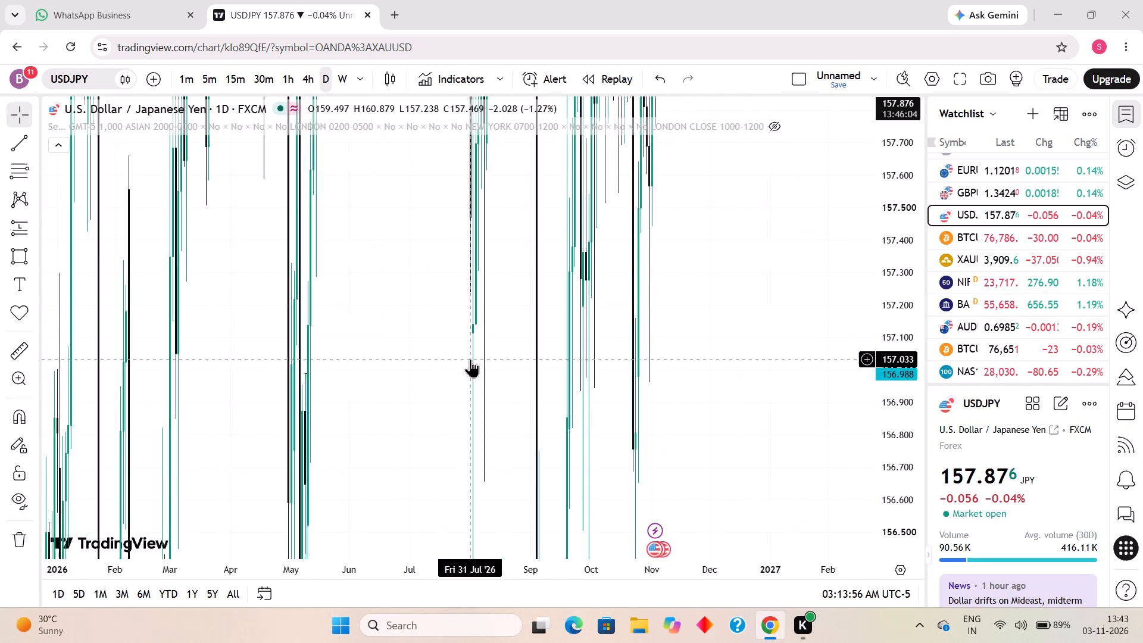
scroll(470, 359, up, 4)
drag(883, 236, 770, 588)
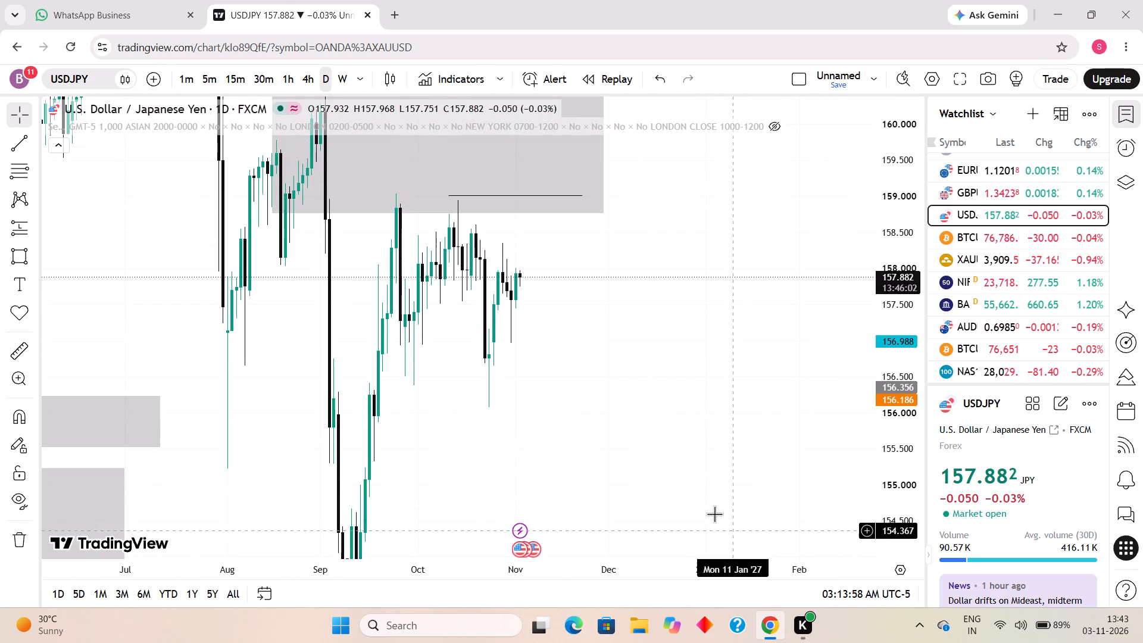
drag(687, 500, 696, 455)
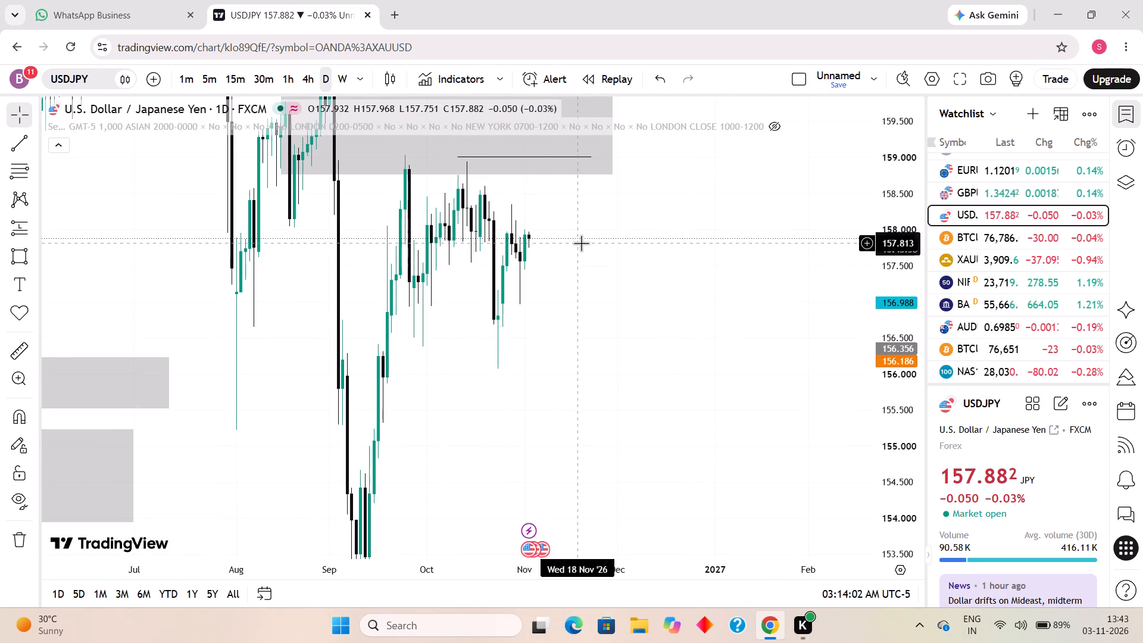
drag(582, 246, 576, 352)
Lower the short horizontal line inside the upper grey zone slightly to the mid-October wick's top at about 158.9.
drag(502, 259, 509, 265)
click(638, 374)
drag(622, 379, 741, 379)
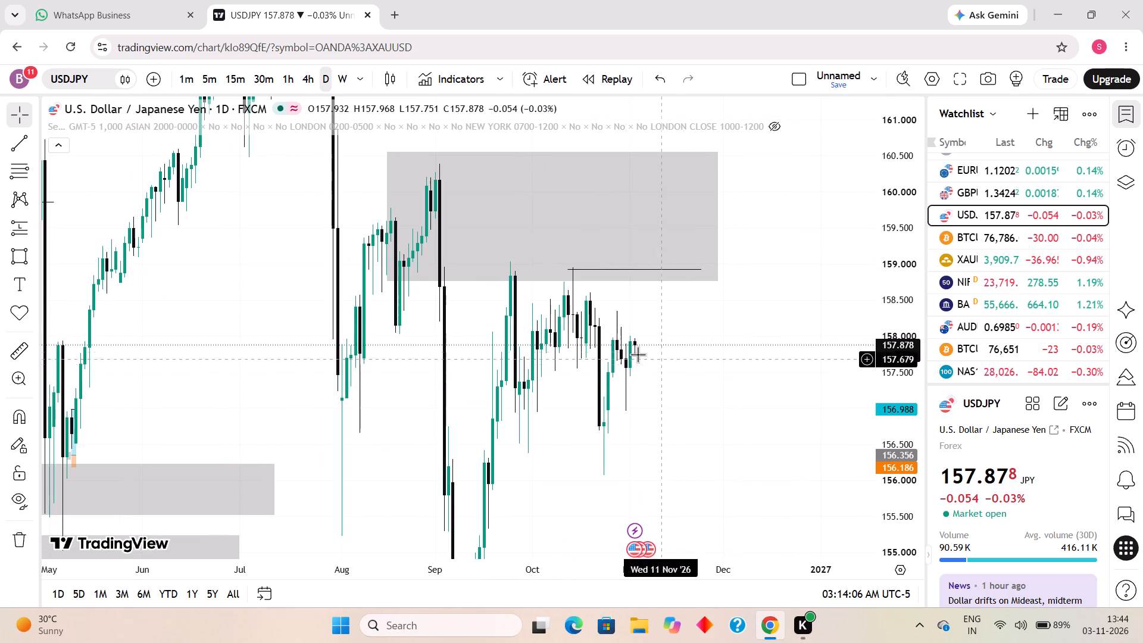
Examine the USDJPY candles around the upper grey zone on the weekly timeframe.
click(343, 78)
scroll(352, 223, up, 2)
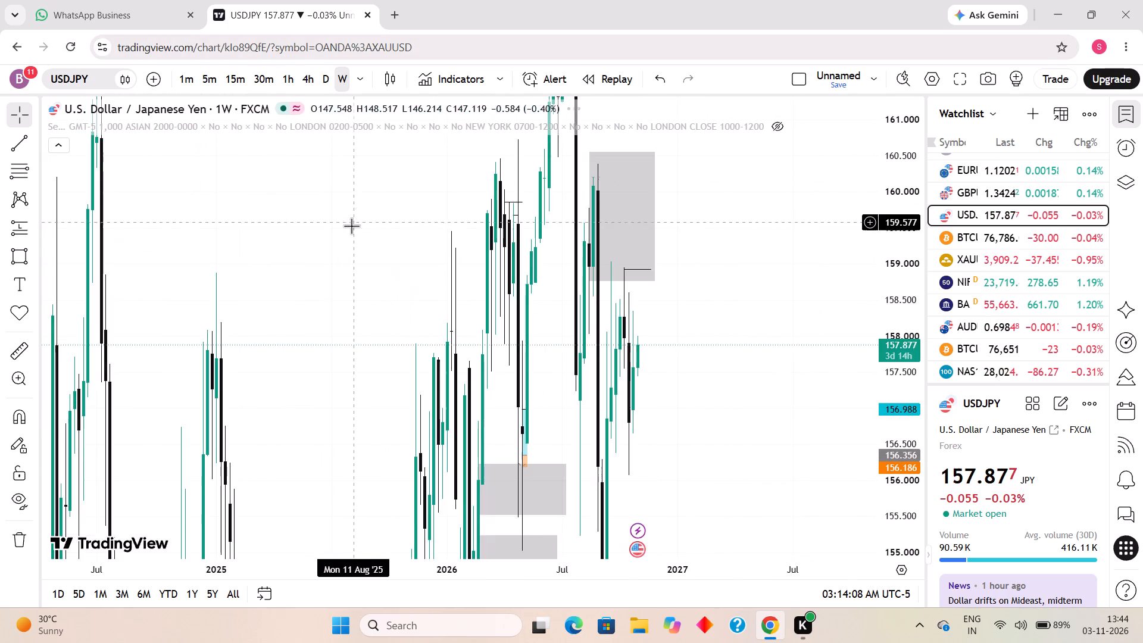
scroll(351, 226, up, 3)
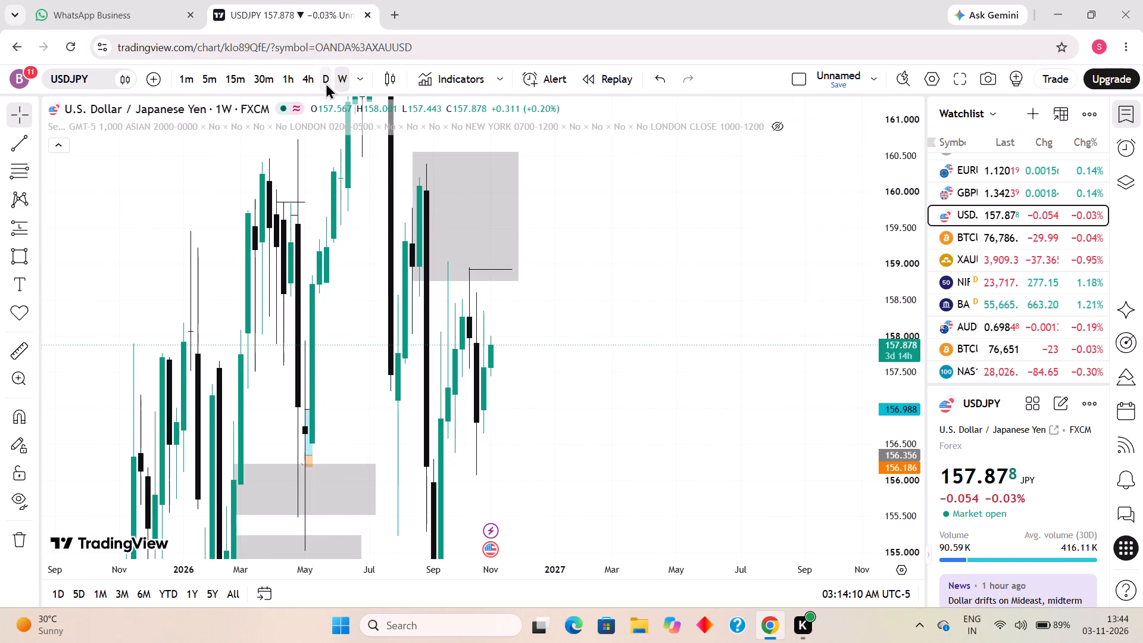
On the daily timeframe, shrink the upper grey zone to start at the early-September drop candle, with its bottom at about 158.94.
click(324, 83)
drag(218, 329, 229, 341)
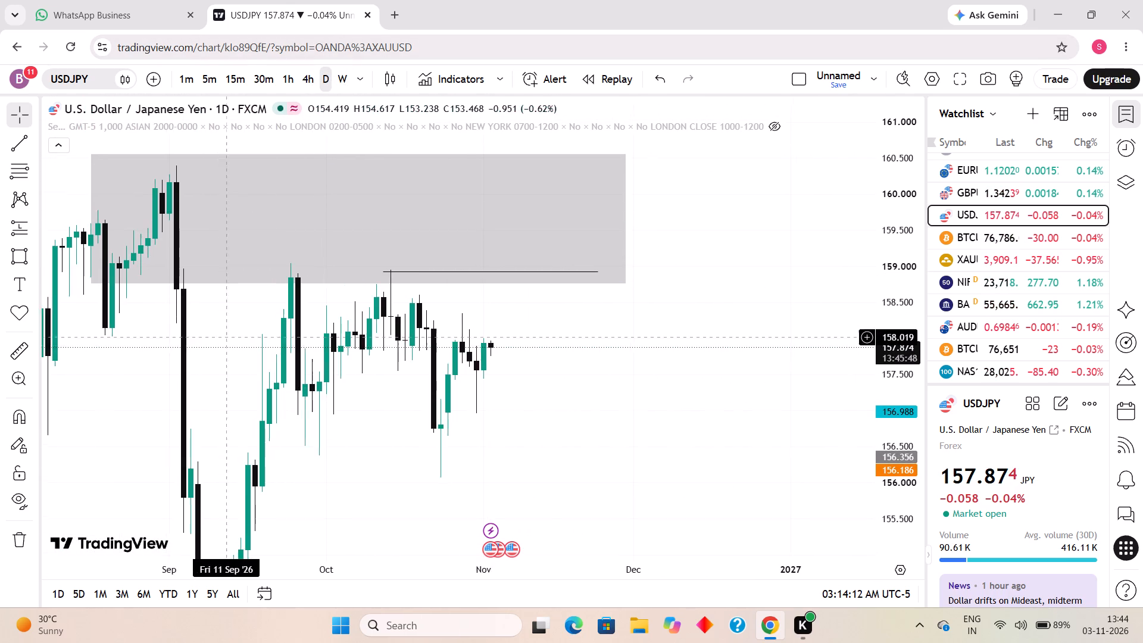
drag(229, 341, 257, 367)
drag(115, 313, 214, 300)
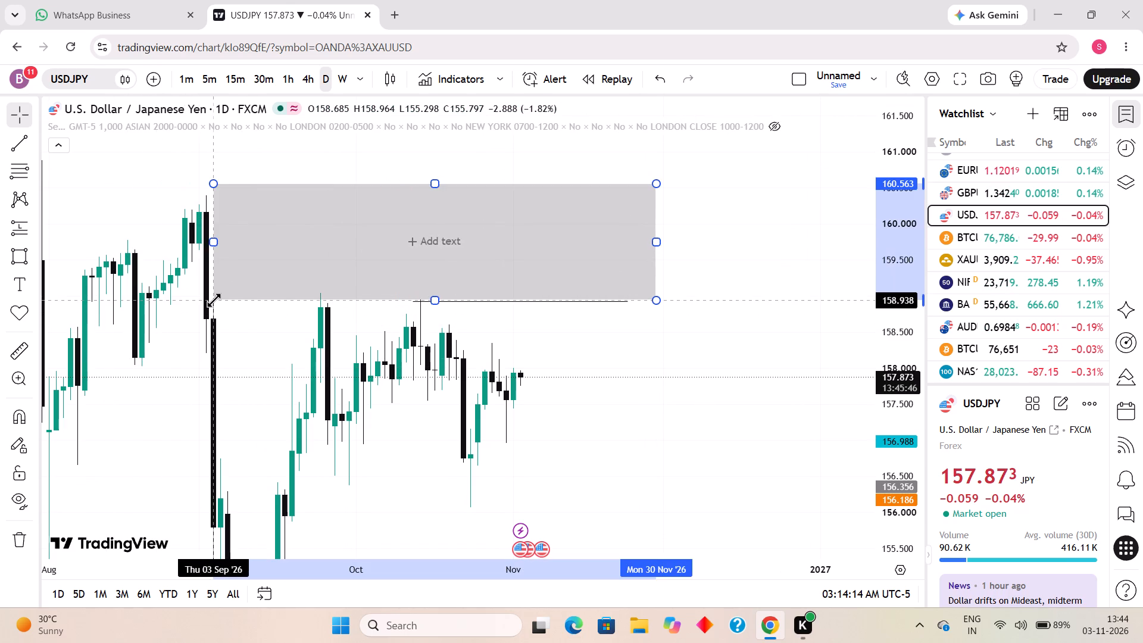
drag(214, 300, 196, 302)
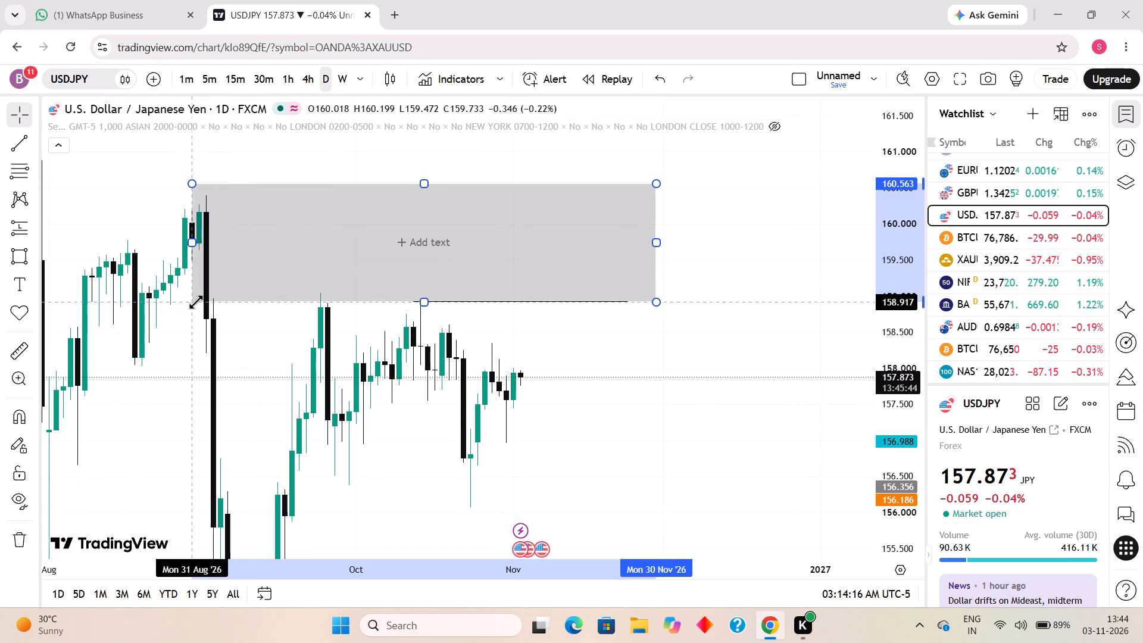
drag(196, 302, 208, 301)
click(305, 363)
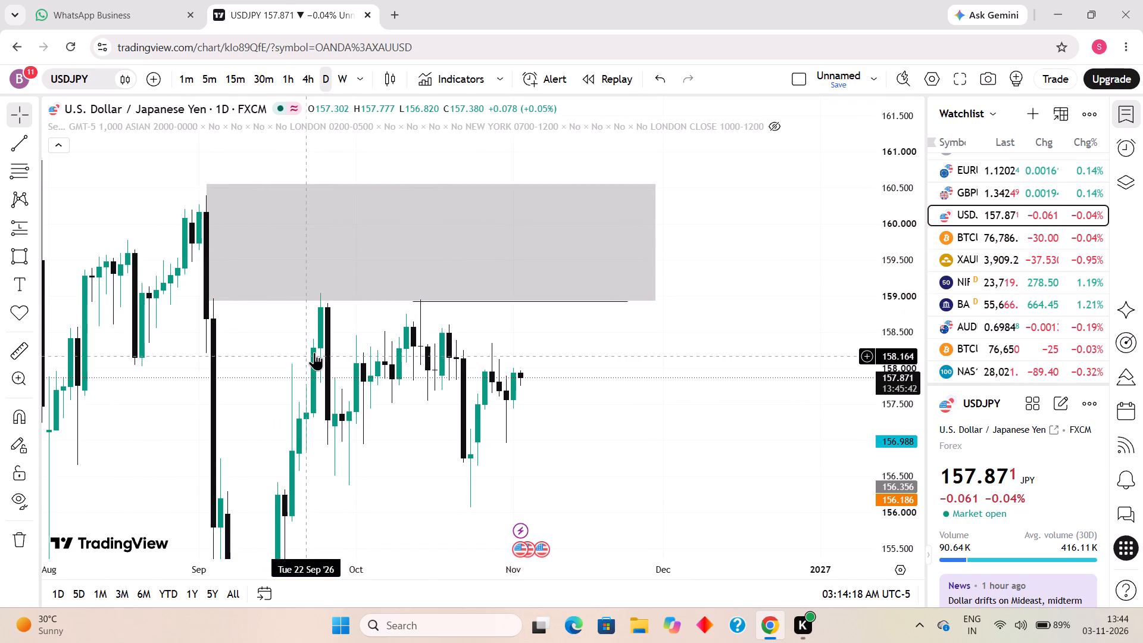
Shift the short horizontal line so that it starts at the mid-October wick's top, along the grey zone's lower edge.
drag(561, 302, 571, 300)
click(560, 354)
Draw a horizontal trend line from the 24 September high at about 159.05 to just past the grey zone's end.
click(13, 134)
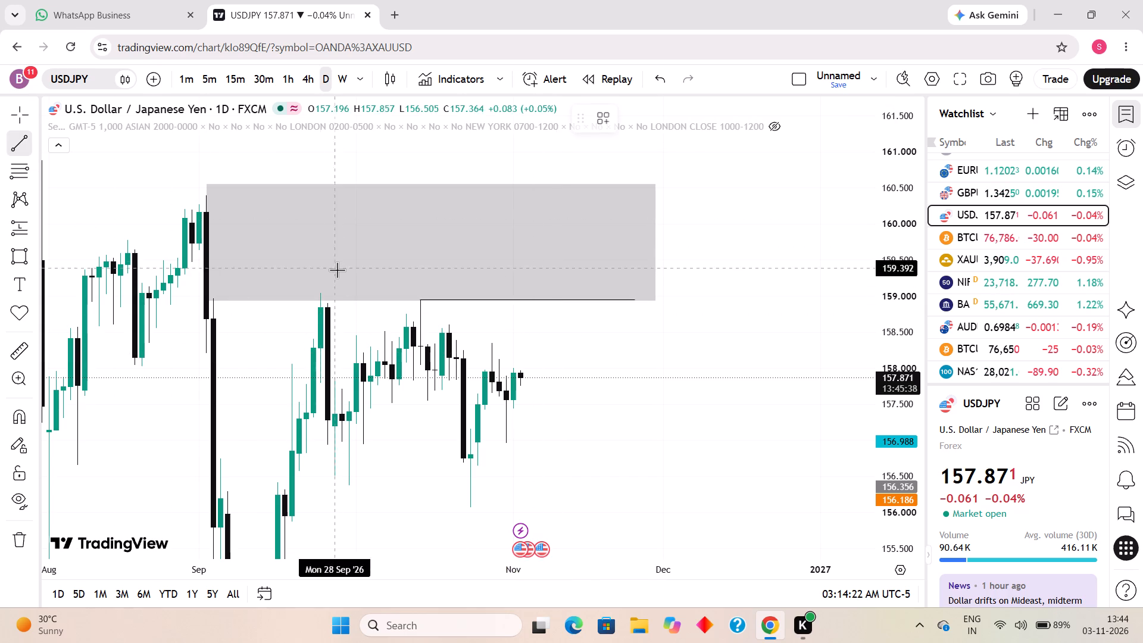
click(318, 292)
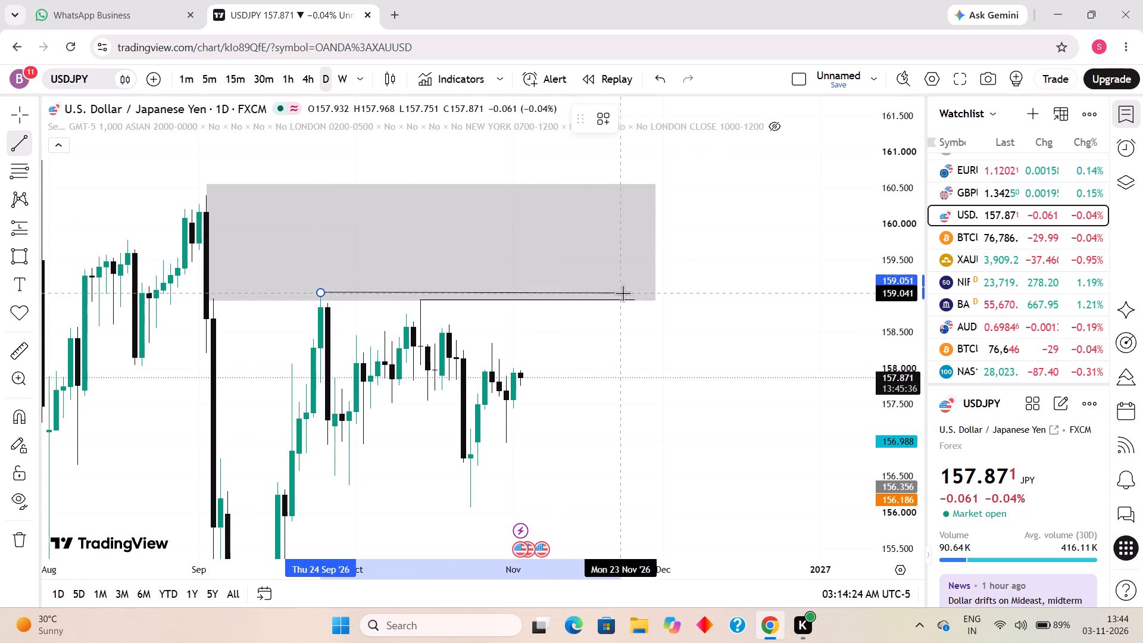
shift+click(663, 257)
click(849, 389)
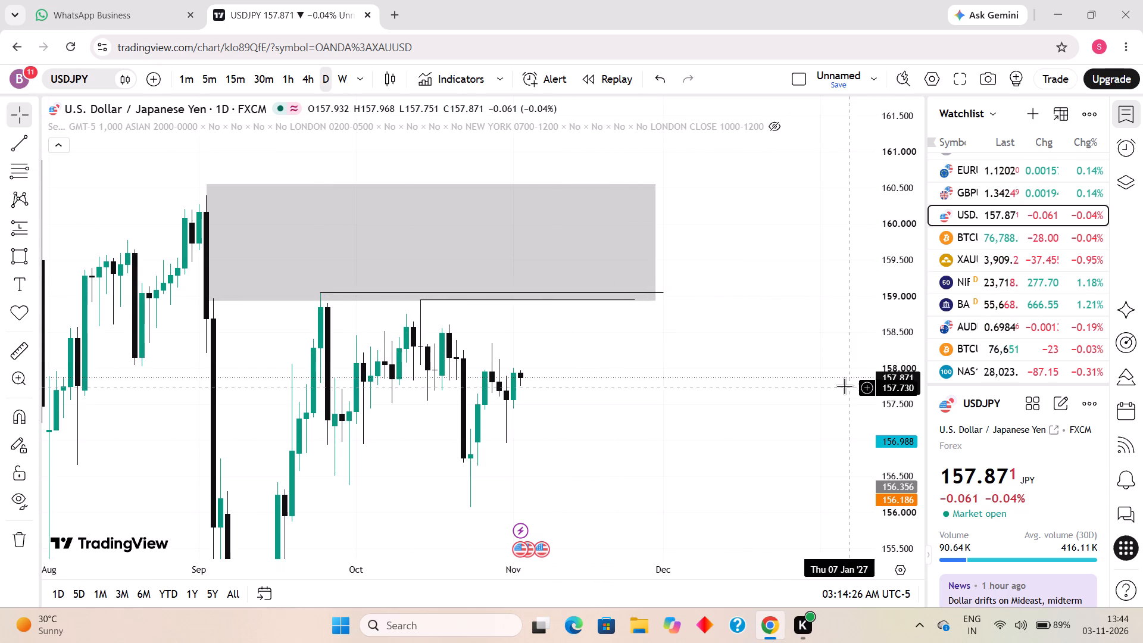
Draw a grey rectangle around the late-October low, from 22 to 30 October and about 157.08 down to 156.00.
scroll(785, 402, down, 4)
scroll(705, 455, up, 4)
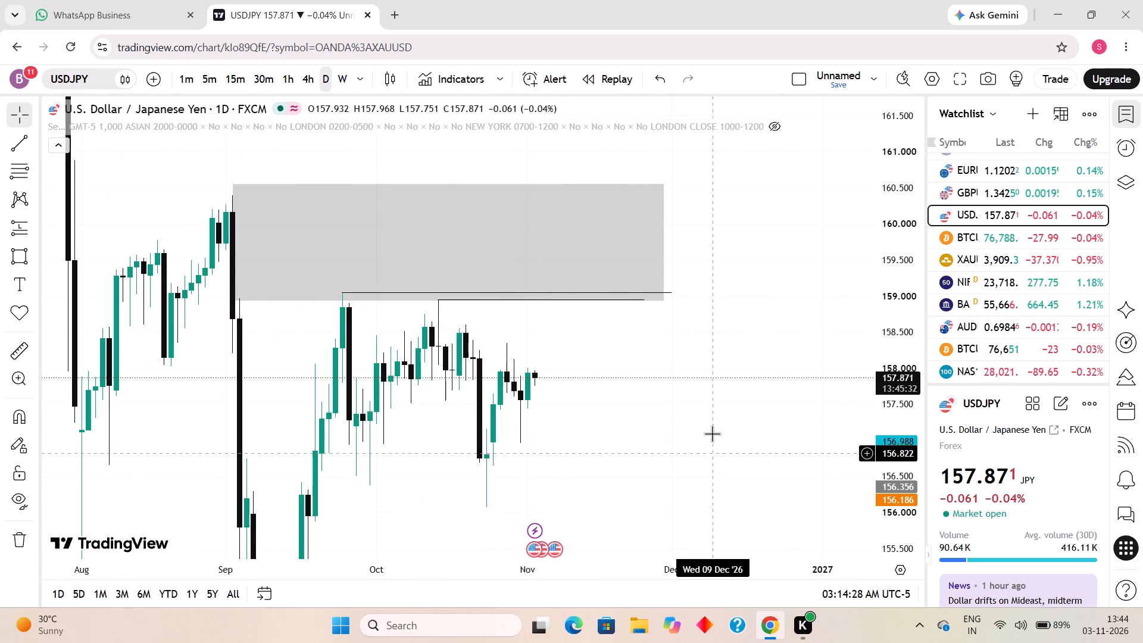
drag(711, 432, 736, 332)
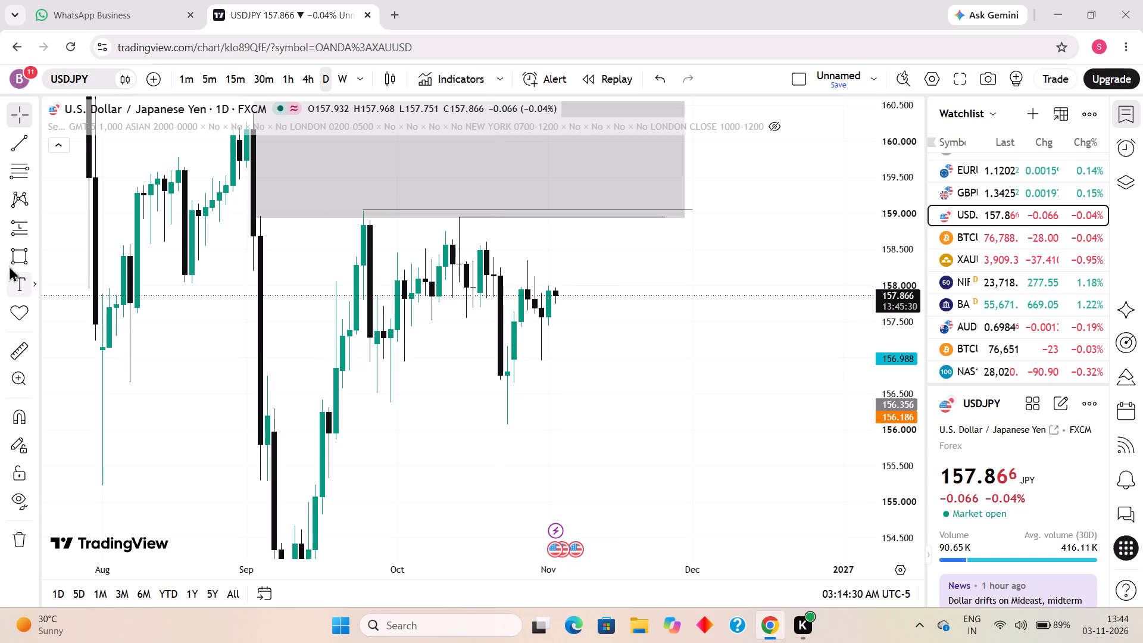
click(13, 257)
click(502, 351)
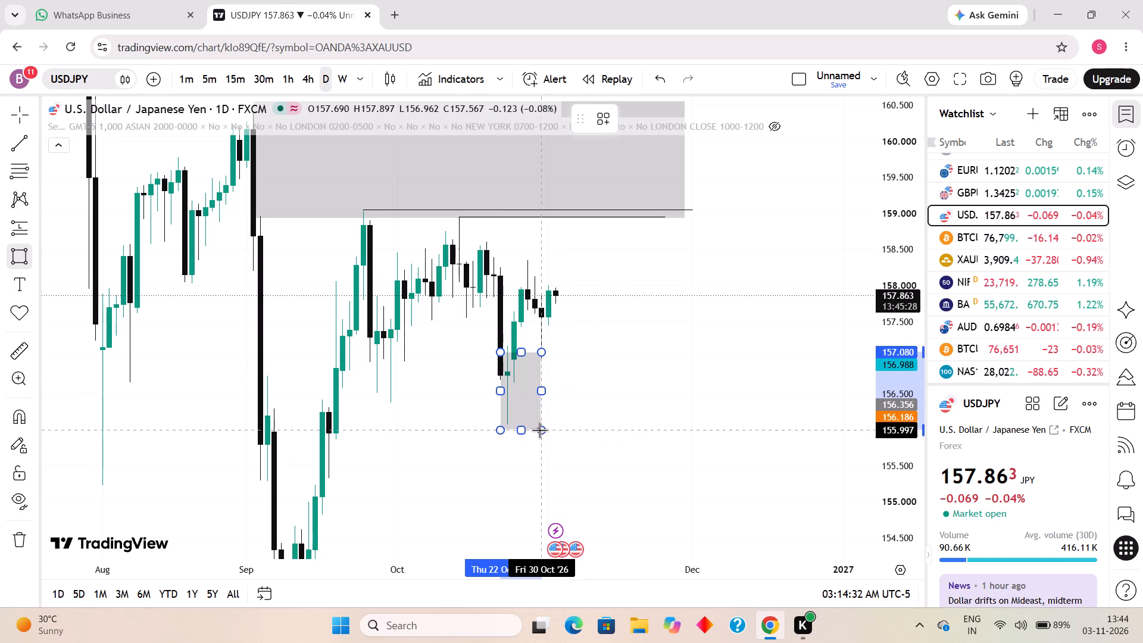
click(539, 429)
click(624, 418)
On the 4-hour timeframe, draw a second grey rectangle from 25 October past the latest low, about 157.13 down to 156.65.
drag(592, 301, 593, 324)
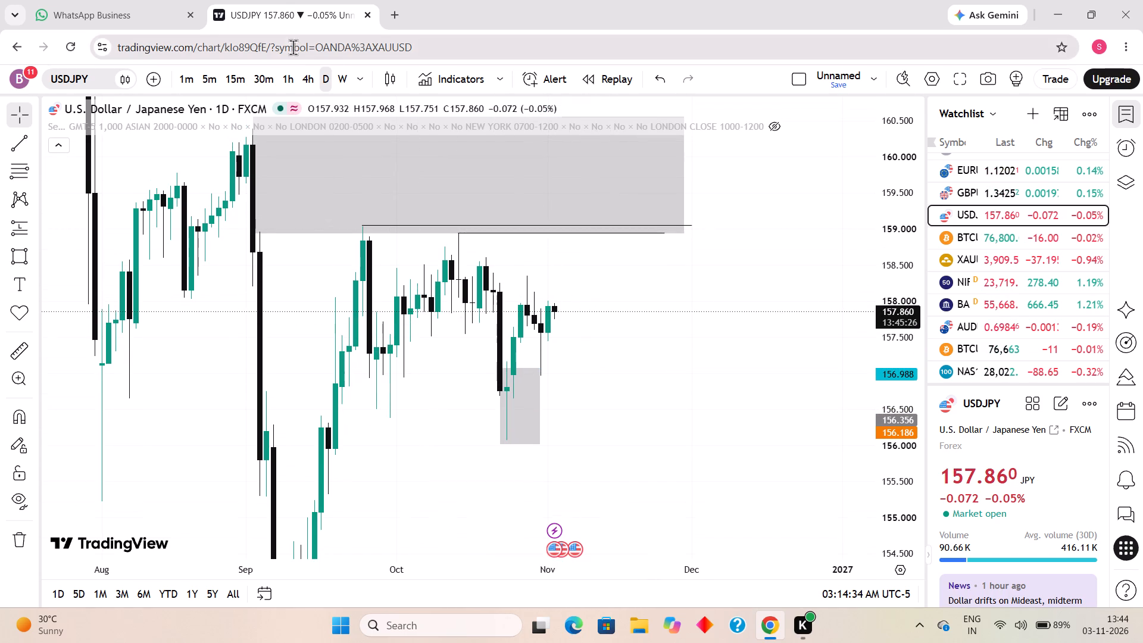
click(293, 77)
scroll(404, 252, down, 7)
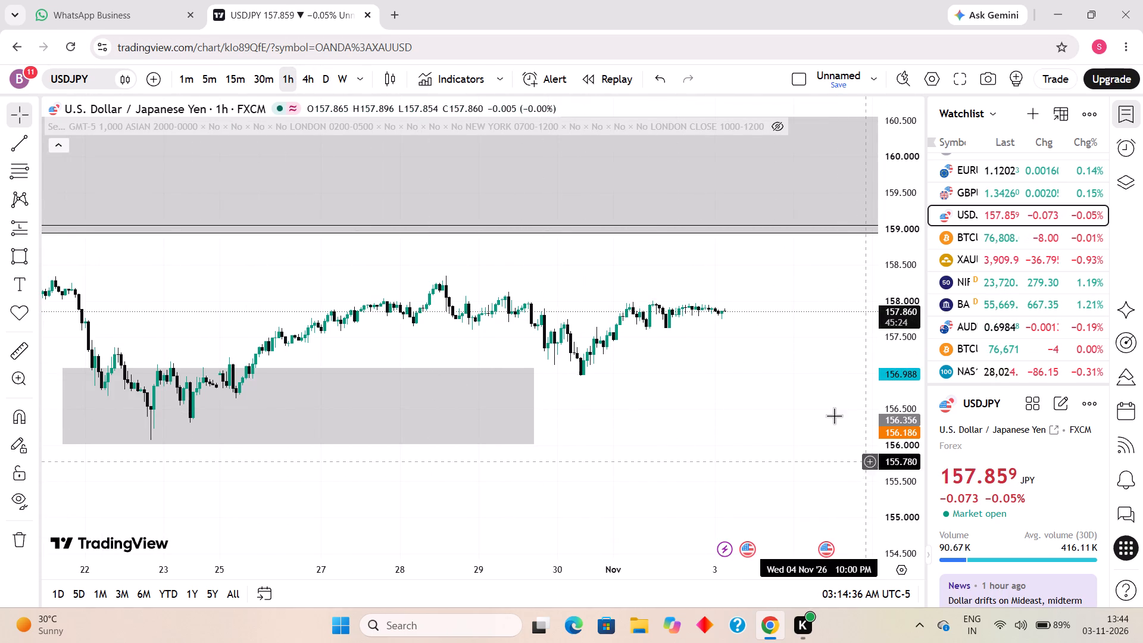
click(313, 77)
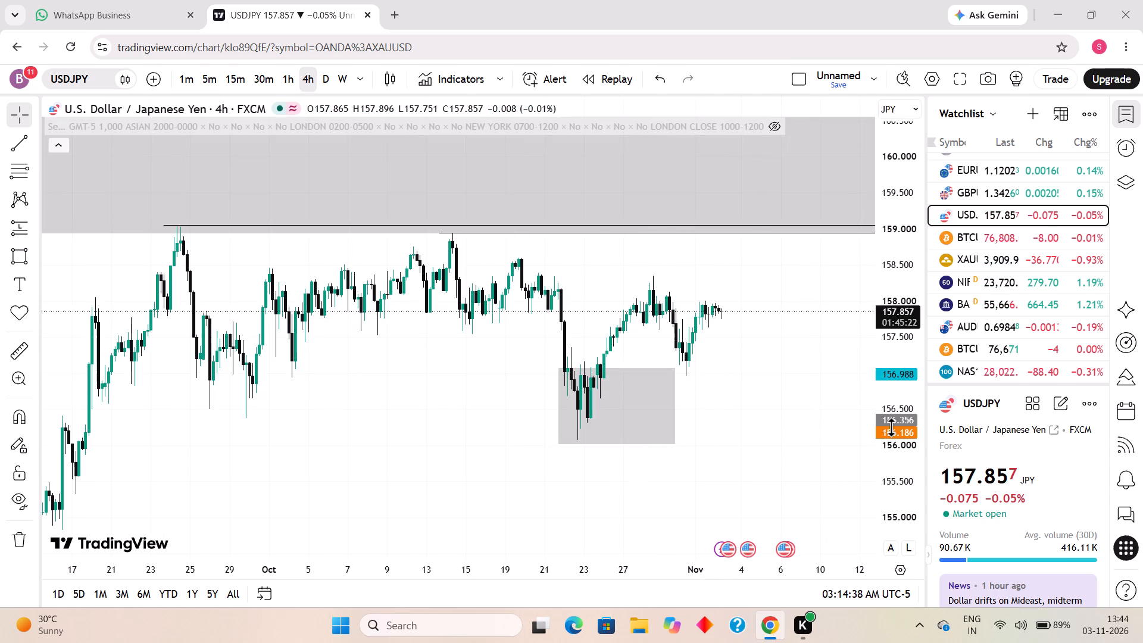
drag(895, 431, 858, 252)
scroll(641, 364, up, 5)
drag(649, 407, 694, 309)
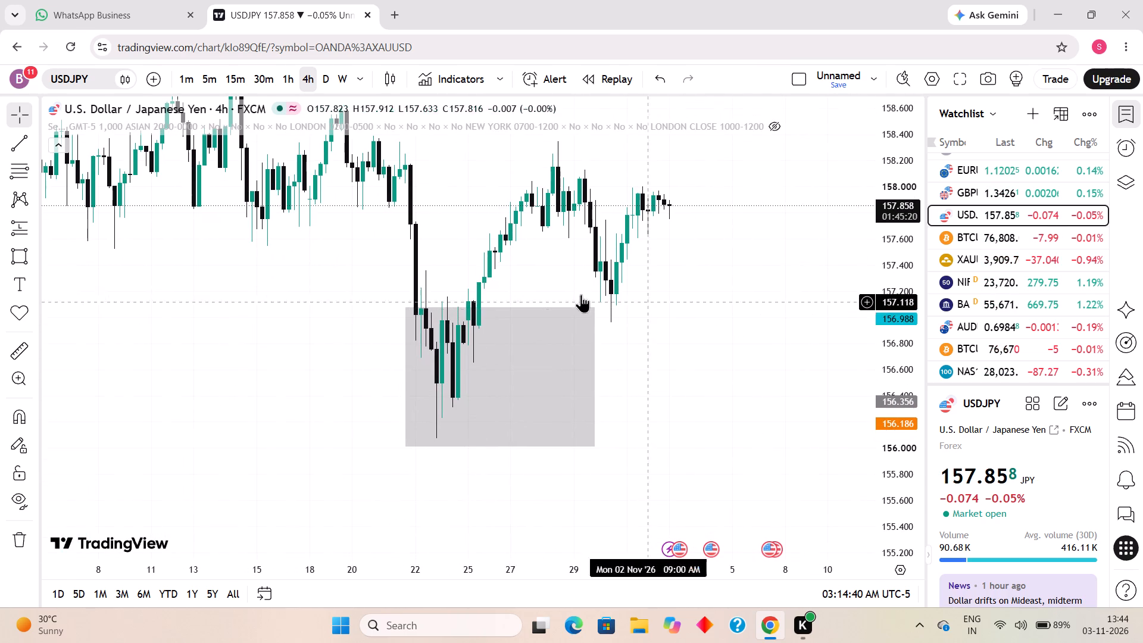
click(17, 258)
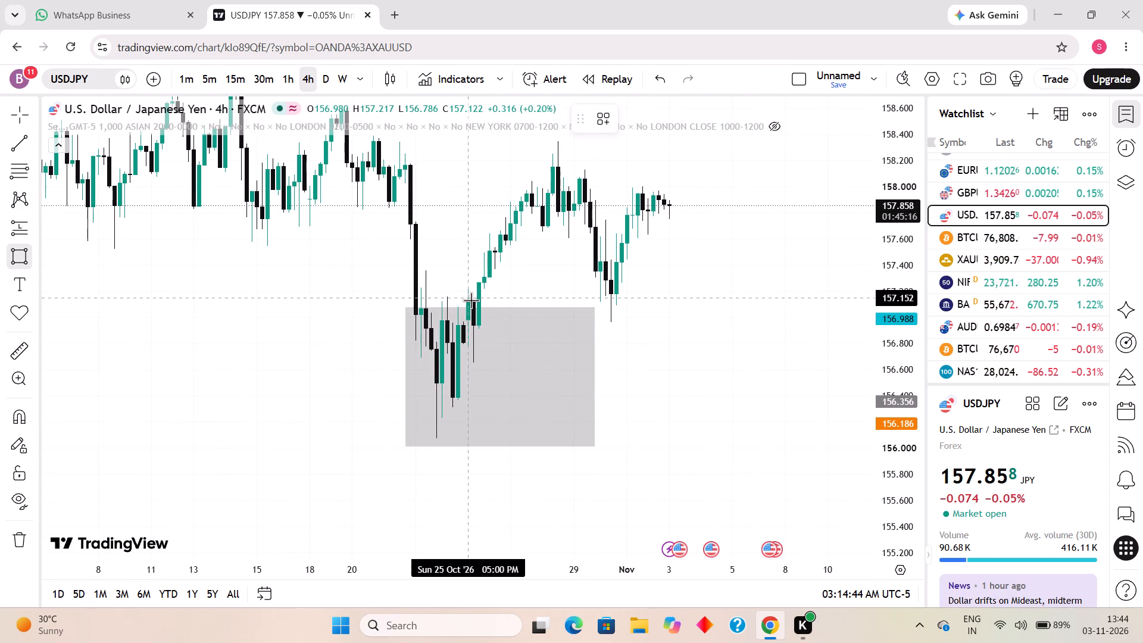
click(471, 301)
click(620, 364)
click(660, 341)
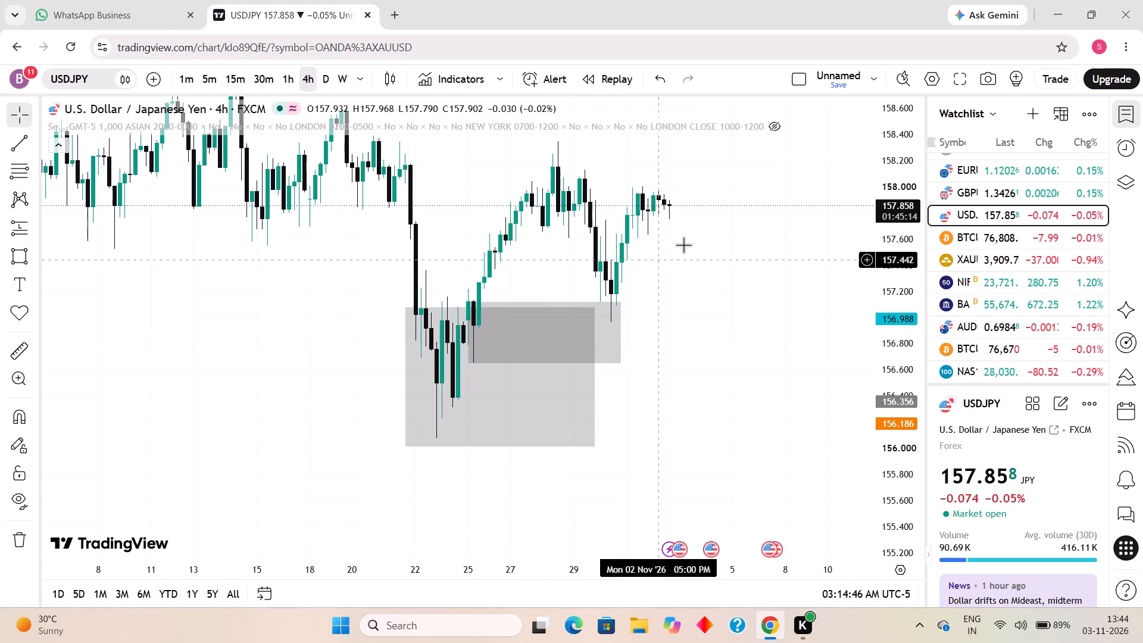
Draw a horizontal trend line from the 28 October high at about 158.37 to about 6 November.
drag(714, 269, 688, 376)
click(13, 149)
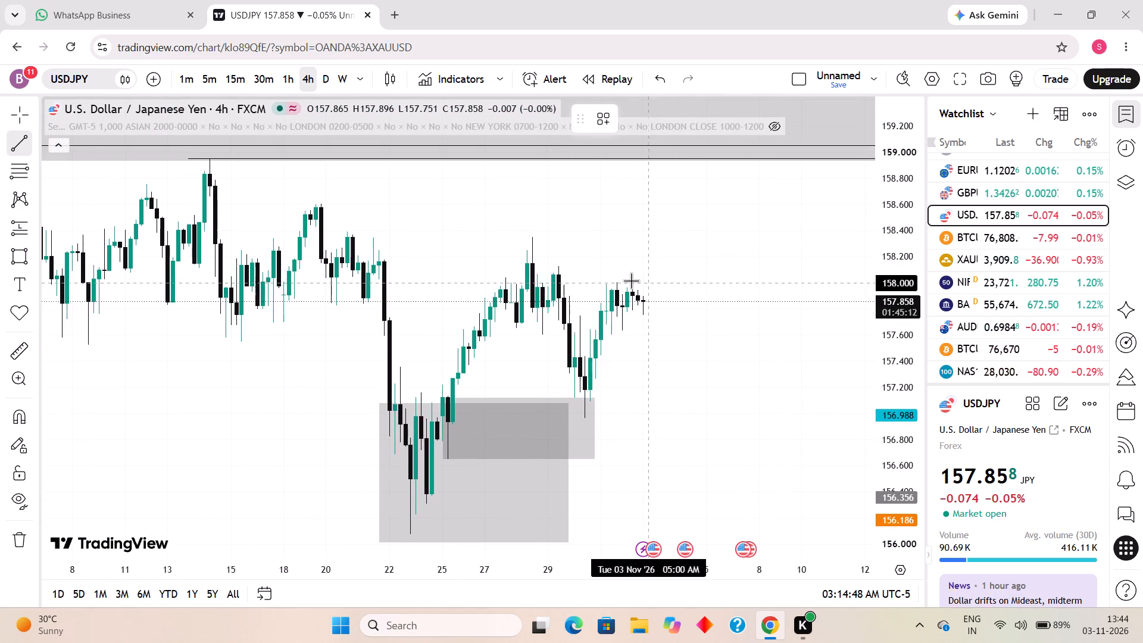
click(532, 234)
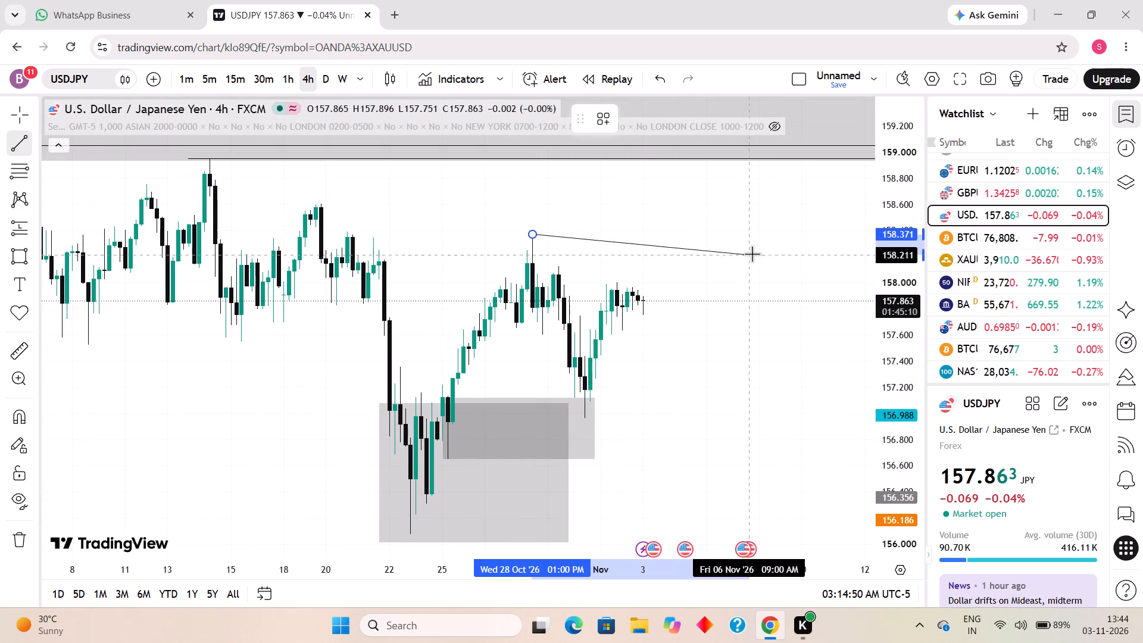
shift+click(741, 237)
click(724, 357)
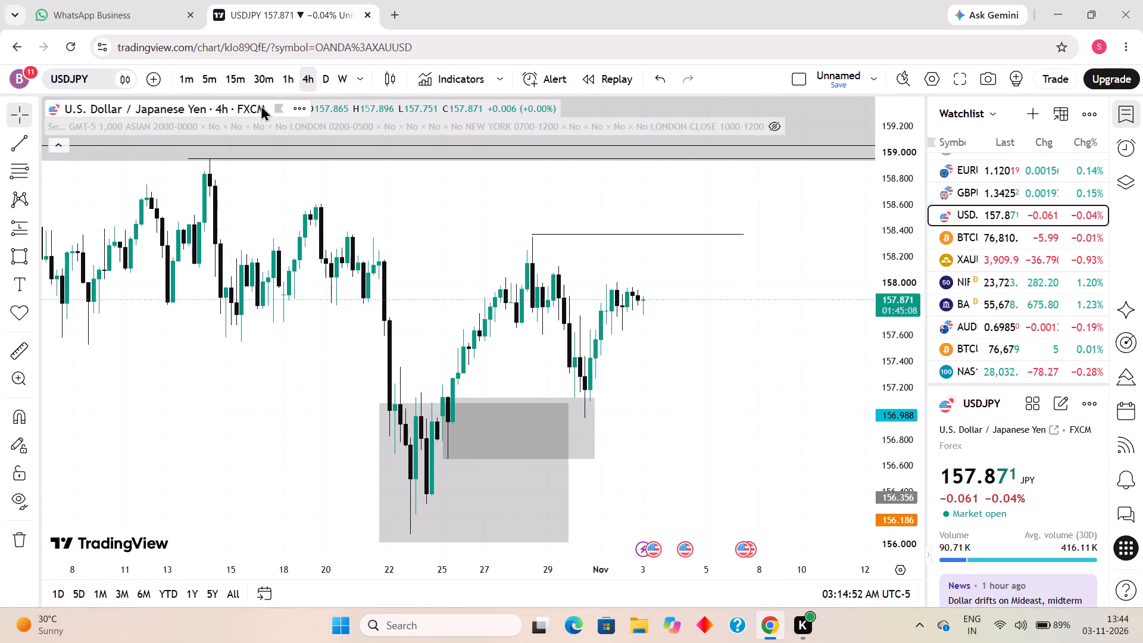
On the 15-minute timeframe, show the trading-sessions indicator and examine USDJPY price action from the late-October low to the latest London session.
click(236, 84)
click(784, 132)
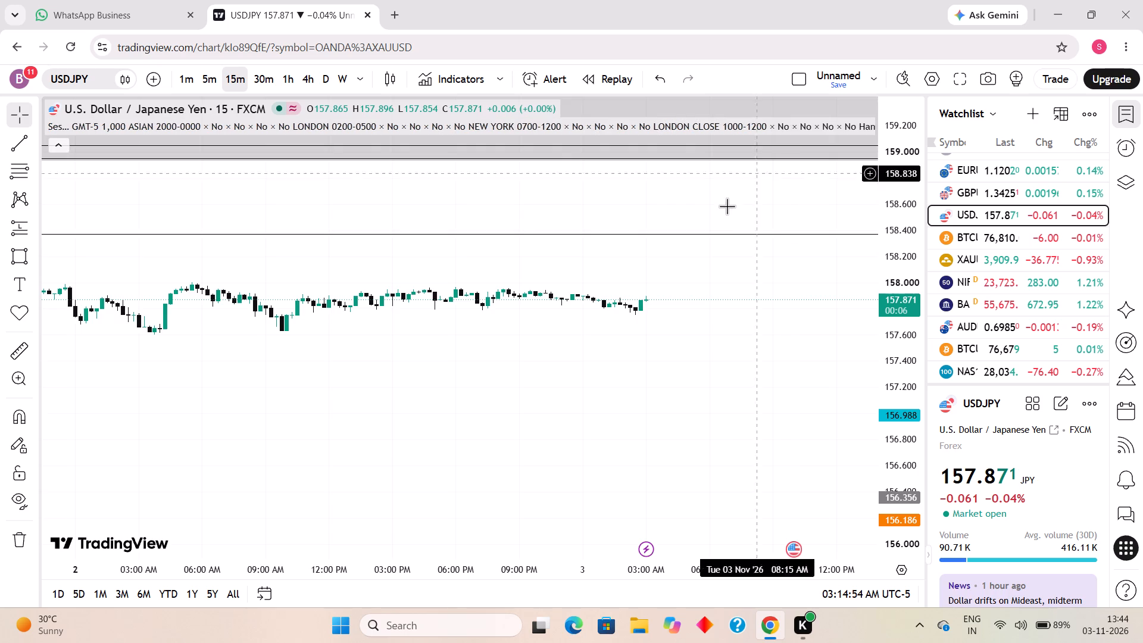
scroll(684, 261, down, 16)
drag(897, 473, 805, 135)
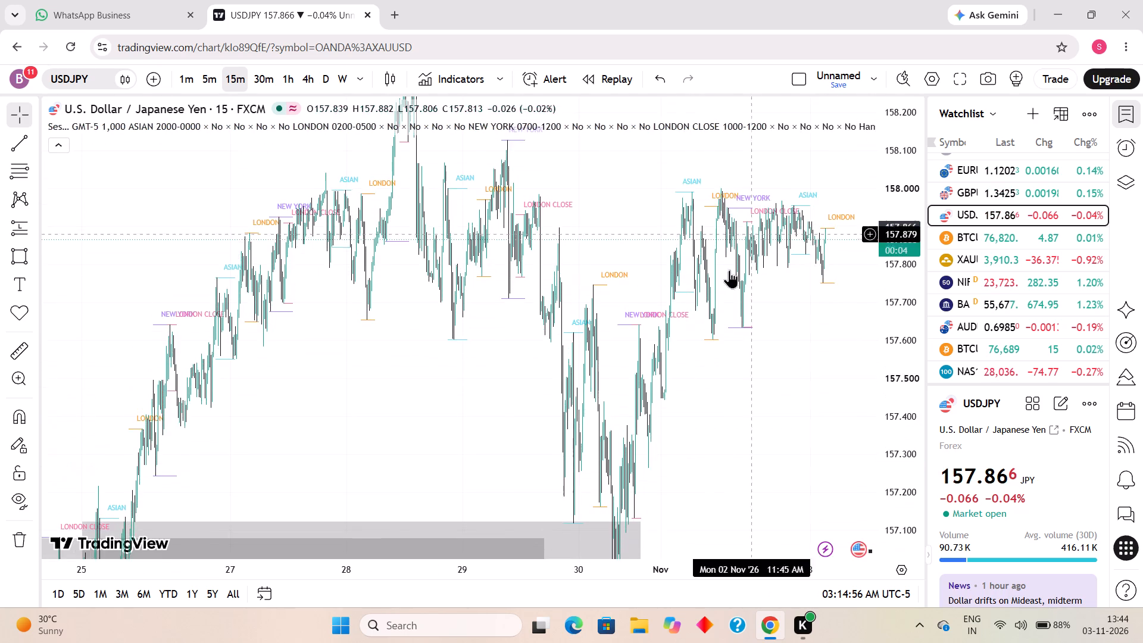
scroll(679, 330, down, 1)
scroll(645, 368, up, 7)
drag(589, 408, 791, 155)
scroll(638, 331, up, 6)
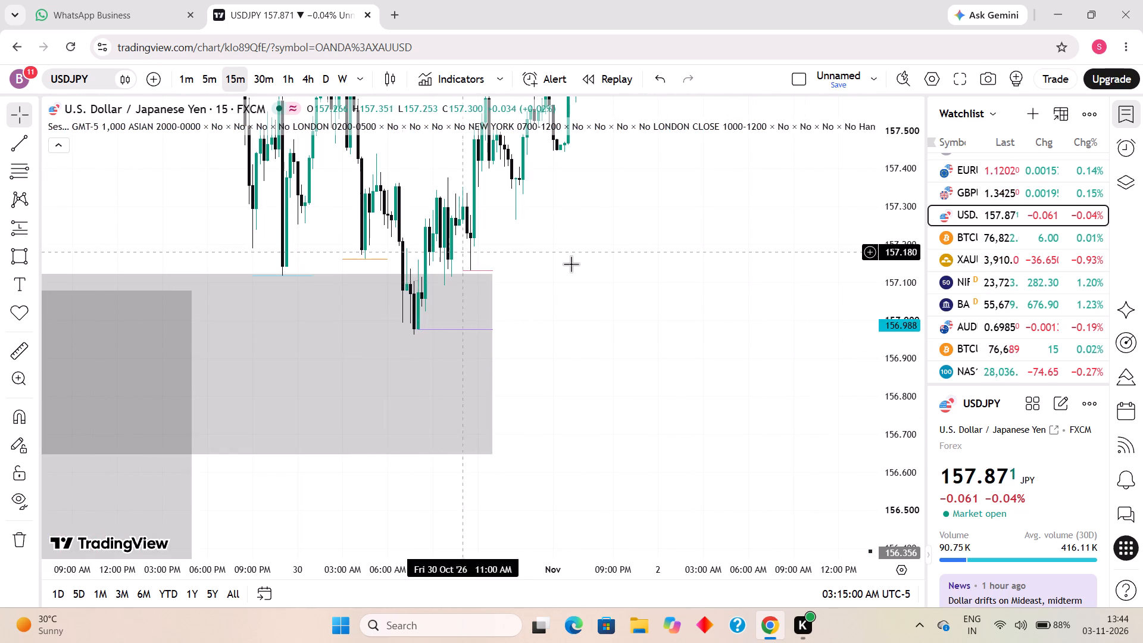
drag(544, 232, 497, 387)
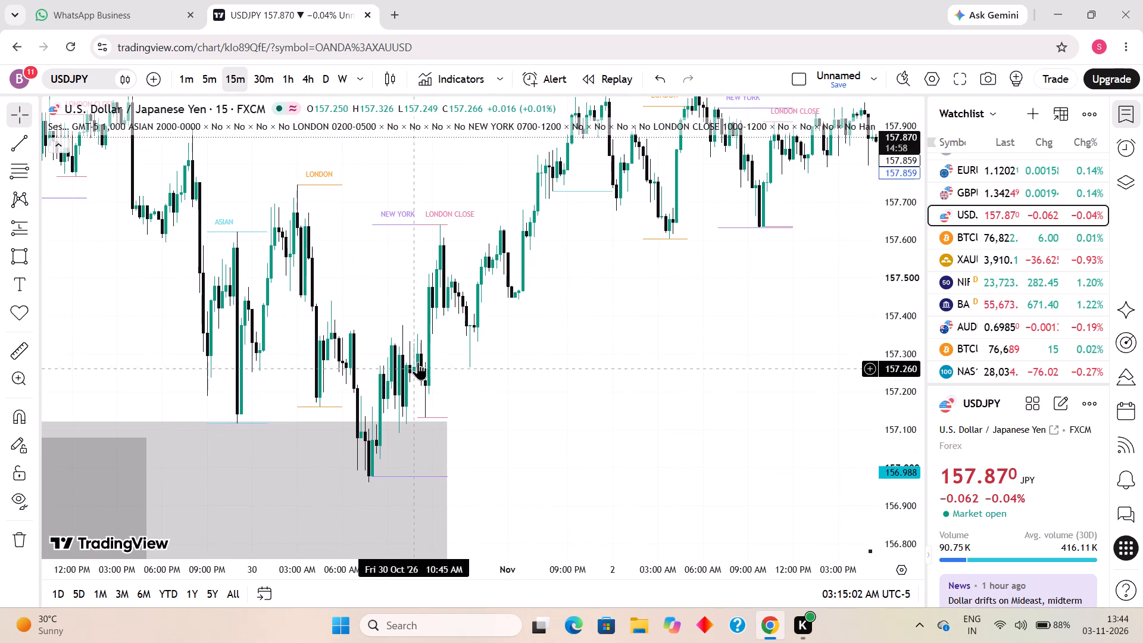
drag(530, 332, 499, 412)
drag(612, 345, 445, 462)
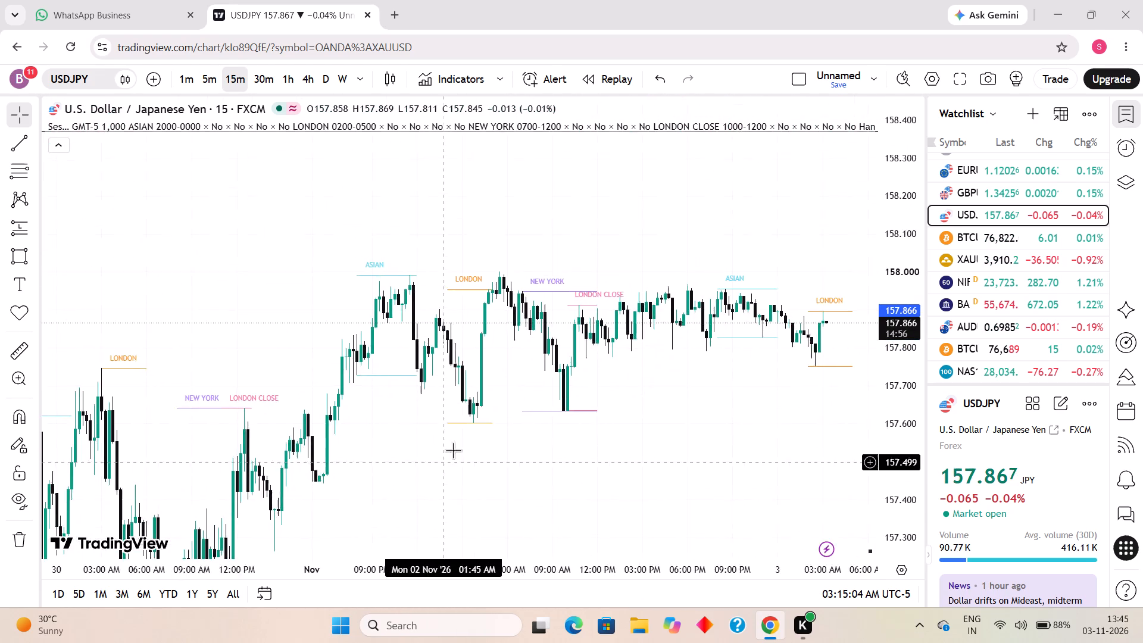
scroll(454, 450, down, 8)
drag(599, 274, 555, 407)
scroll(448, 338, down, 5)
scroll(542, 398, up, 3)
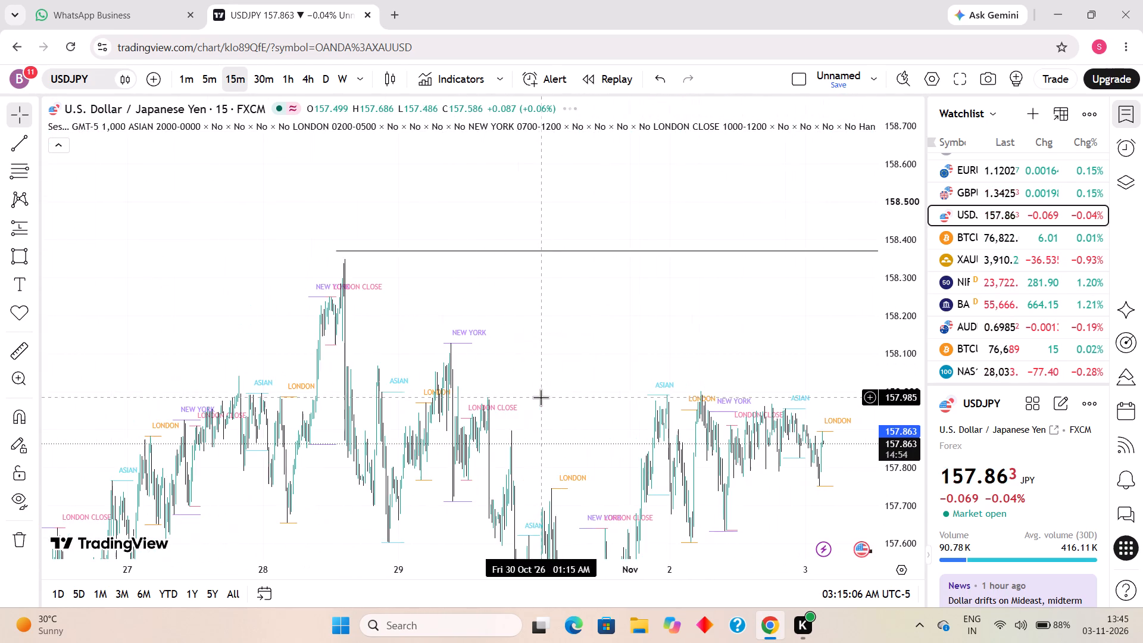
drag(640, 472, 608, 326)
scroll(592, 329, up, 10)
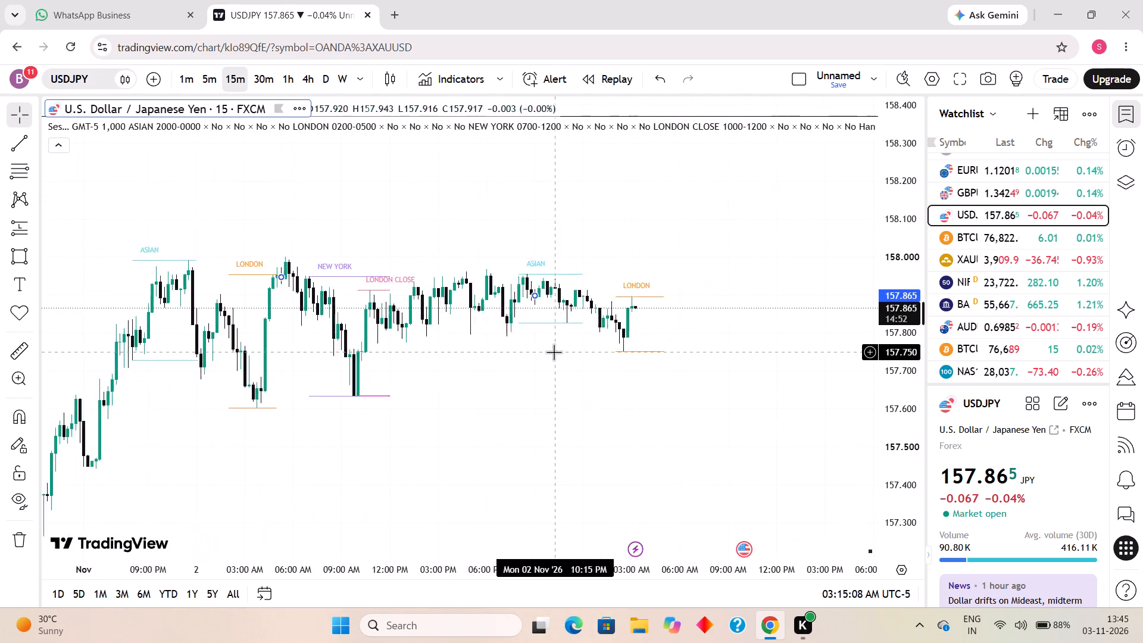
scroll(554, 352, up, 2)
drag(881, 413, 804, 177)
scroll(533, 220, up, 2)
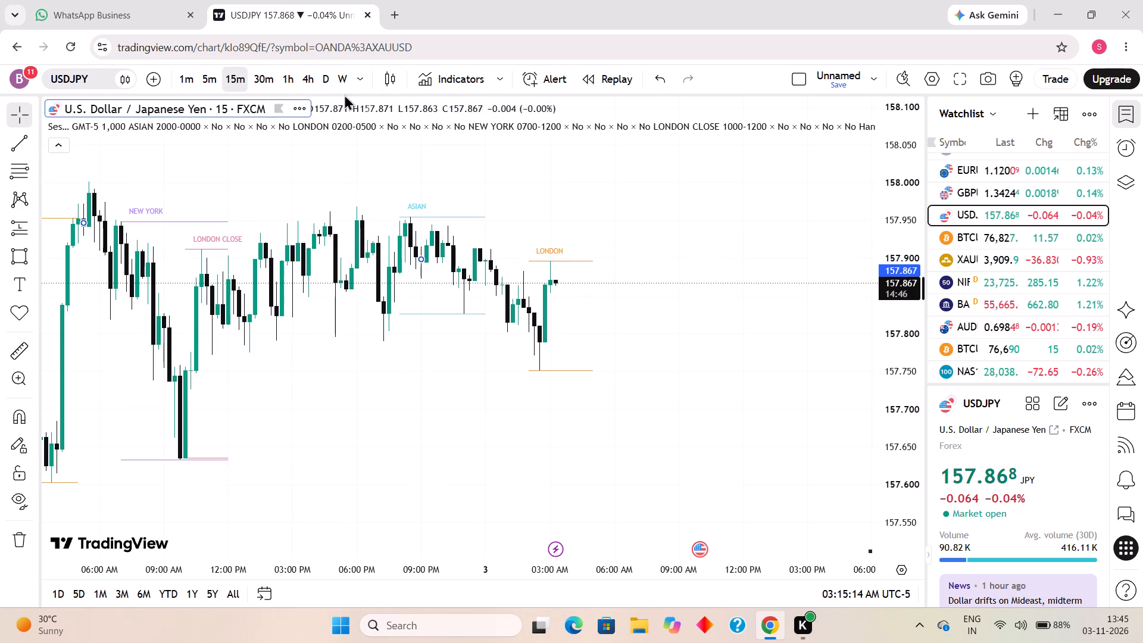
Switch USDJPY to the 1-hour timeframe and hide the trading-sessions indicator.
click(291, 90)
scroll(324, 232, up, 2)
drag(400, 295, 548, 235)
drag(891, 293, 807, 460)
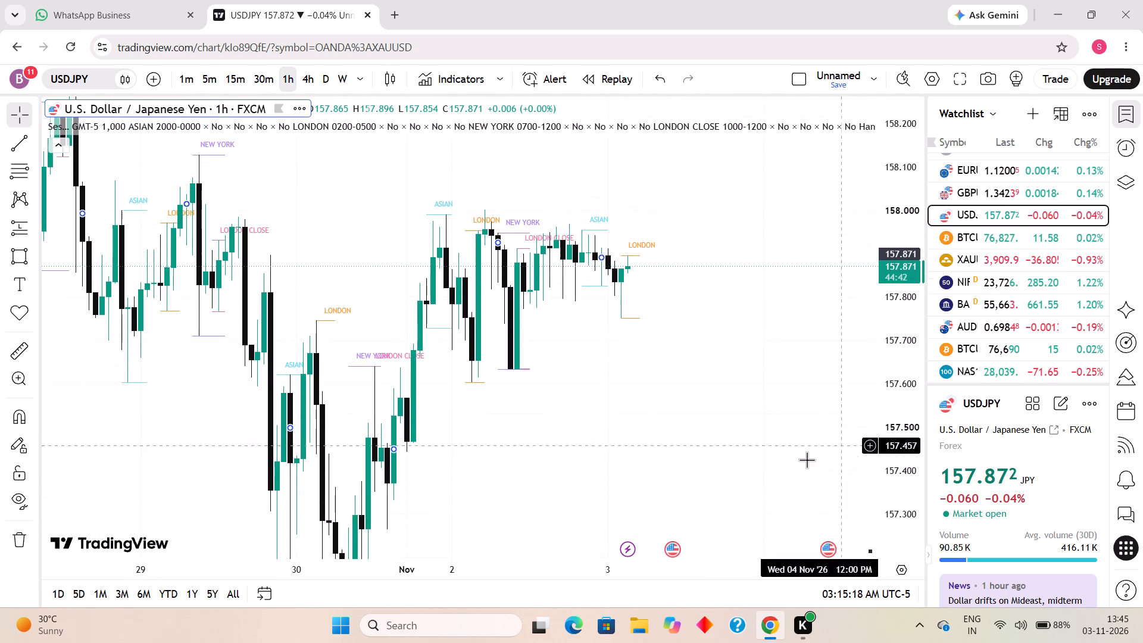
drag(807, 460, 795, 461)
scroll(764, 434, down, 8)
scroll(718, 389, up, 5)
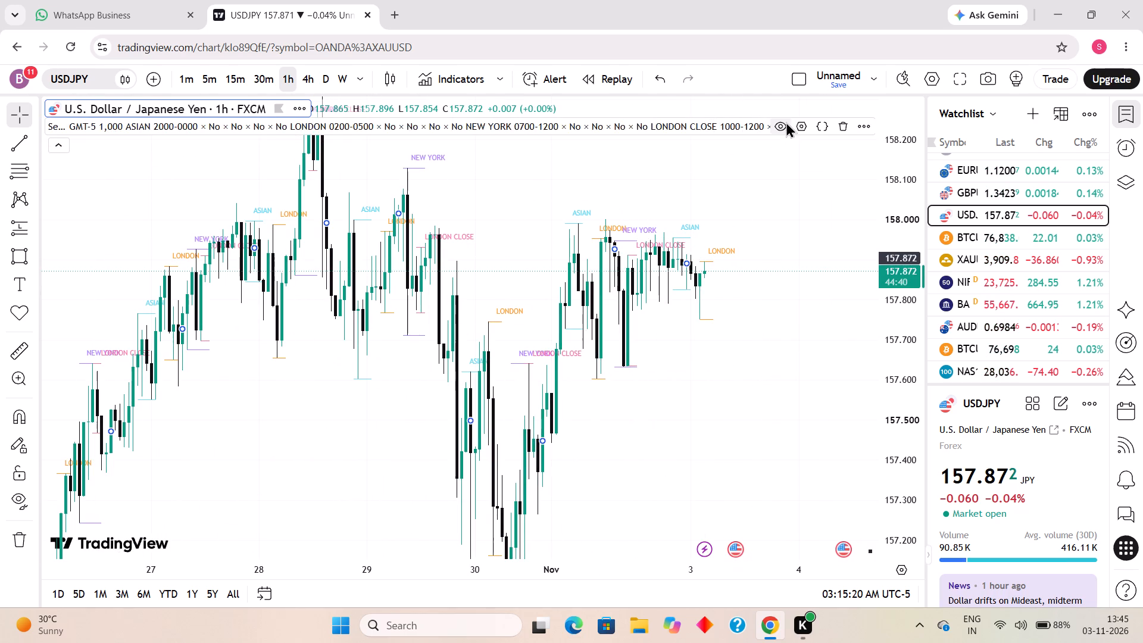
click(786, 121)
Examine the 1-hour USDJPY price action between the 28 October high line and the grey zones.
drag(901, 315, 887, 427)
scroll(838, 426, down, 8)
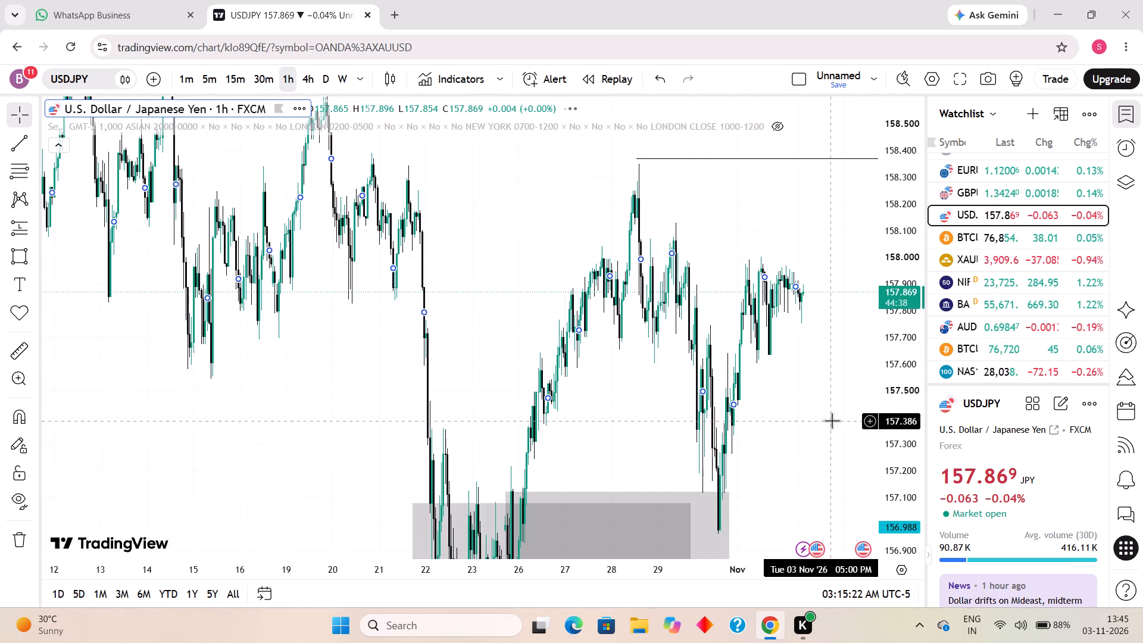
scroll(829, 419, up, 9)
scroll(692, 369, up, 1)
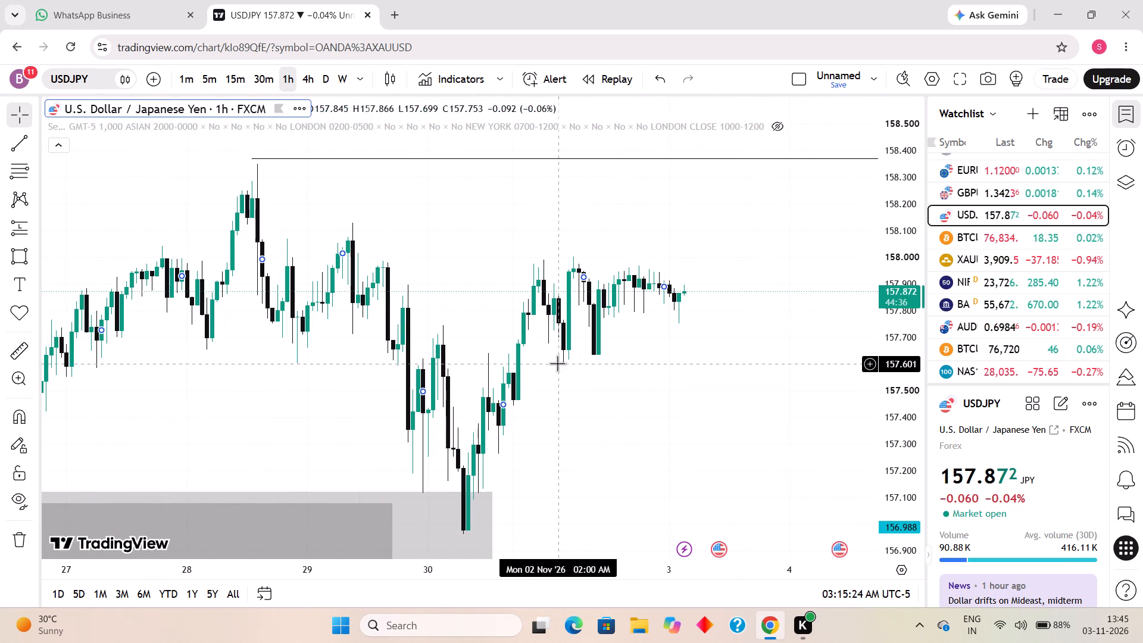
scroll(549, 357, down, 6)
drag(910, 286, 877, 391)
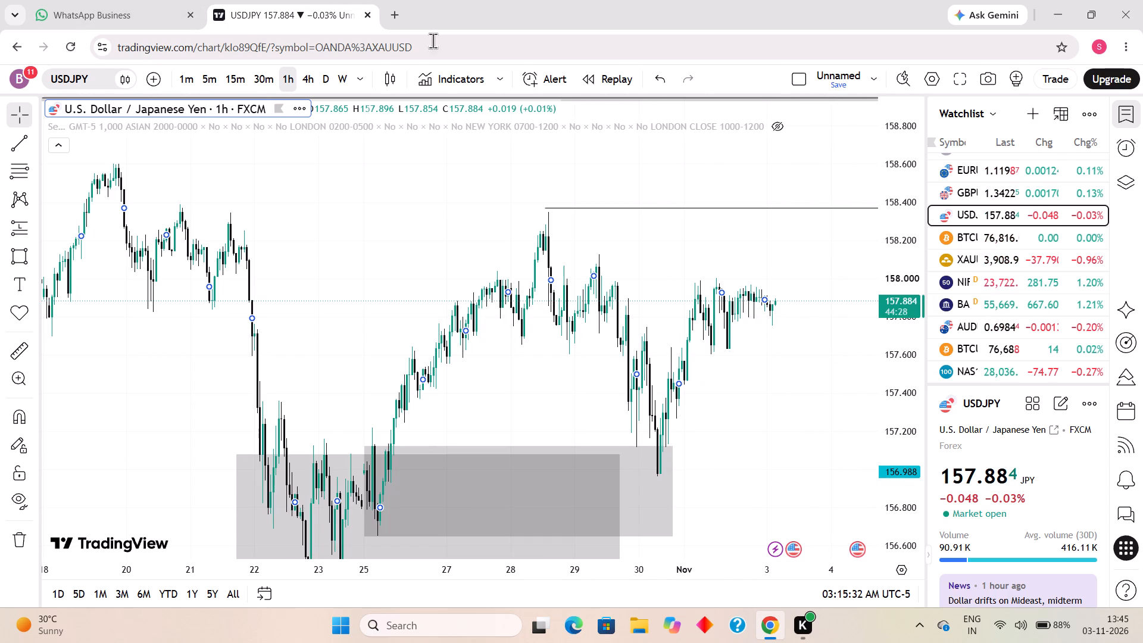
Switch the chart to gold, XAUUSD, from the watchlist.
click(983, 261)
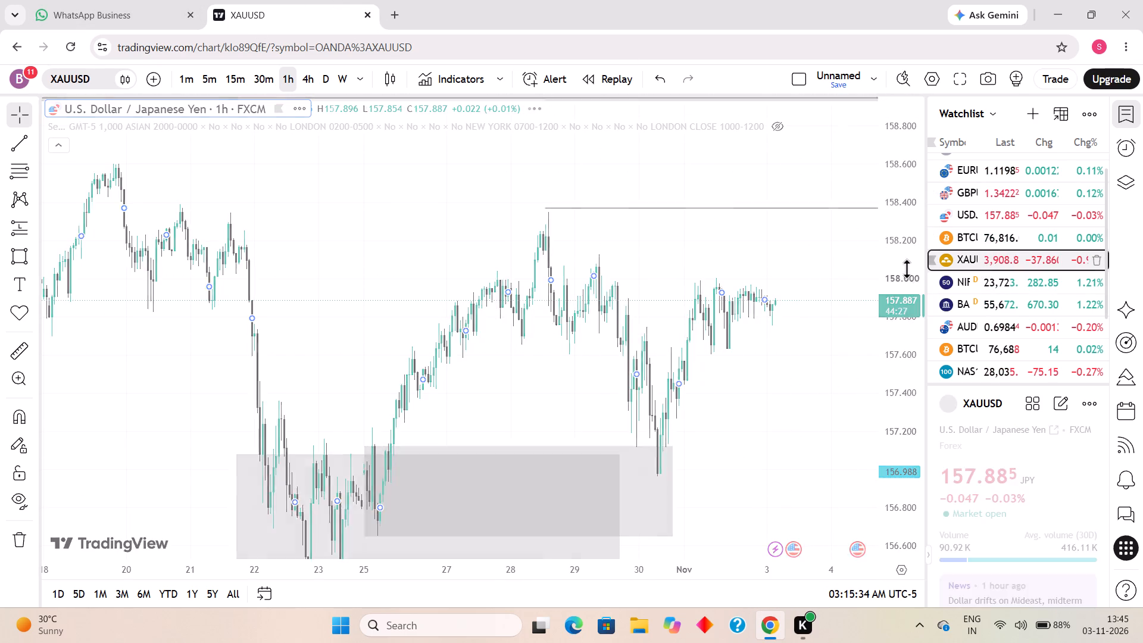
scroll(678, 335, up, 3)
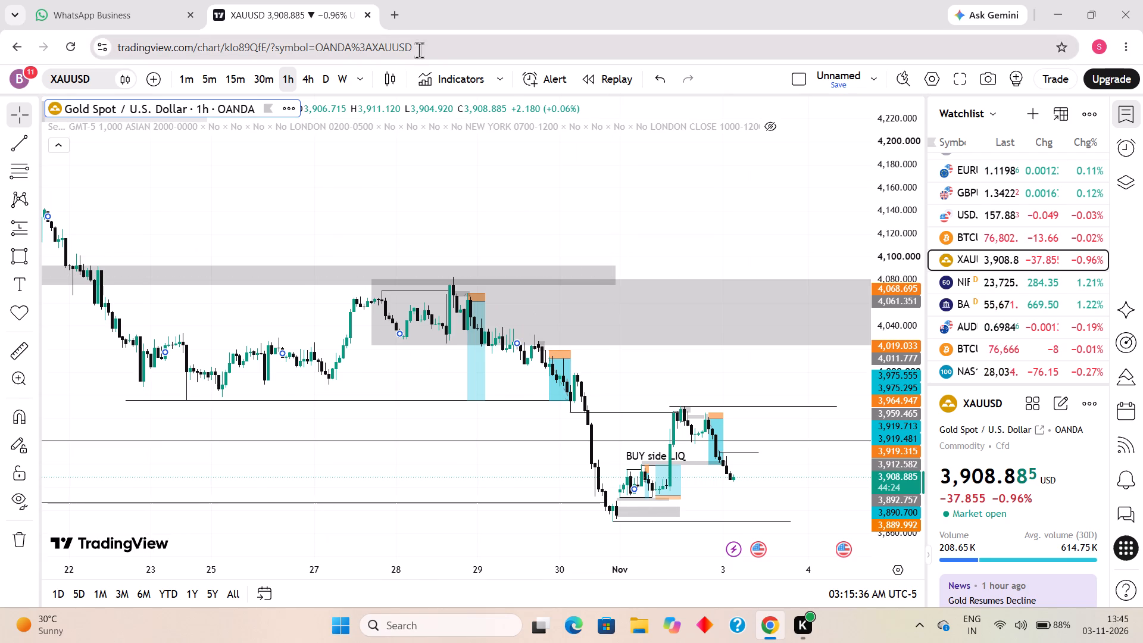
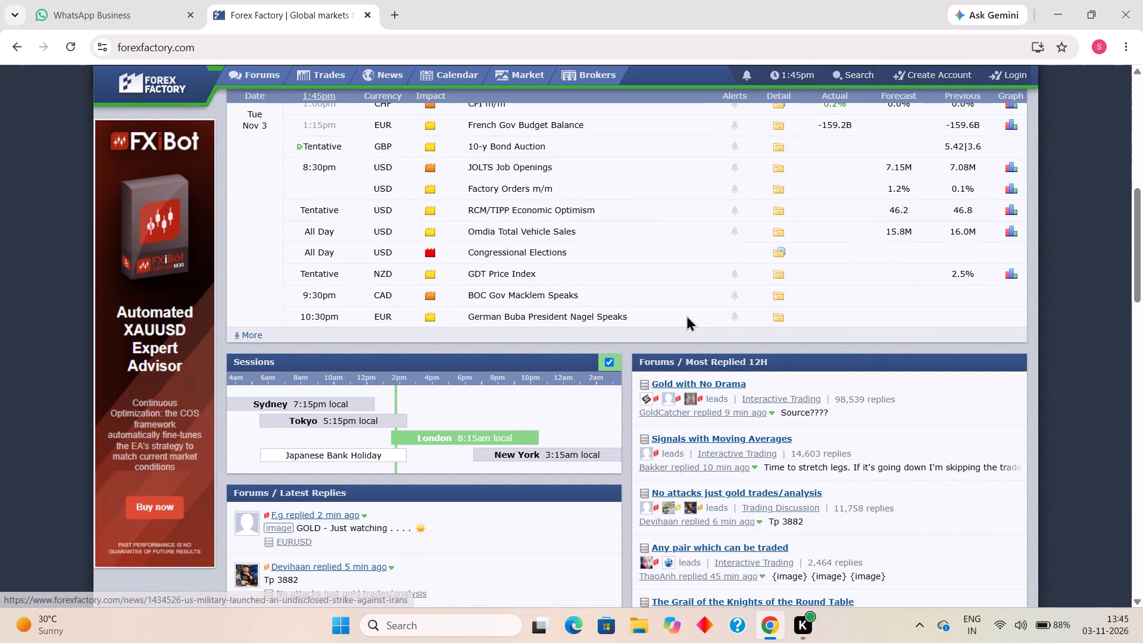
Examine the Forex Factory economic calendar for Tuesday, Nov 3, from the day's first event to its last.
scroll(688, 320, up, 2)
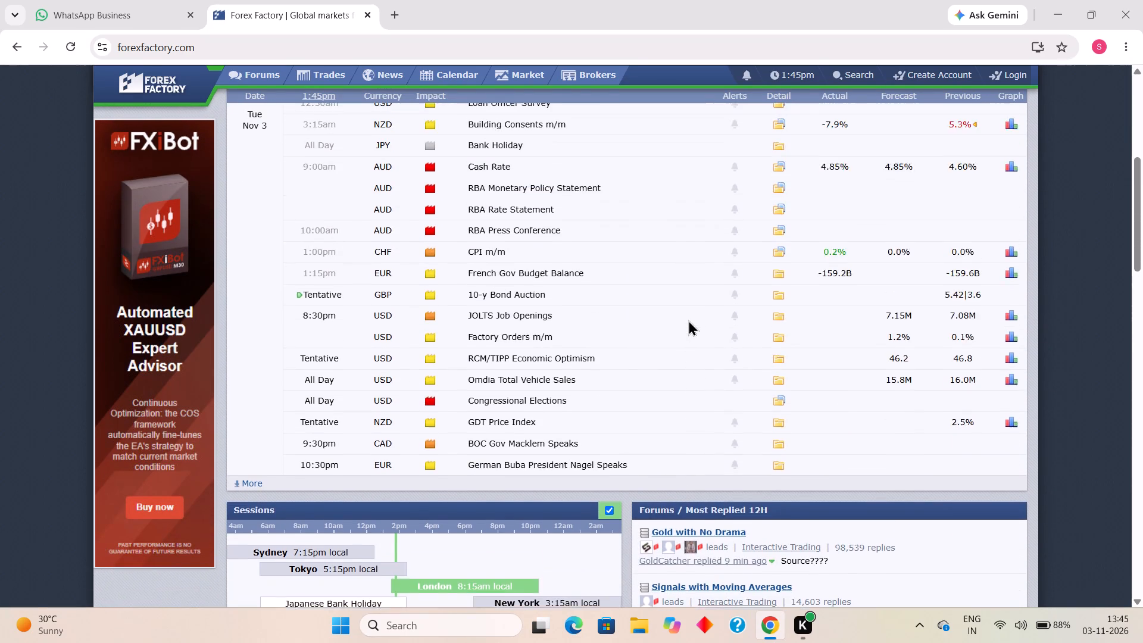
scroll(688, 320, up, 1)
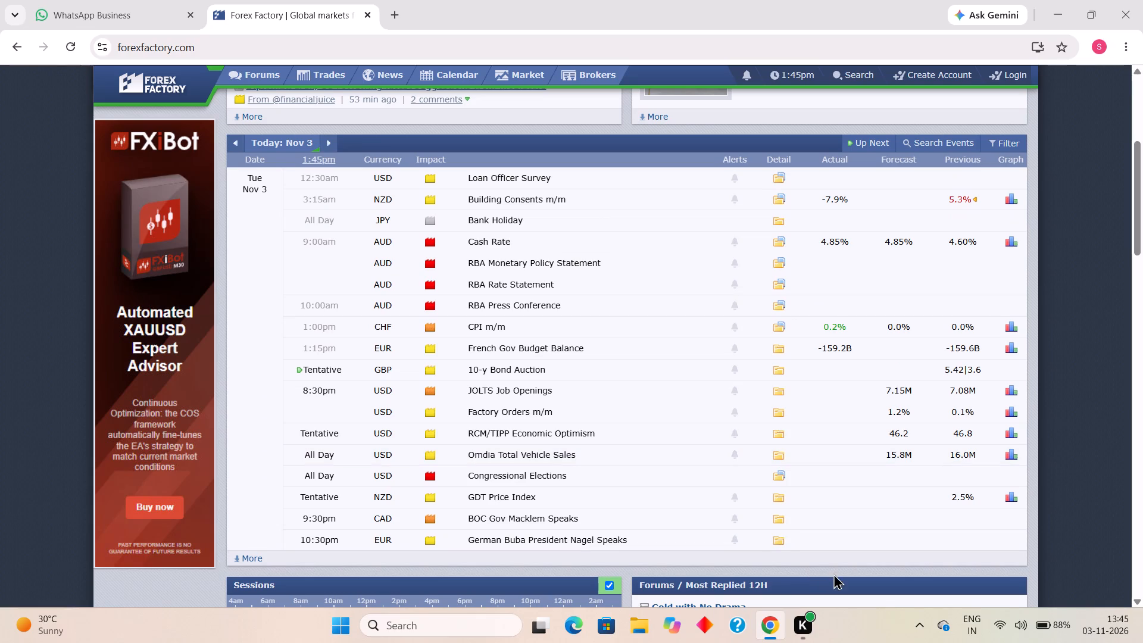